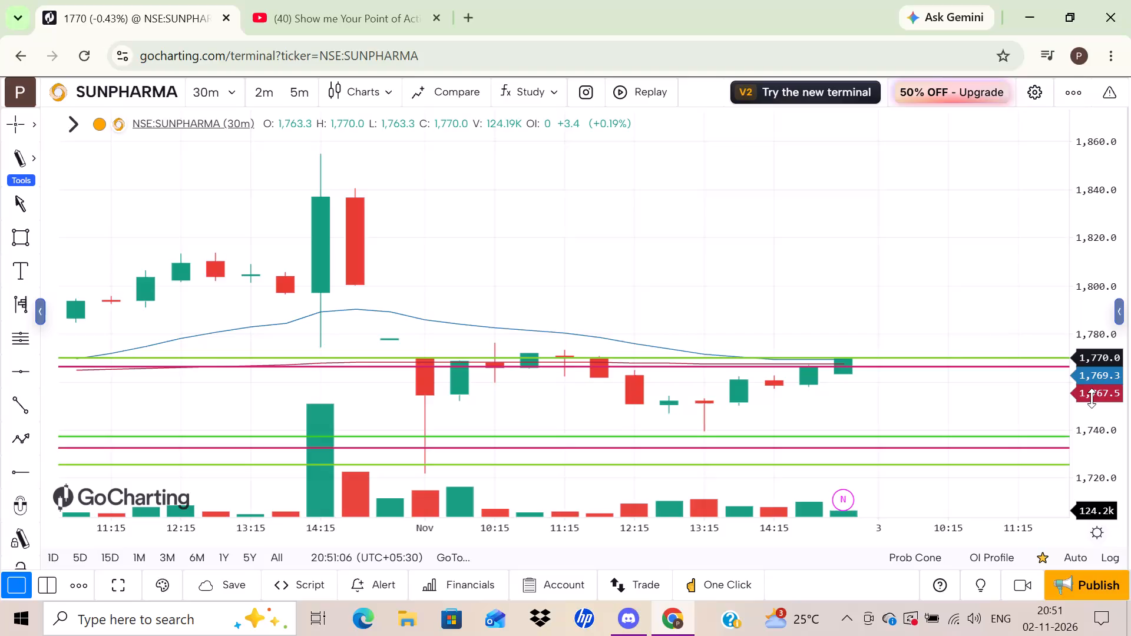
Delete all existing drawings from the SUNPHARMA 30-minute chart while keeping the indicators.
{"action": "left_click_drag", "start_coordinate": [1092, 398], "coordinate": [1077, 343]}
{"action": "left_click_drag", "start_coordinate": [726, 287], "coordinate": [710, 194]}
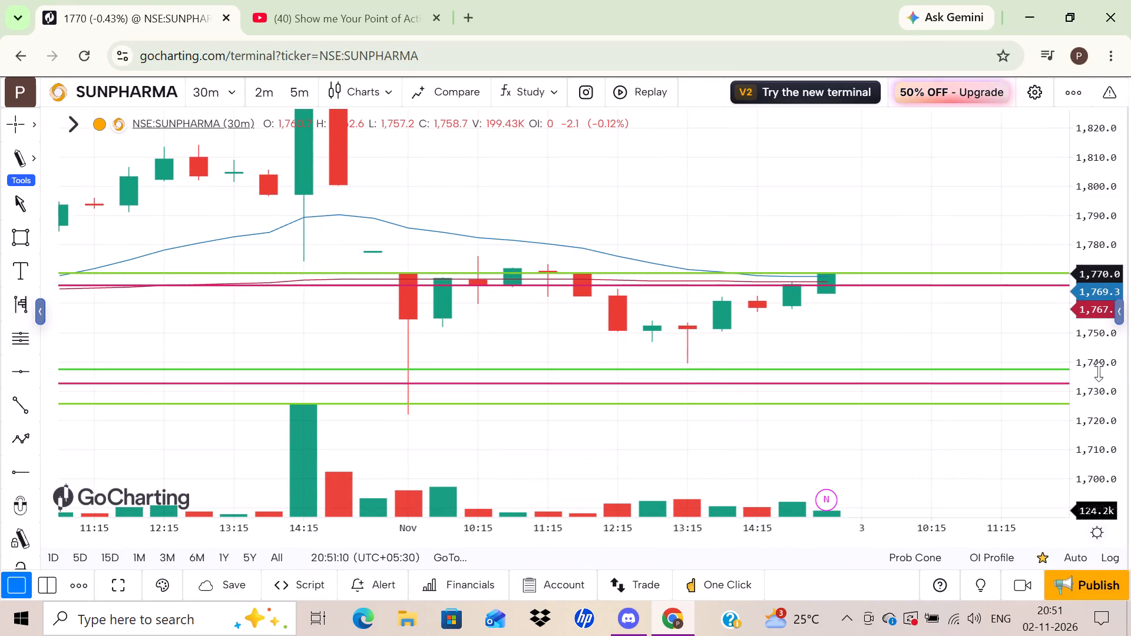
{"action": "left_click_drag", "start_coordinate": [1101, 375], "coordinate": [1059, 235]}
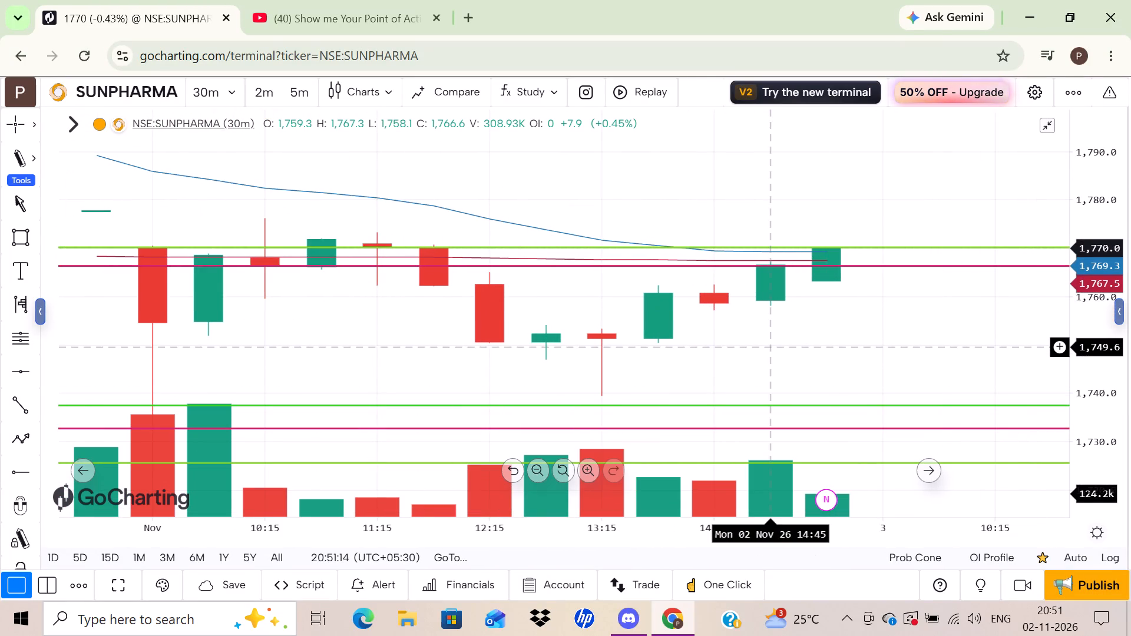
{"action": "left_click_drag", "start_coordinate": [758, 346], "coordinate": [822, 317]}
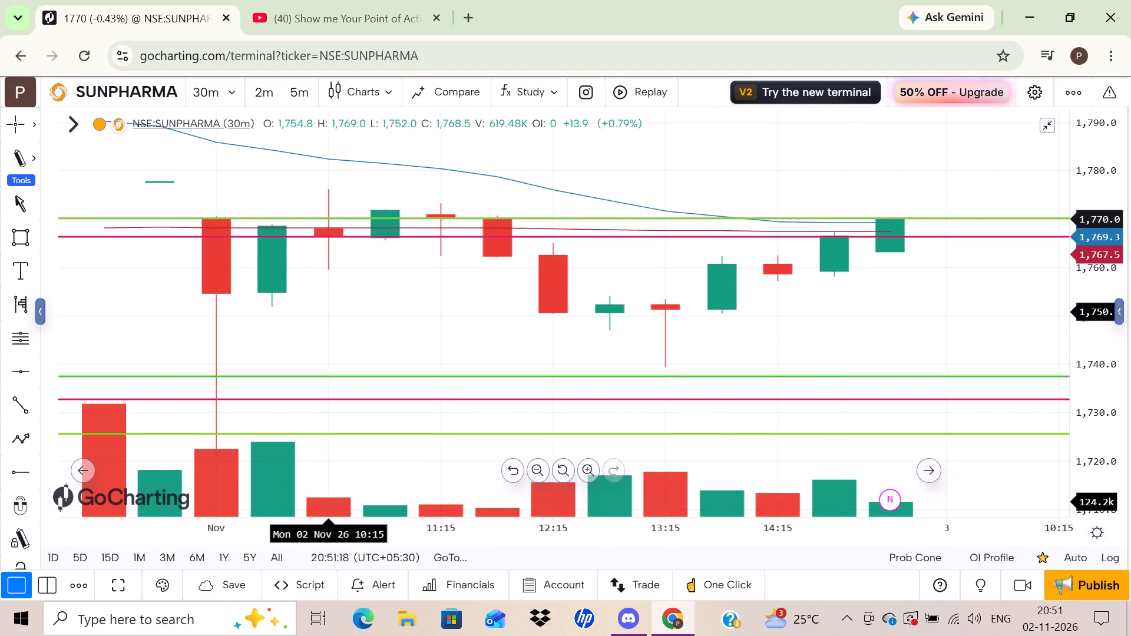
{"action": "scroll", "coordinate": [21, 516], "scroll_direction": "down", "scroll_amount": 2}
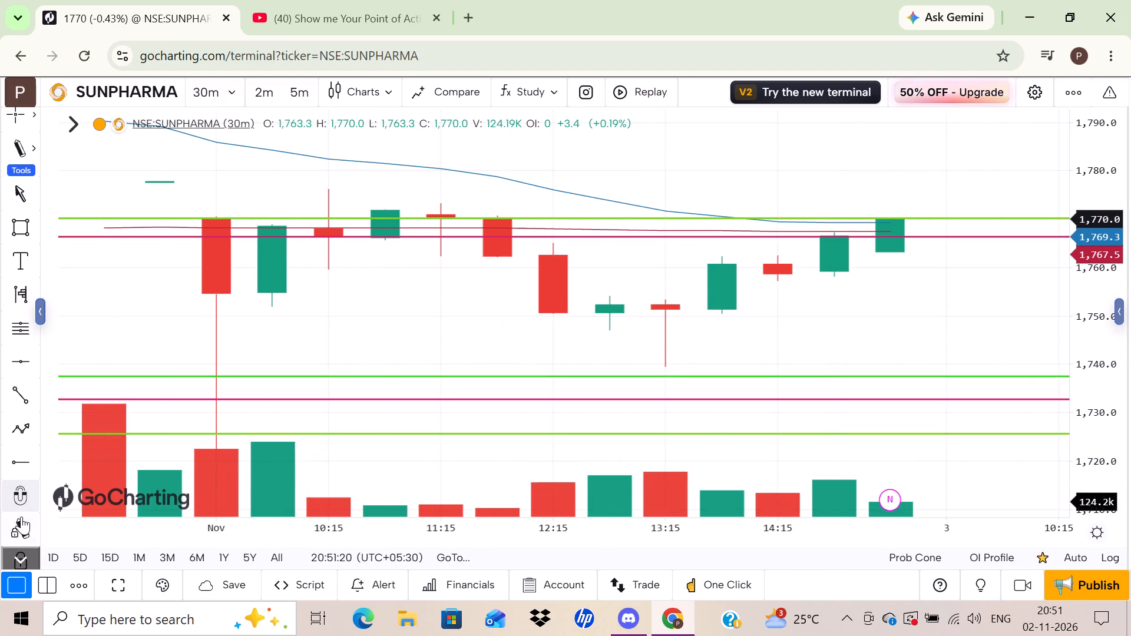
{"action": "left_click", "coordinate": [17, 529]}
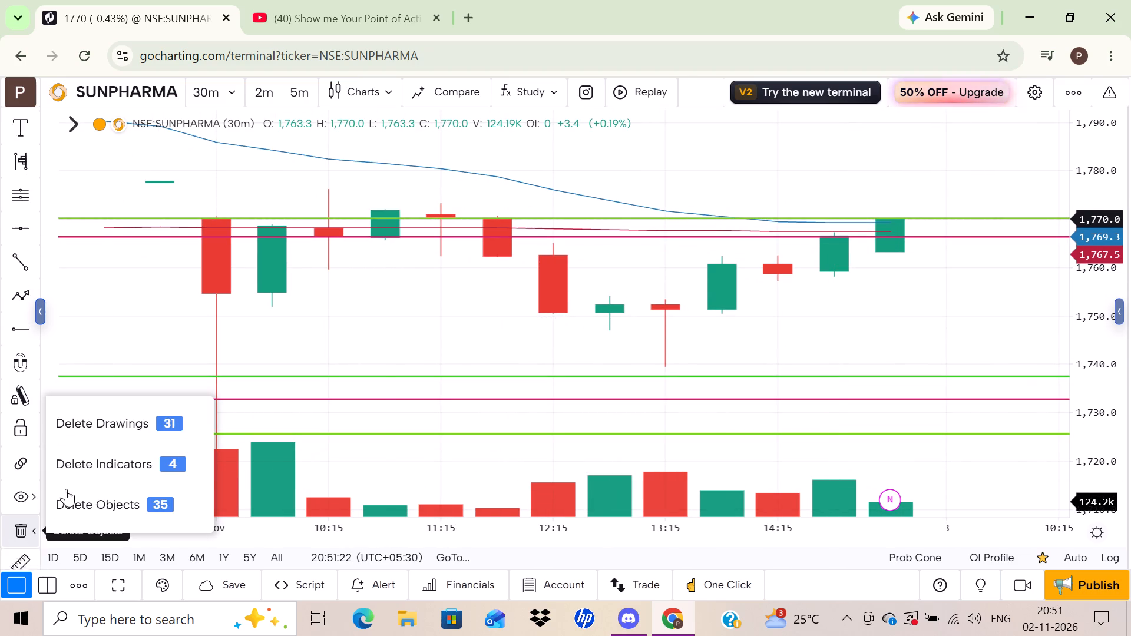
{"action": "left_click", "coordinate": [108, 438]}
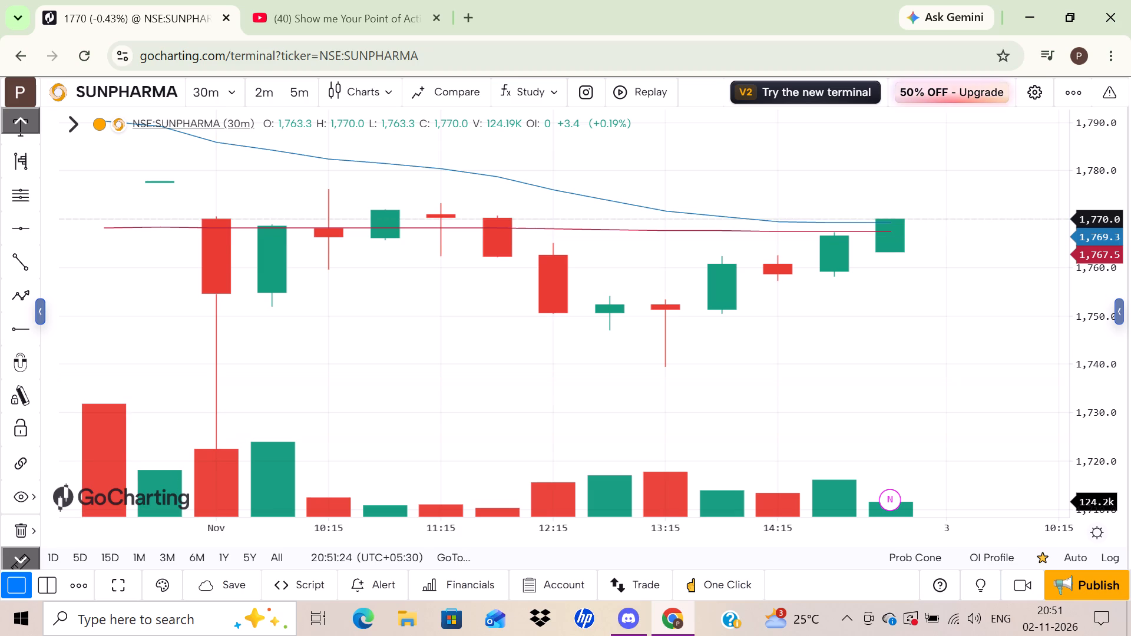
Draw horizontal rays from the 2 Nov 12:45 candle's low at about 1,747.6 and the 11:45 candle's high at about 1,770.9.
{"action": "left_click", "coordinate": [12, 333]}
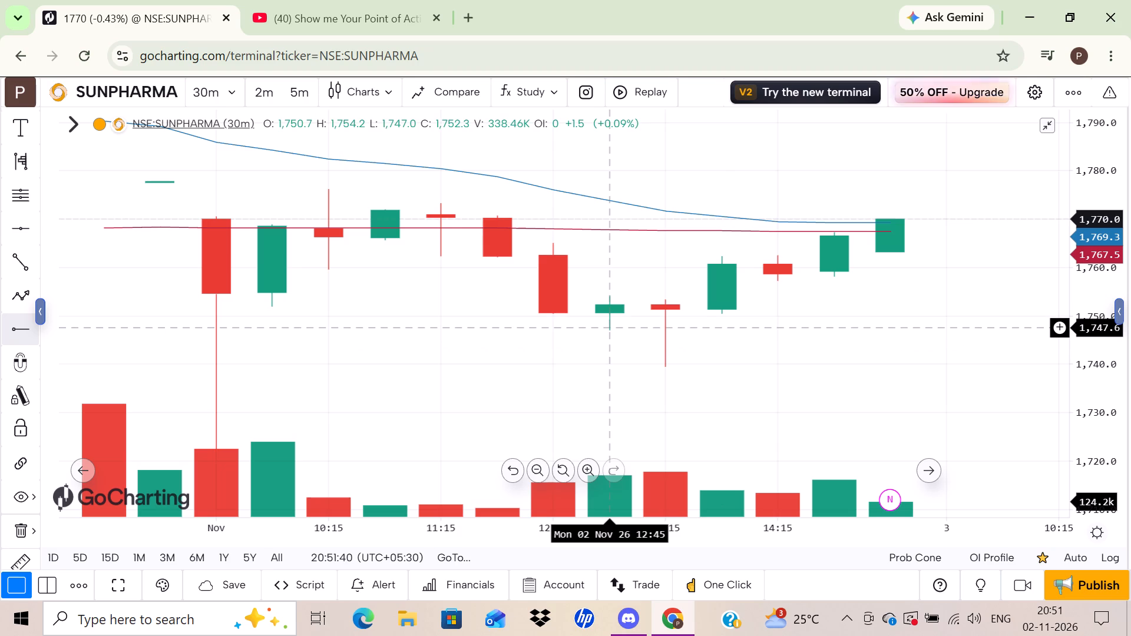
{"action": "left_click", "coordinate": [607, 327]}
{"action": "left_click", "coordinate": [528, 413]}
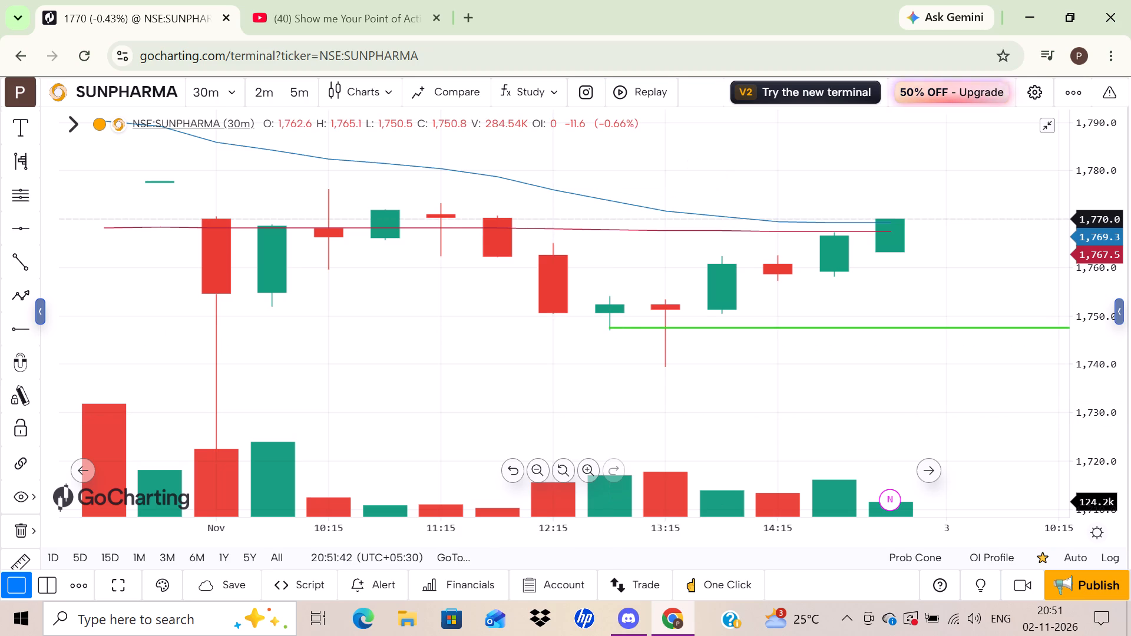
{"action": "left_click", "coordinate": [9, 326]}
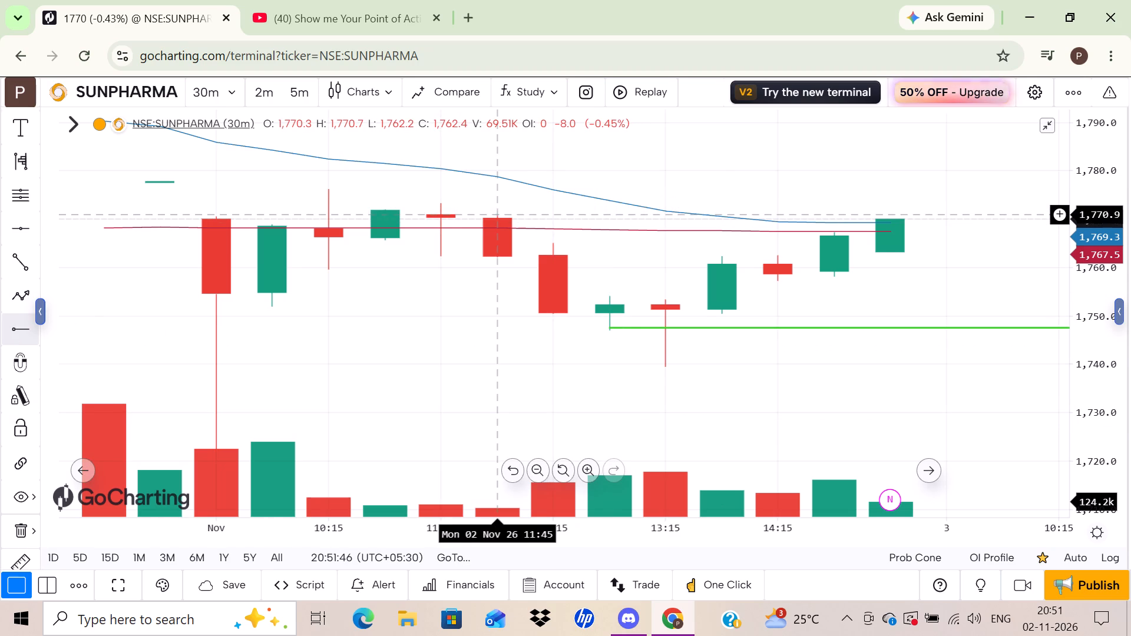
{"action": "left_click", "coordinate": [497, 214]}
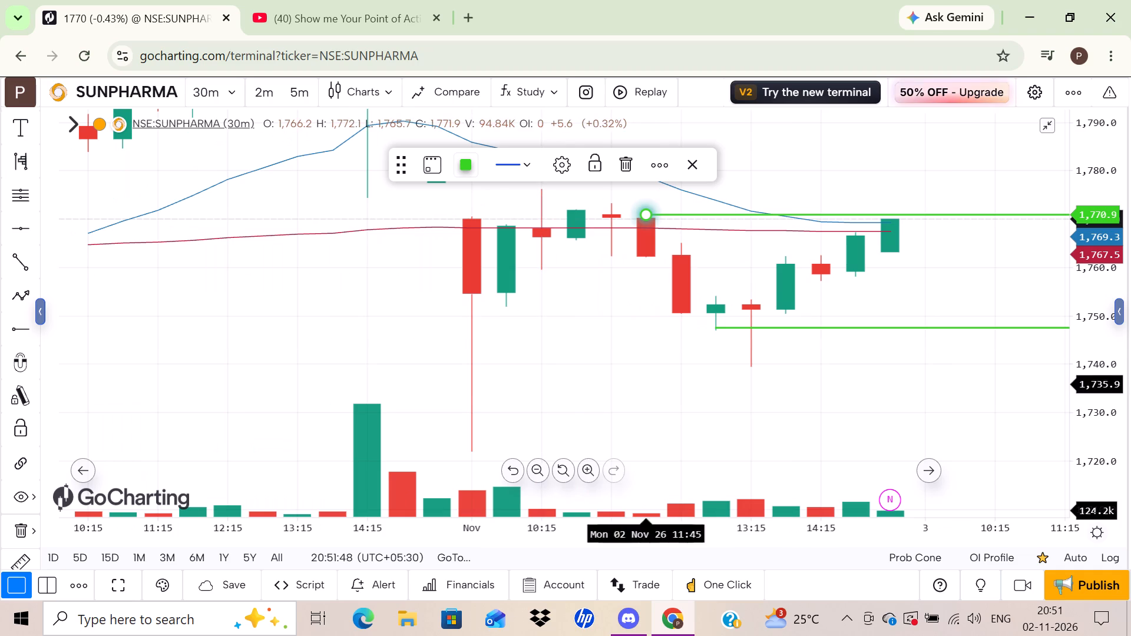
Hide the 200-period and 20-period Exponential Moving Averages on the price chart.
{"action": "left_click_drag", "start_coordinate": [987, 395], "coordinate": [941, 426]}
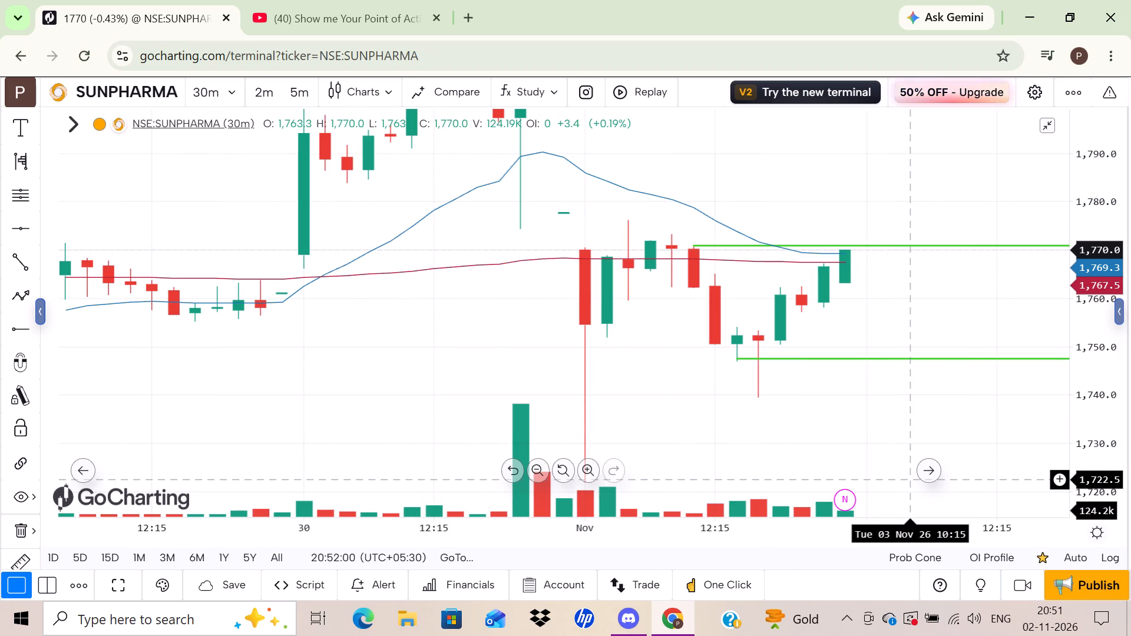
{"action": "left_click_drag", "start_coordinate": [482, 390], "coordinate": [621, 492]}
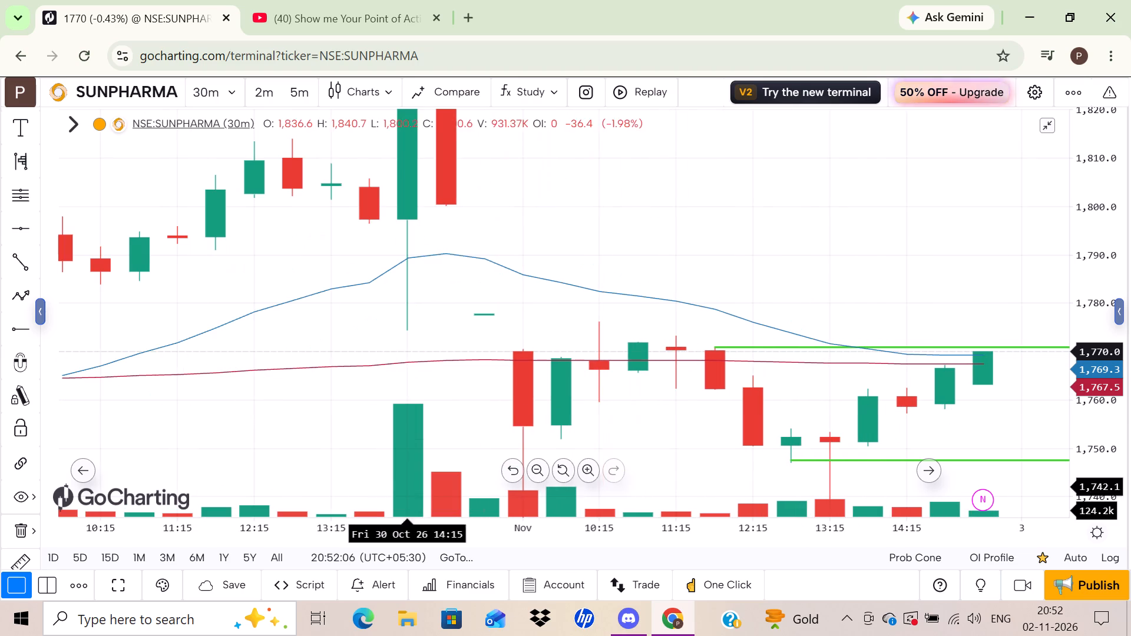
{"action": "left_click", "coordinate": [272, 469]}
{"action": "left_click_drag", "start_coordinate": [272, 469], "coordinate": [832, 428]}
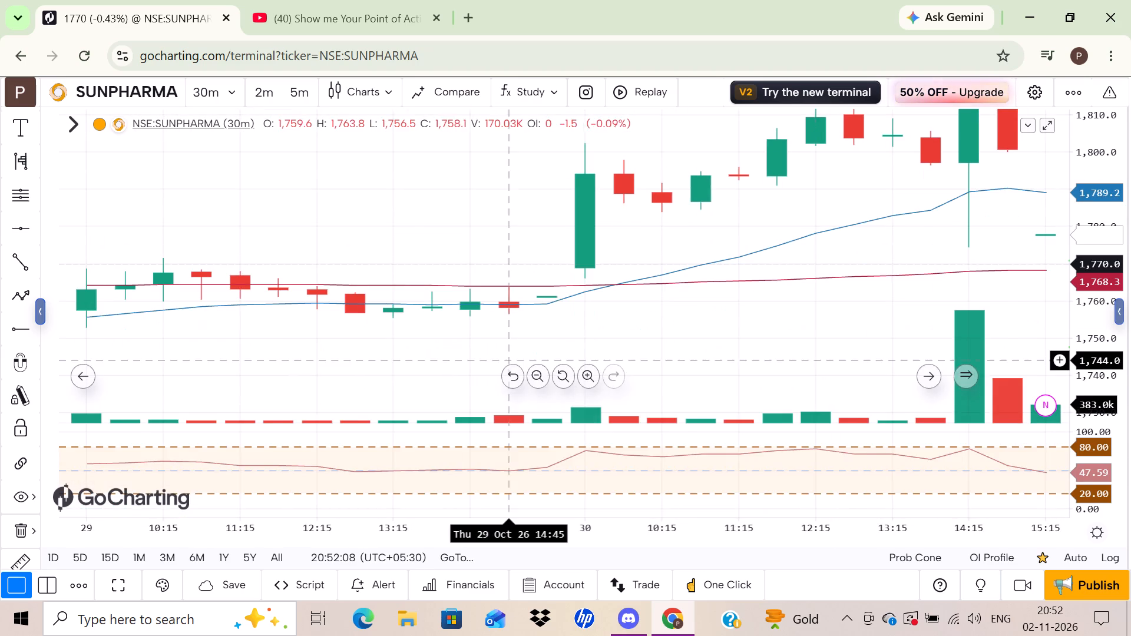
{"action": "double_click", "coordinate": [763, 316]}
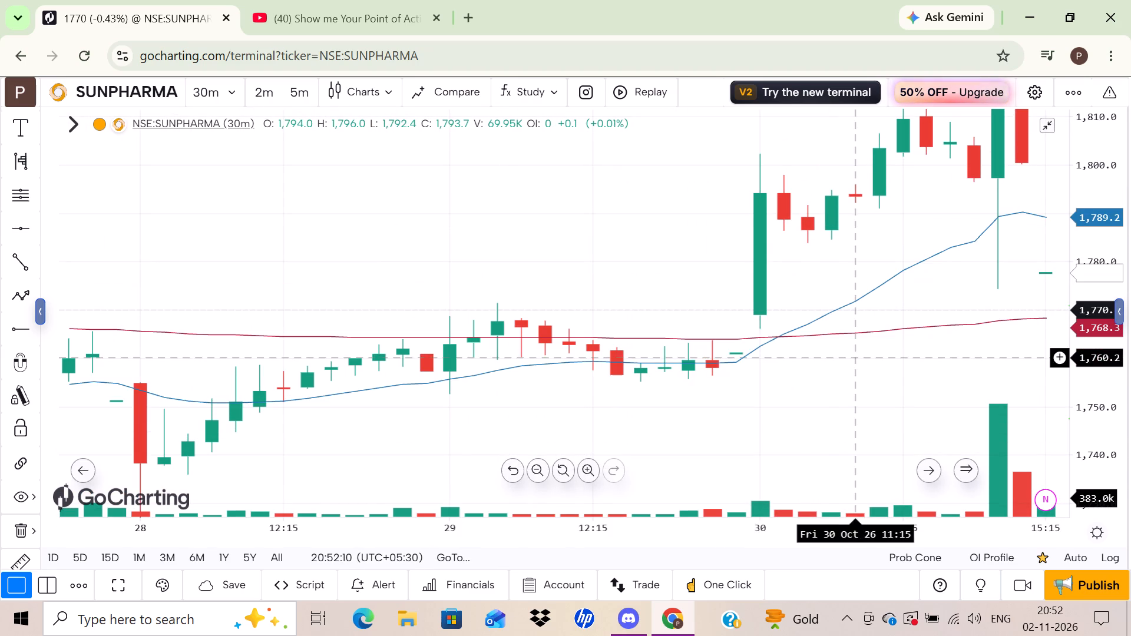
{"action": "left_click", "coordinate": [78, 122]}
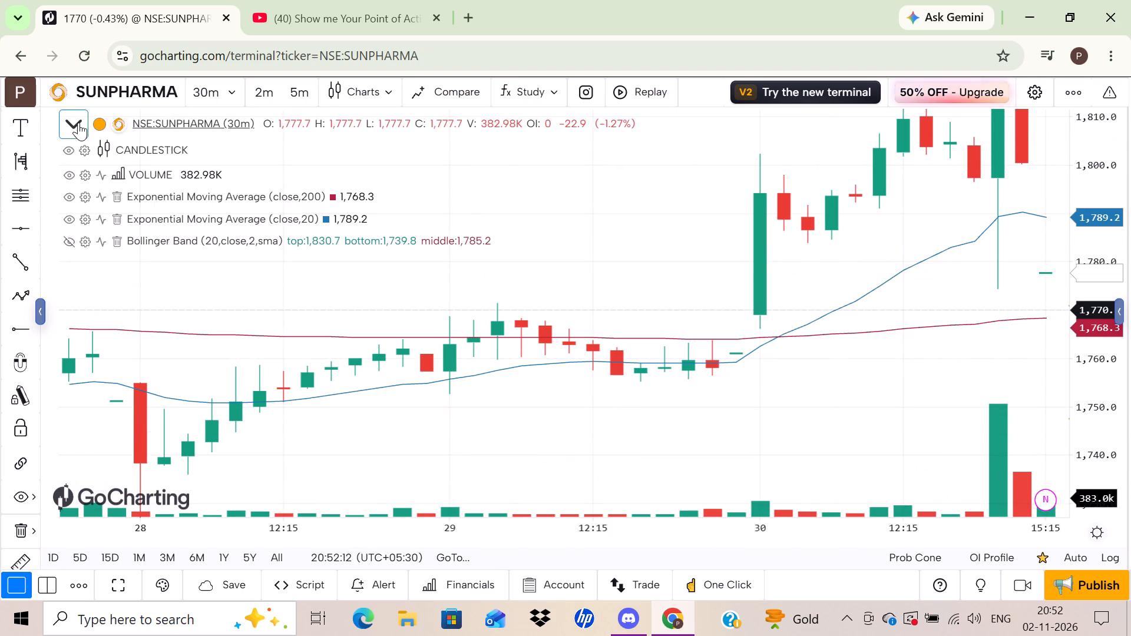
{"action": "left_click", "coordinate": [67, 192]}
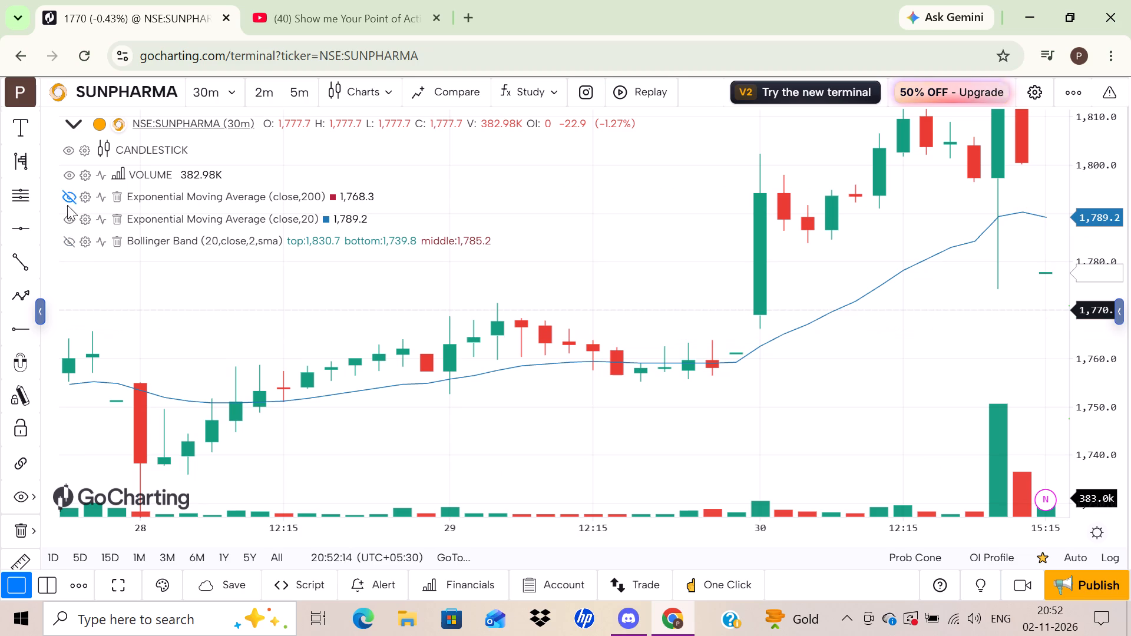
{"action": "left_click", "coordinate": [68, 219]}
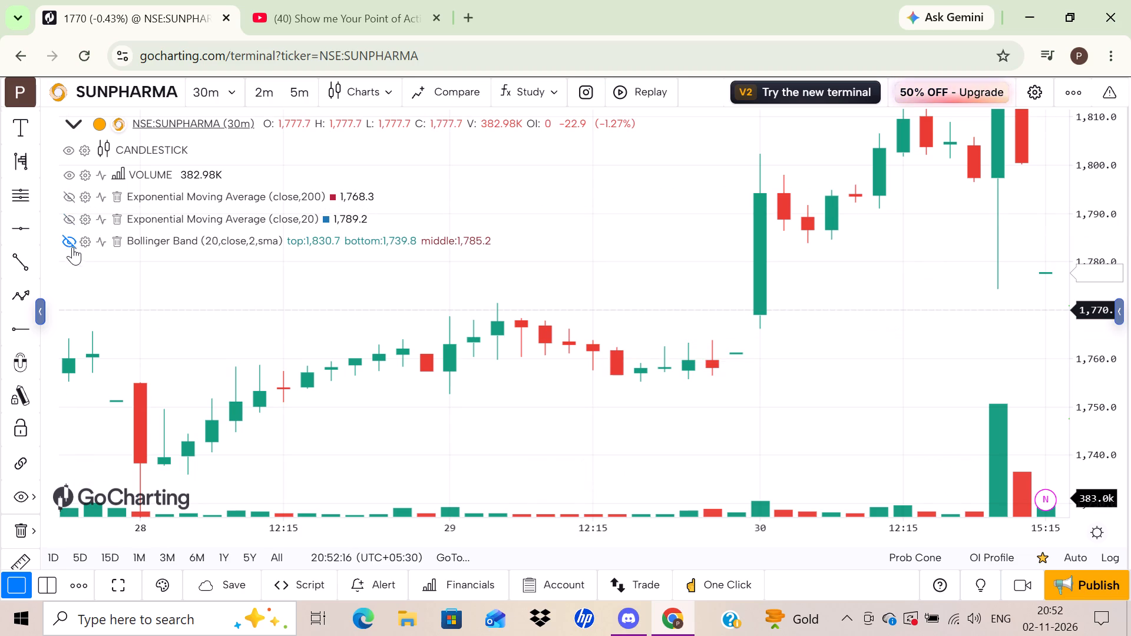
{"action": "left_click", "coordinate": [71, 134]}
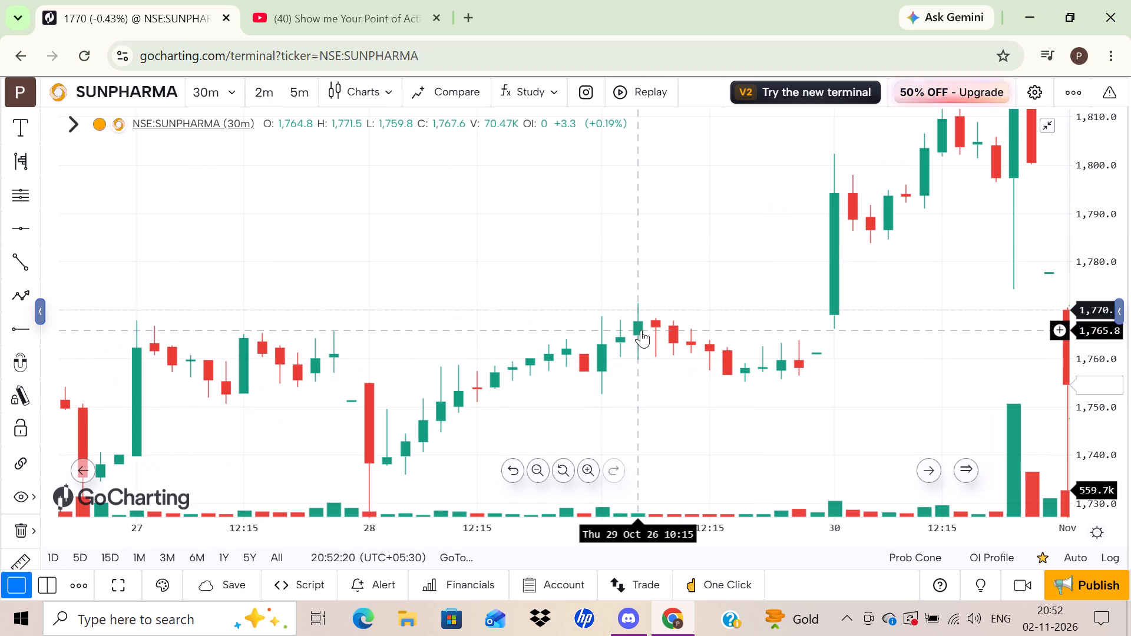
Move the lower horizontal ray's start point to the 2 Nov 11:45 candle at price 1,747.0.
{"action": "left_click_drag", "start_coordinate": [505, 239], "coordinate": [163, 283]}
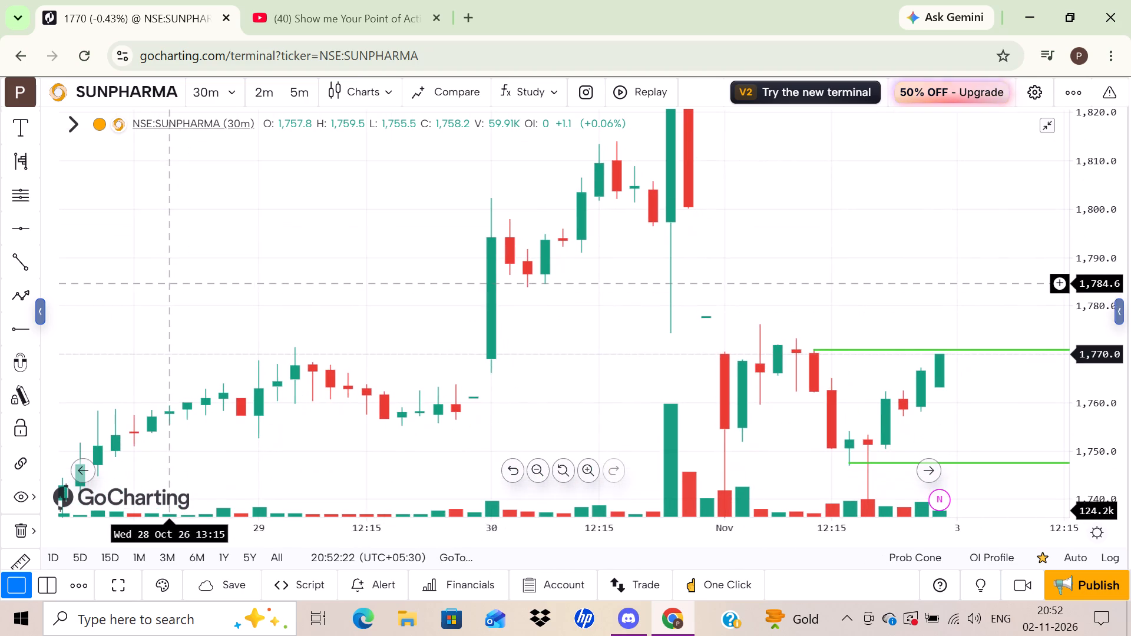
{"action": "left_click_drag", "start_coordinate": [765, 299], "coordinate": [756, 242]}
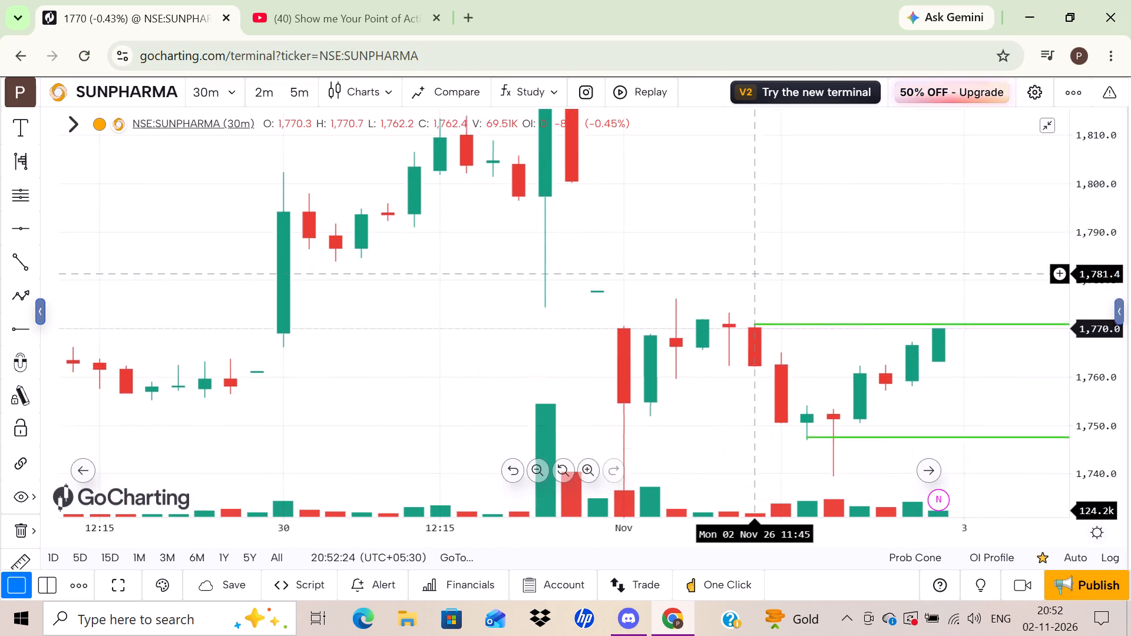
{"action": "left_click_drag", "start_coordinate": [756, 242], "coordinate": [741, 213]}
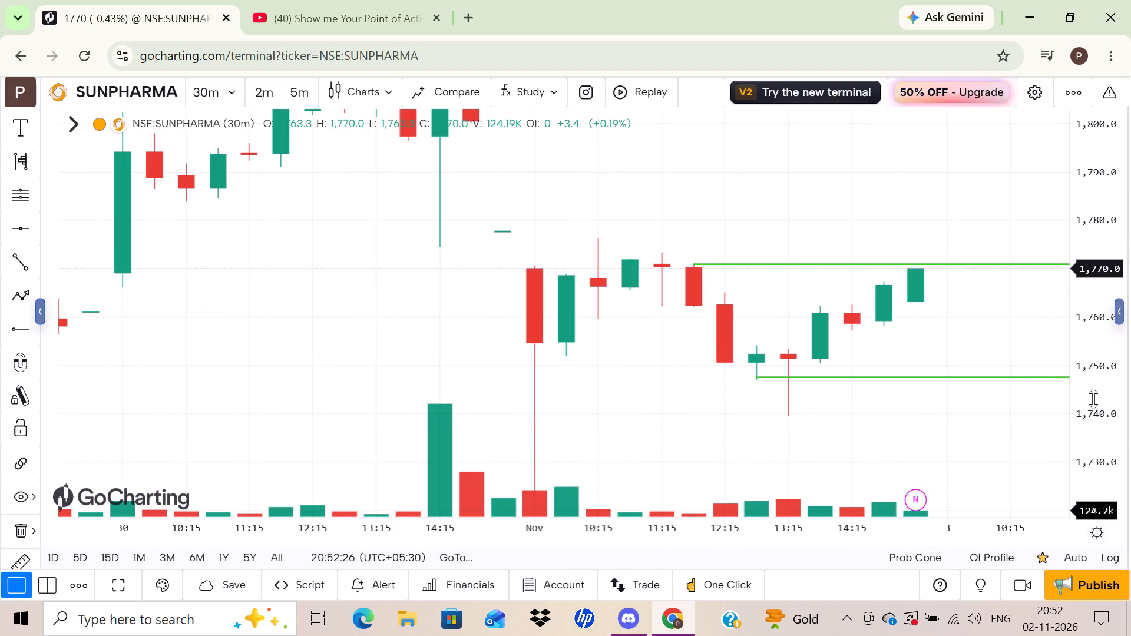
{"action": "left_click_drag", "start_coordinate": [1093, 399], "coordinate": [1063, 274]}
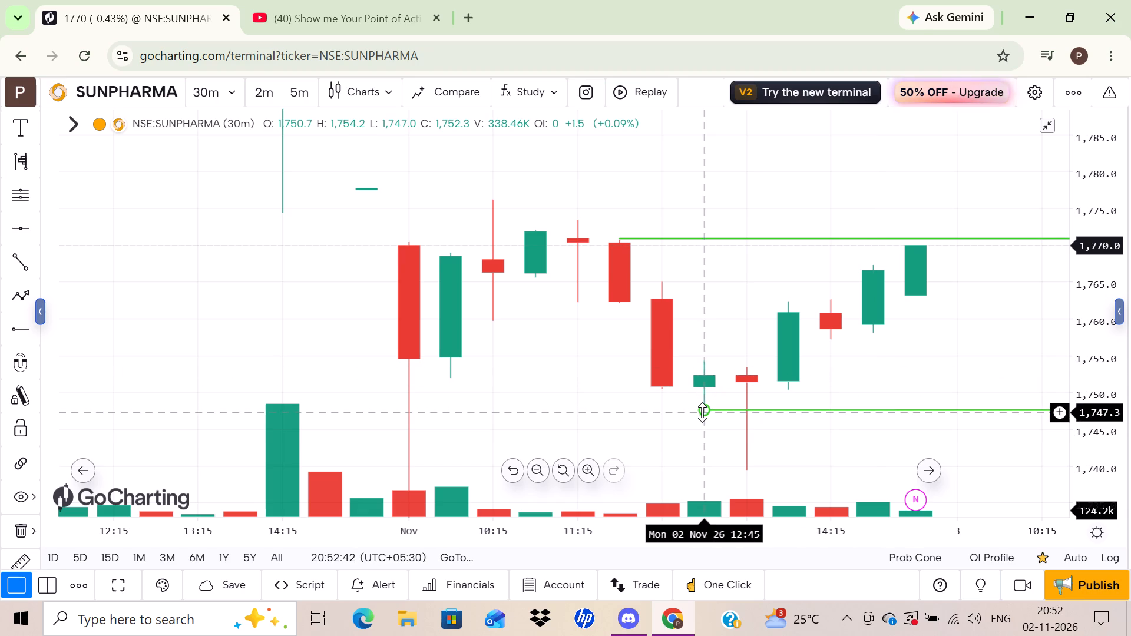
{"action": "left_click_drag", "start_coordinate": [702, 412], "coordinate": [624, 413]}
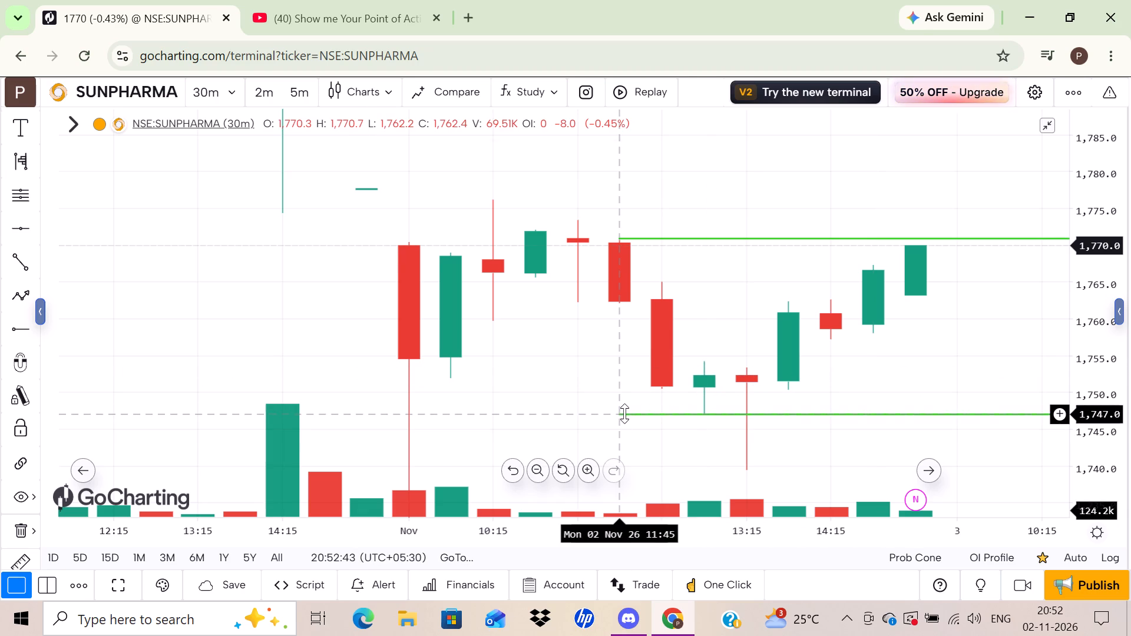
{"action": "left_click", "coordinate": [624, 413]}
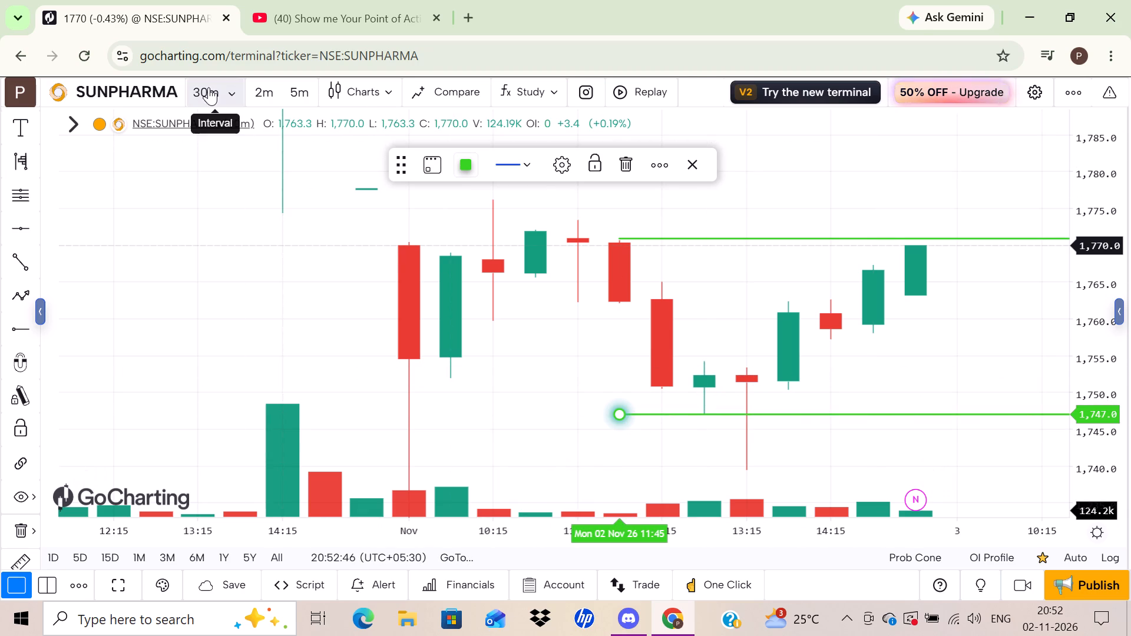
Switch the chart to the 5-minute interval to inspect the 2 Nov candles around the two rays.
{"action": "left_click", "coordinate": [298, 92]}
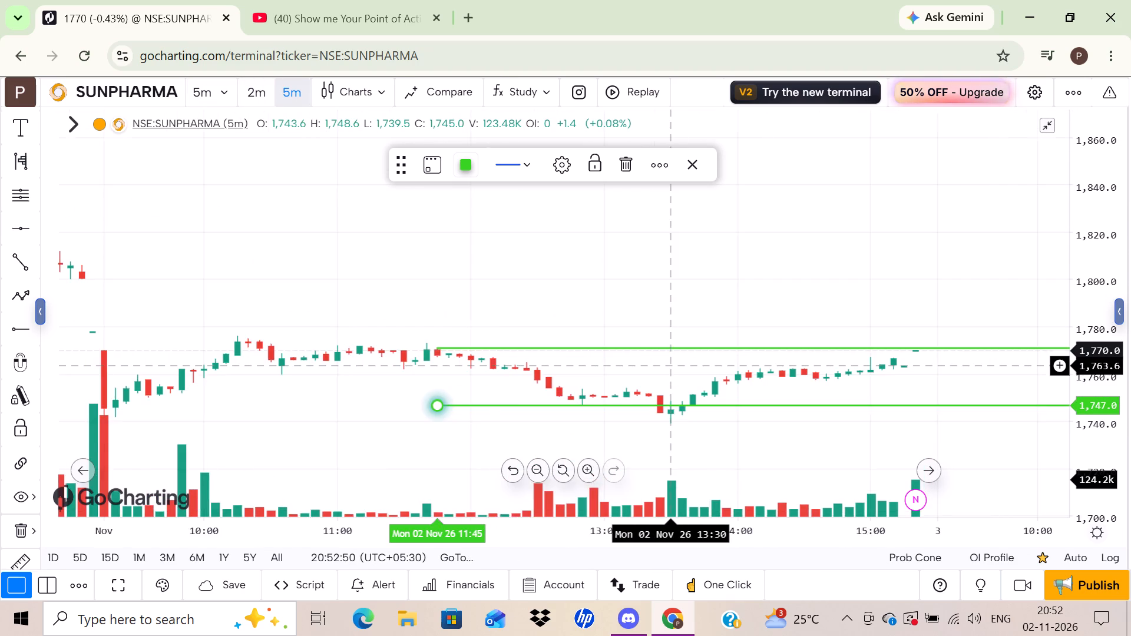
{"action": "left_click_drag", "start_coordinate": [1092, 435], "coordinate": [1064, 291]}
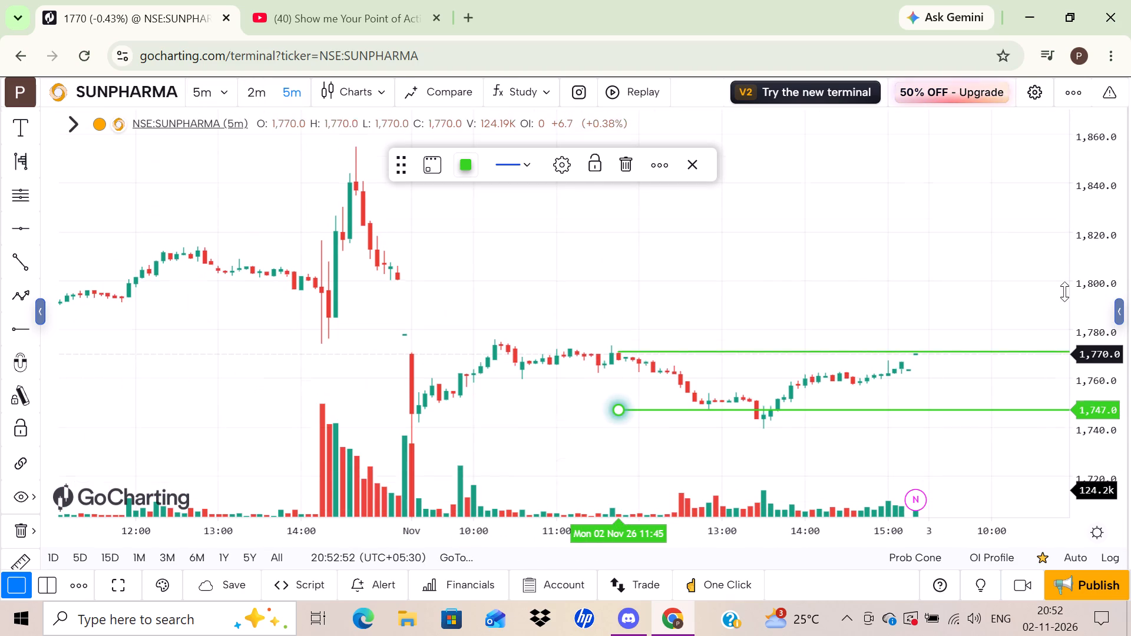
{"action": "left_click_drag", "start_coordinate": [1064, 291], "coordinate": [1055, 276]}
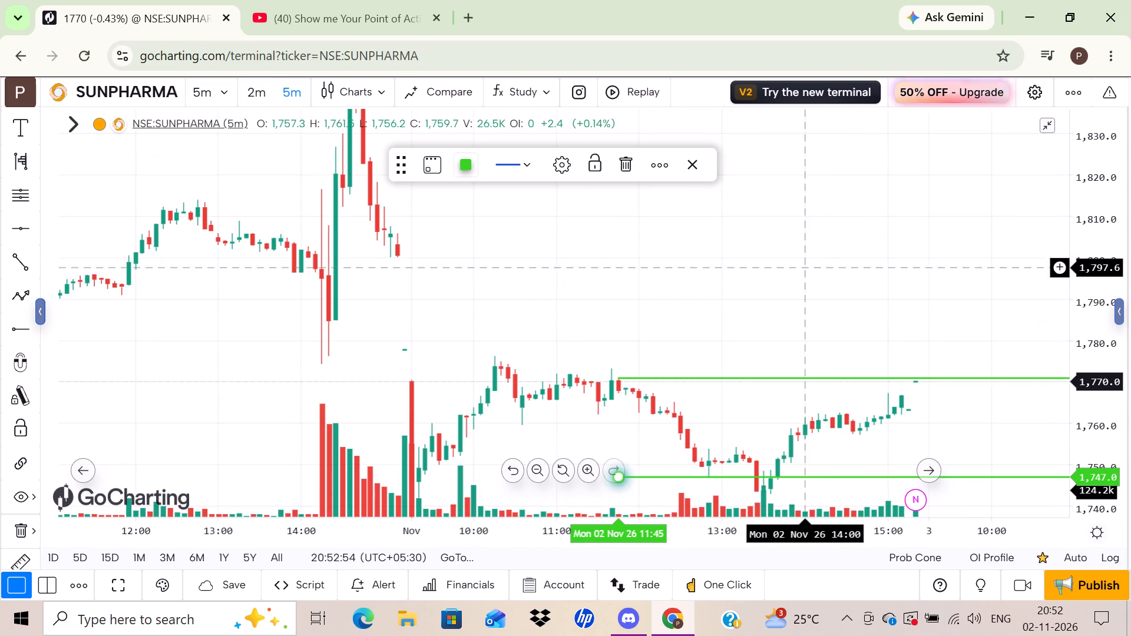
{"action": "left_click_drag", "start_coordinate": [944, 307], "coordinate": [864, 197]}
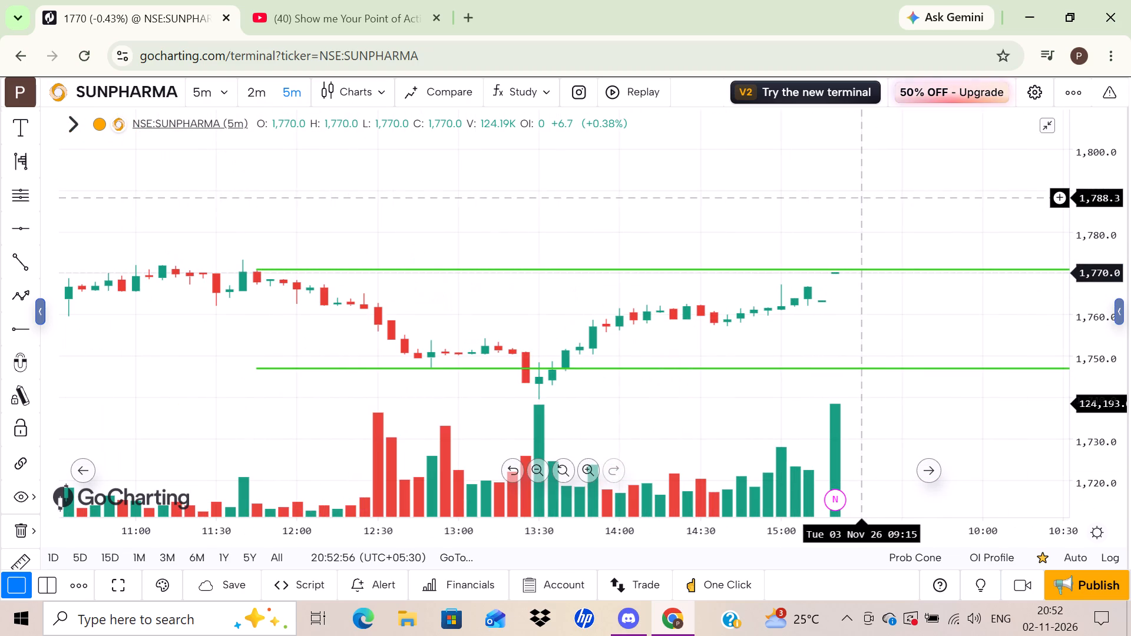
{"action": "left_click_drag", "start_coordinate": [1098, 377], "coordinate": [1057, 203]}
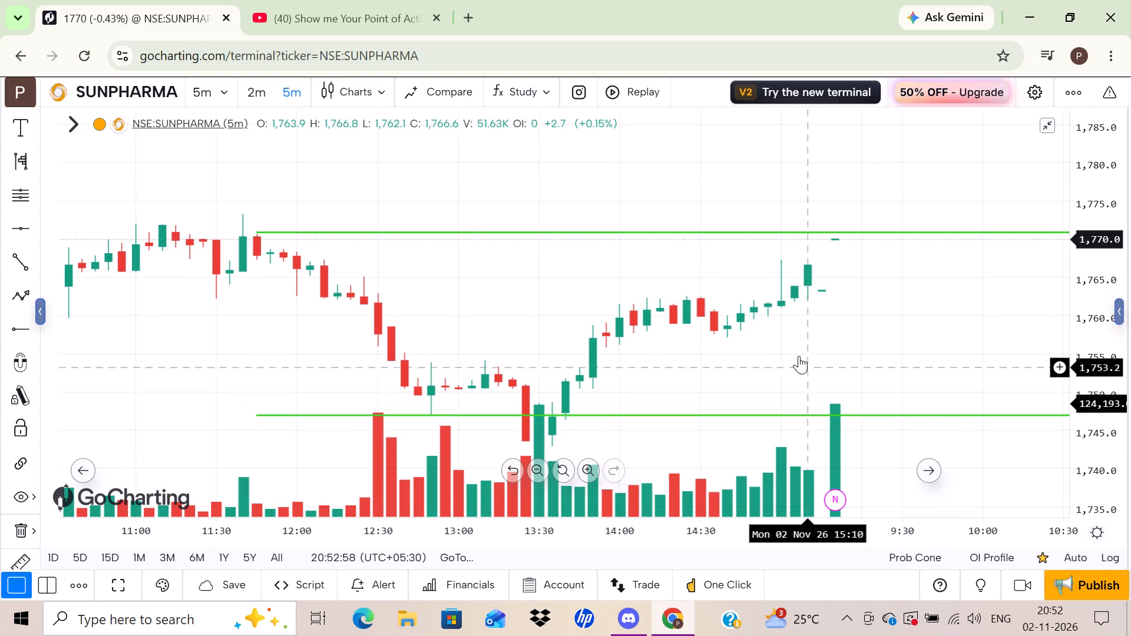
{"action": "left_click_drag", "start_coordinate": [775, 350], "coordinate": [812, 212]}
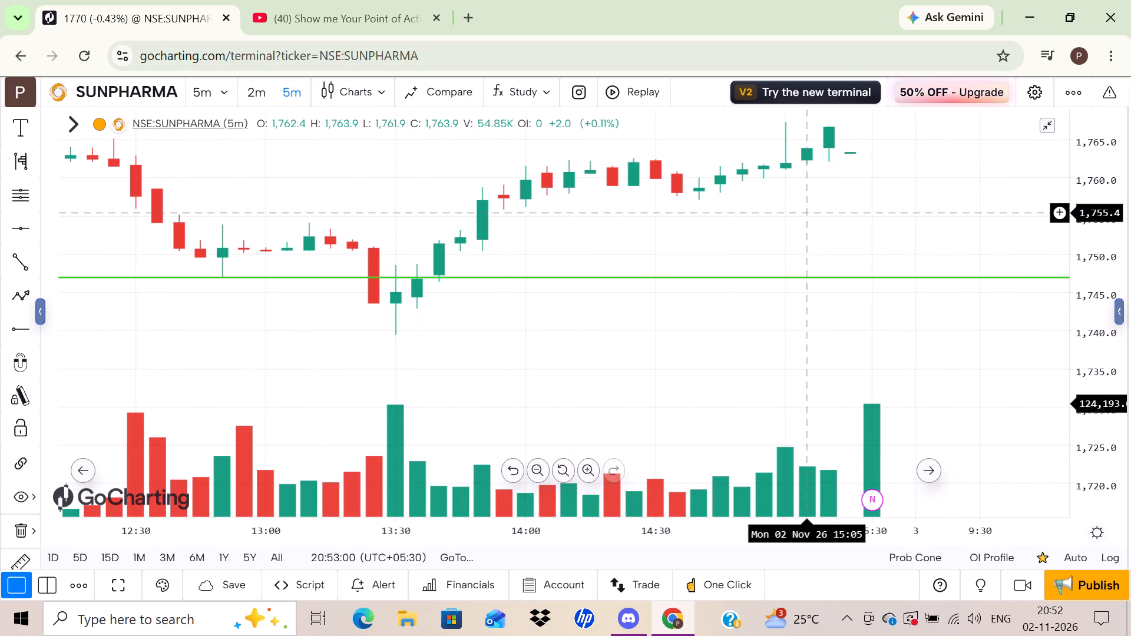
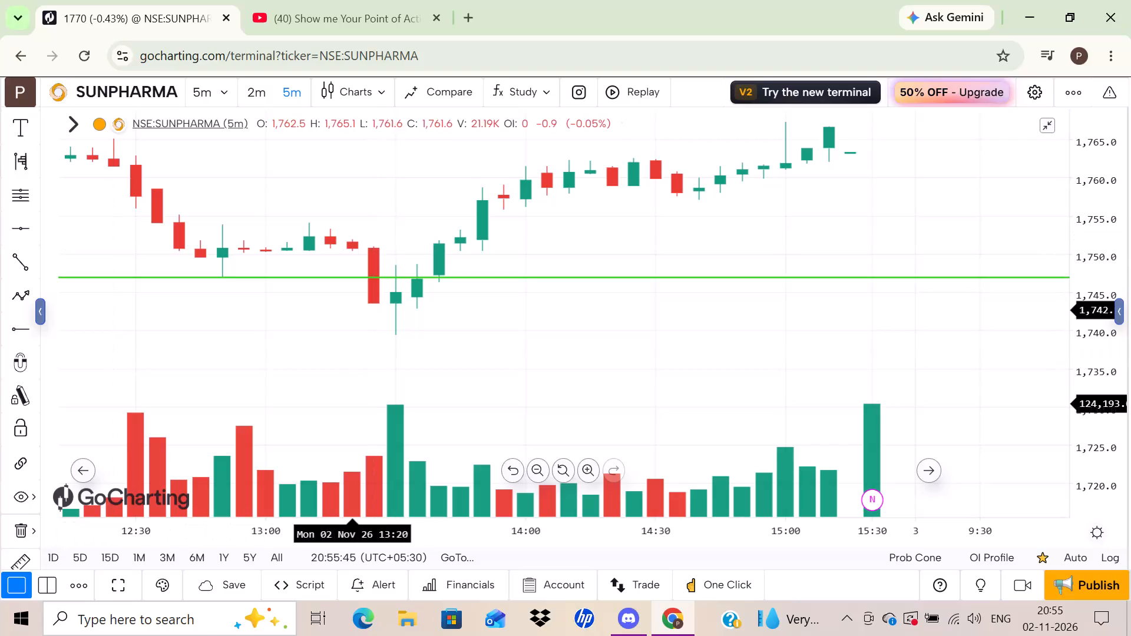
Draw a horizontal ray from the top of the 2 Nov 13:25 candle at about 1,750.8.
{"action": "left_click", "coordinate": [16, 327]}
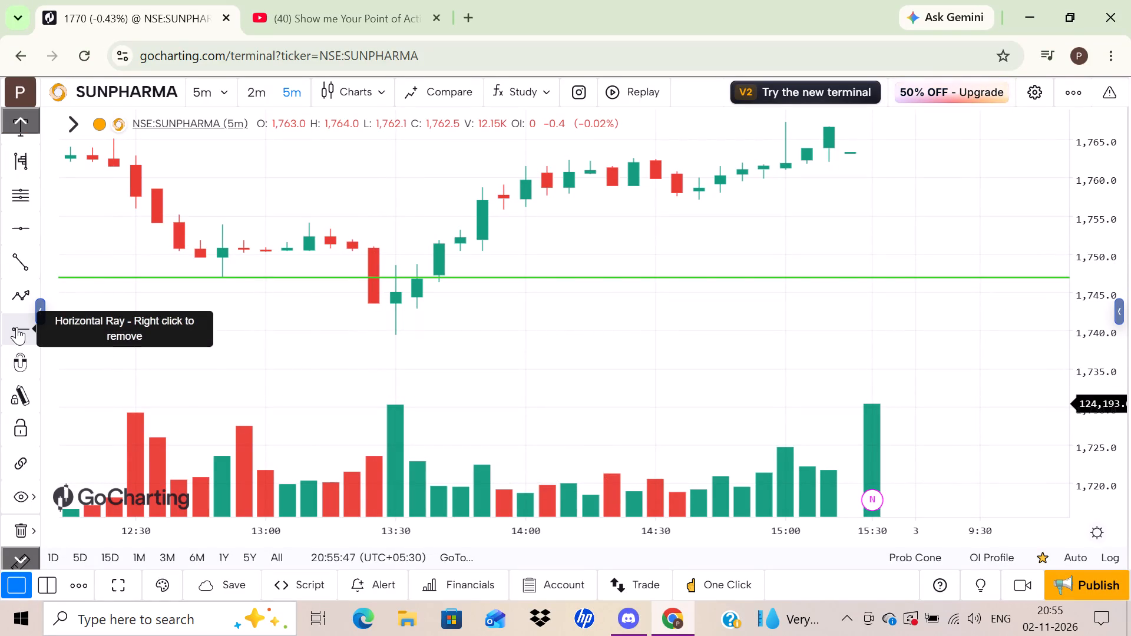
{"action": "left_click", "coordinate": [376, 248]}
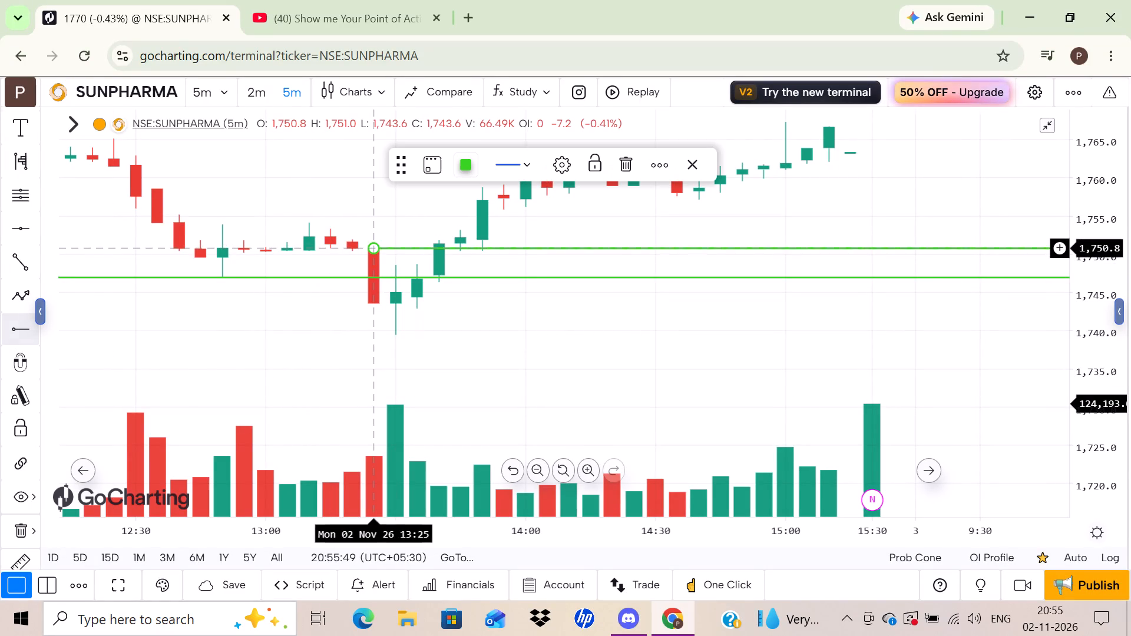
Examine the 2 Nov SUNPHARMA 5-minute candles and how price moves around the three horizontal rays.
{"action": "left_click_drag", "start_coordinate": [656, 372], "coordinate": [641, 399]}
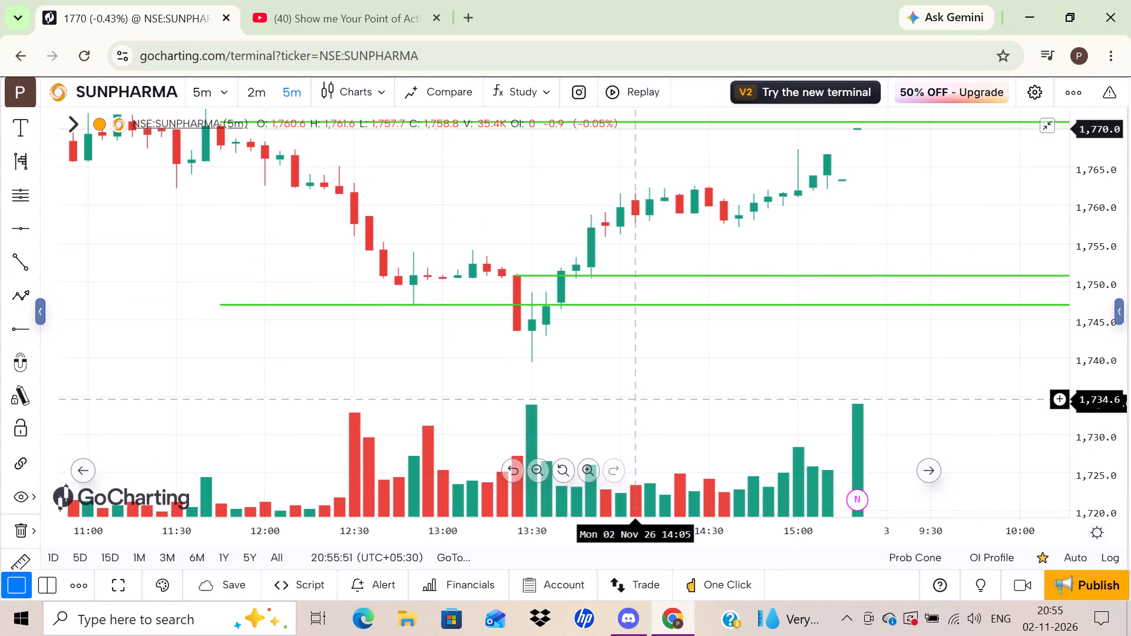
{"action": "left_click_drag", "start_coordinate": [641, 399], "coordinate": [640, 400]}
{"action": "left_click_drag", "start_coordinate": [759, 386], "coordinate": [727, 413]}
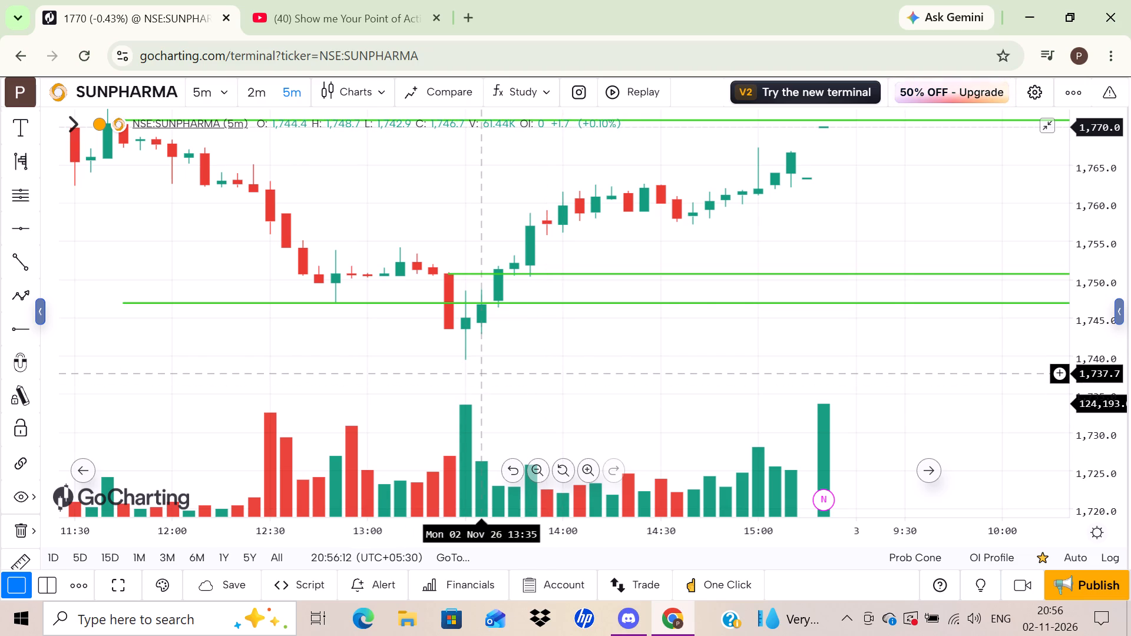
{"action": "left_click_drag", "start_coordinate": [495, 365], "coordinate": [475, 392]}
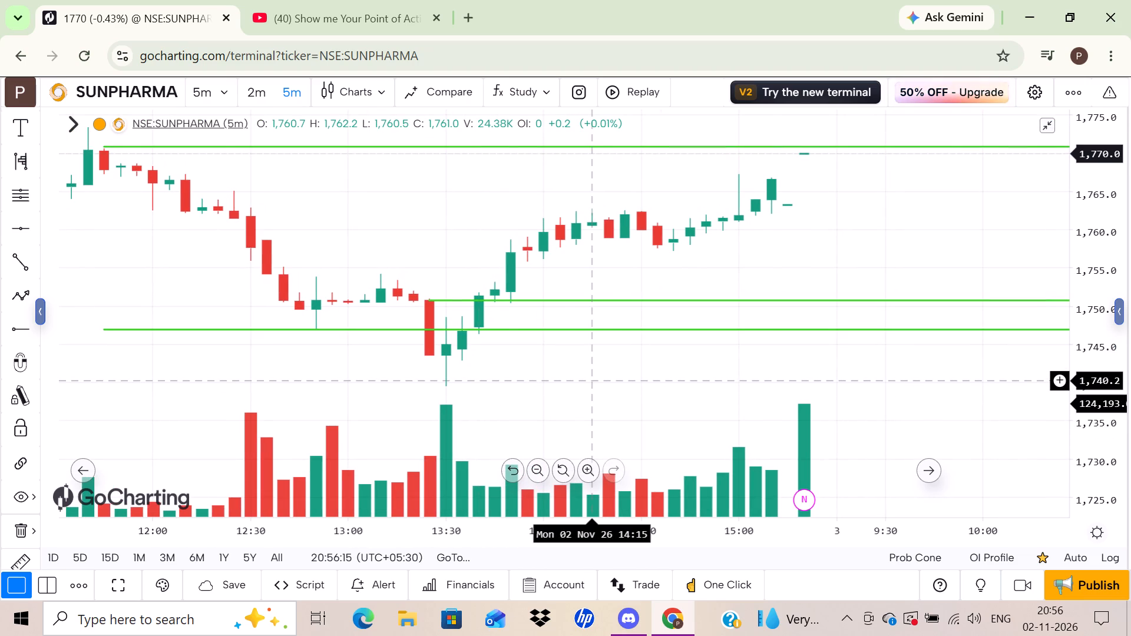
{"action": "left_click_drag", "start_coordinate": [761, 412], "coordinate": [735, 442]}
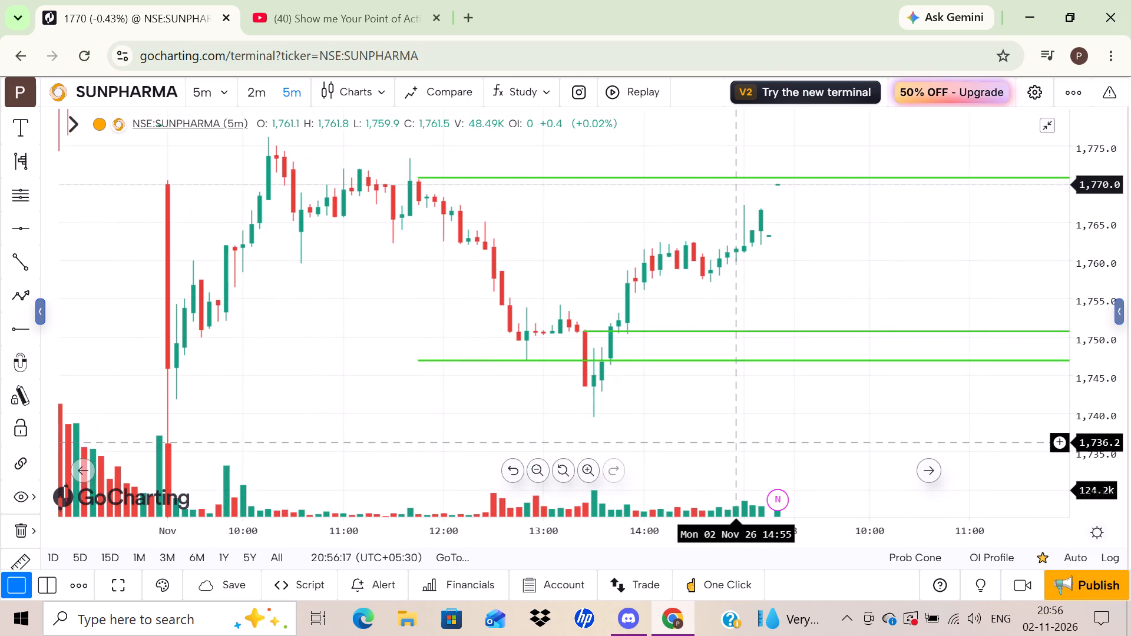
{"action": "left_click_drag", "start_coordinate": [1103, 433], "coordinate": [1097, 347]}
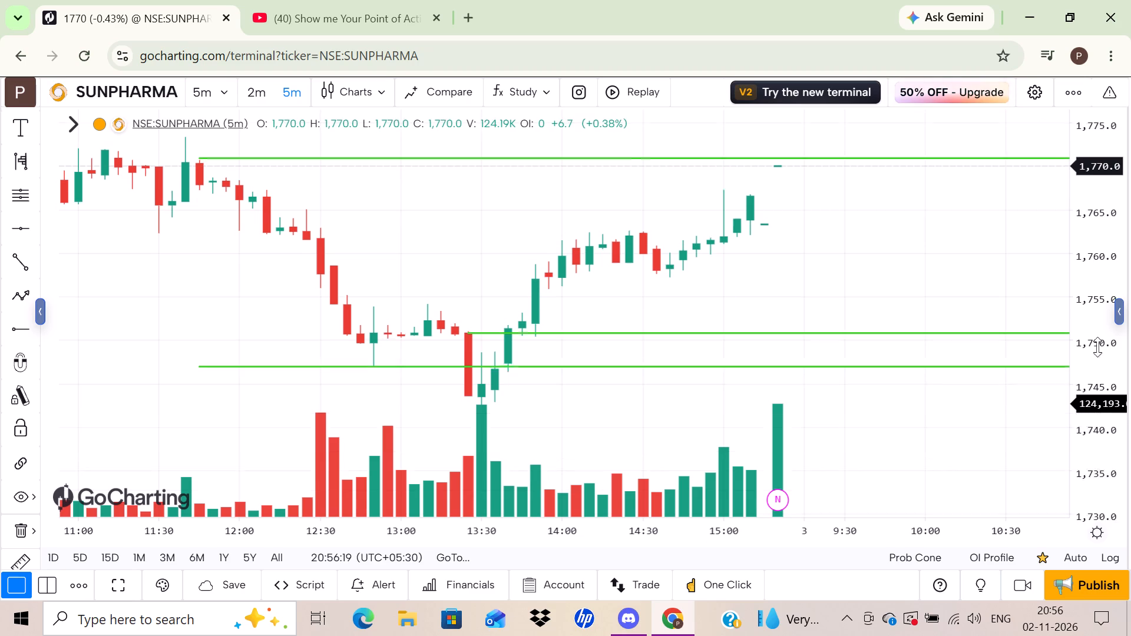
{"action": "left_click_drag", "start_coordinate": [1097, 347], "coordinate": [1090, 327]}
{"action": "left_click_drag", "start_coordinate": [578, 433], "coordinate": [693, 372]}
{"action": "left_click_drag", "start_coordinate": [568, 386], "coordinate": [631, 380]}
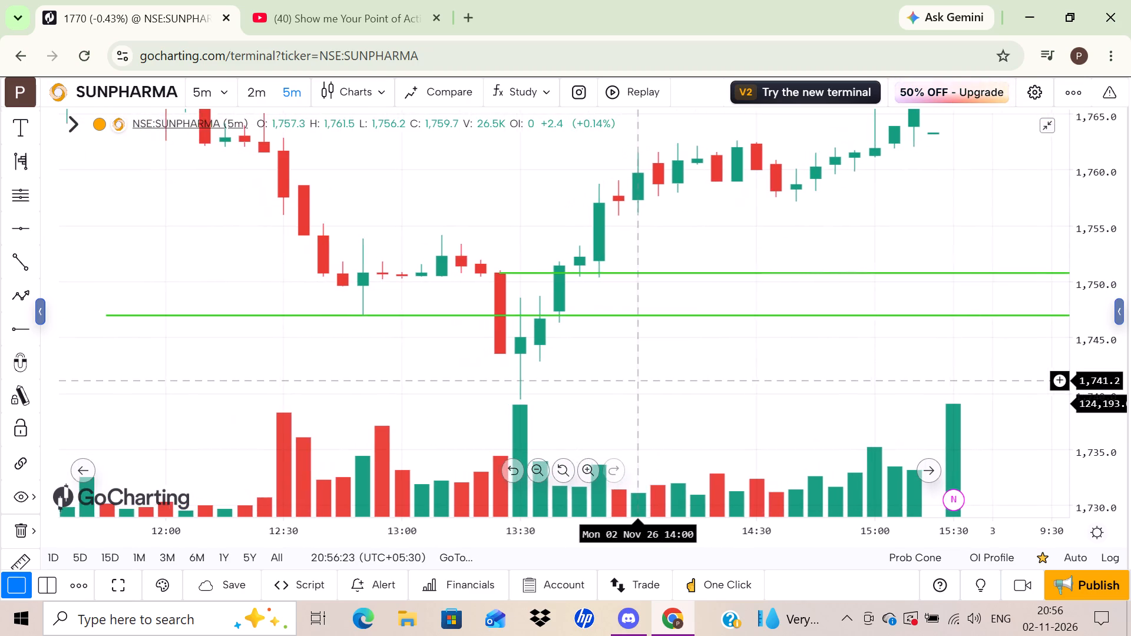
{"action": "left_click_drag", "start_coordinate": [631, 380], "coordinate": [633, 380]}
{"action": "left_click_drag", "start_coordinate": [894, 239], "coordinate": [879, 418]}
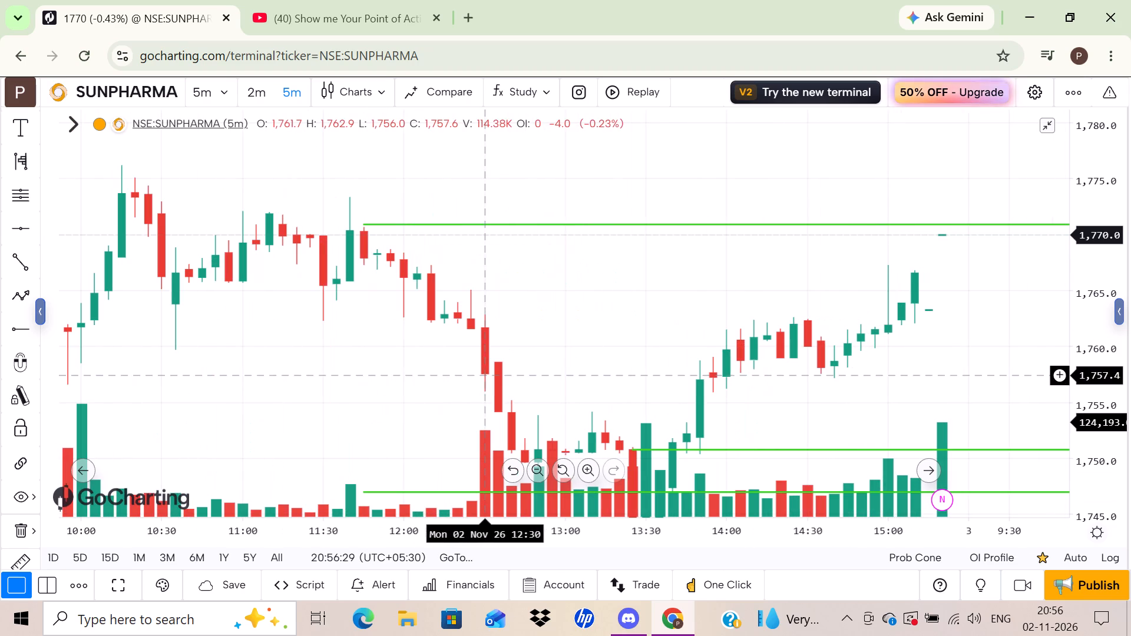
{"action": "left_click_drag", "start_coordinate": [890, 385], "coordinate": [950, 217]}
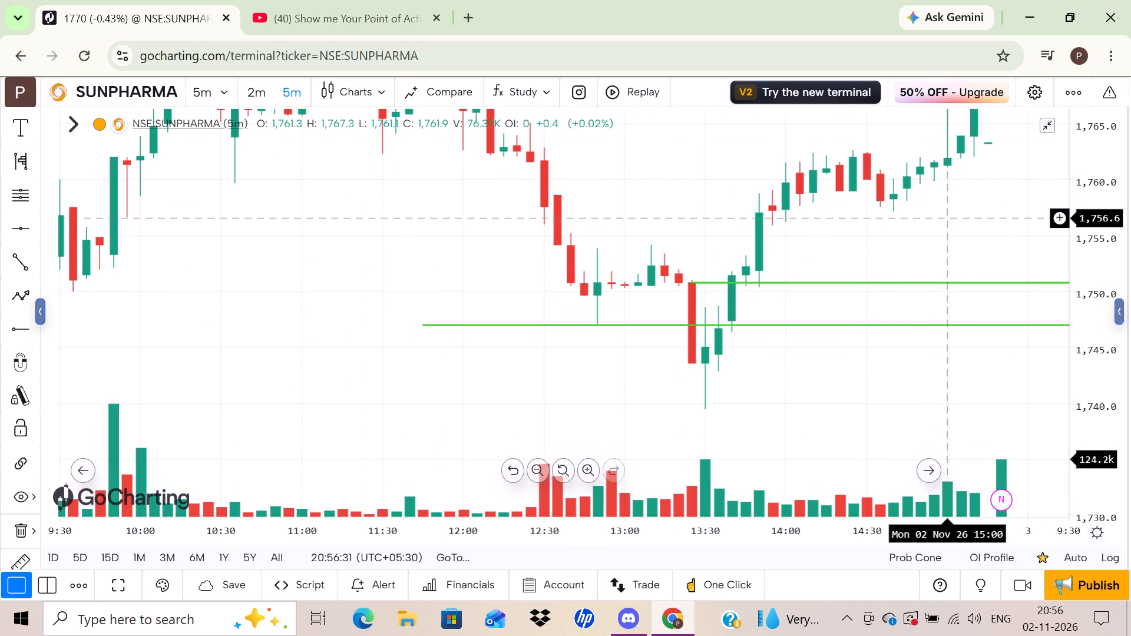
Switch the chart symbol from SUNPHARMA to BAJAJ-AUTO, Bajaj Auto Limited on NSE.
{"action": "left_click", "coordinate": [145, 97]}
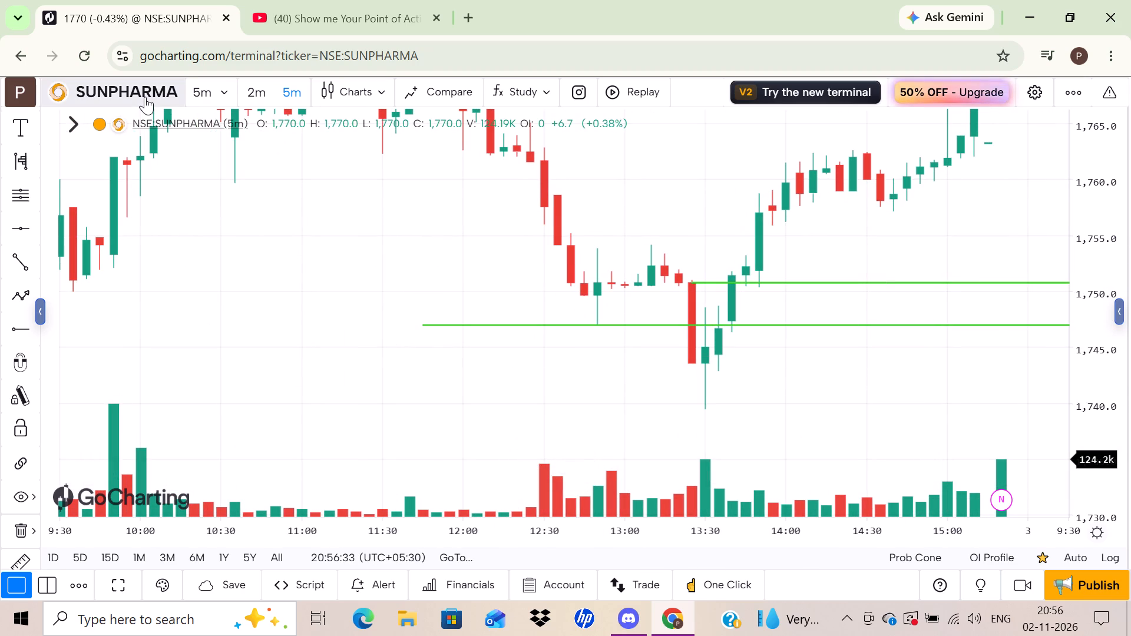
{"action": "left_click", "coordinate": [323, 161]}
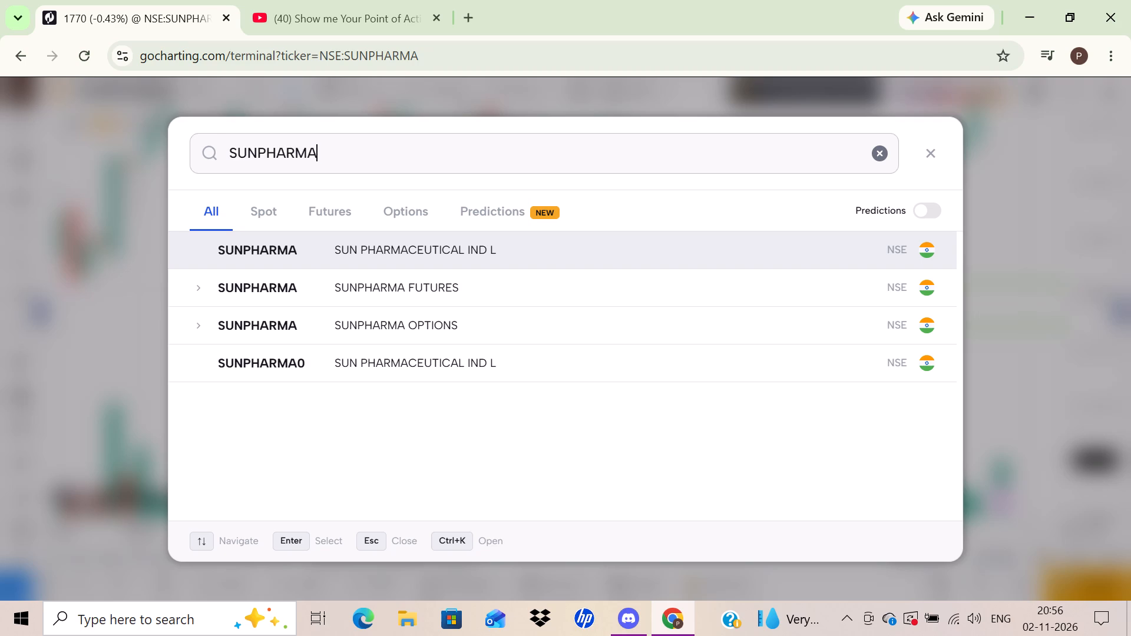
{"action": "key", "text": "BackSpace"}
{"action": "key", "text": "BackSpace"}
{"action": "key", "text": "BackSpace"}
{"action": "key", "text": "BackSpace"}
{"action": "key", "text": "BackSpace"}
{"action": "key", "text": "BackSpace"}
{"action": "key", "text": "BackSpace"}
{"action": "key", "text": "BackSpace"}
{"action": "key", "text": "BackSpace"}
{"action": "key", "text": "BackSpace"}
{"action": "key", "text": "BackSpace"}
{"action": "key", "text": "BackSpace"}
{"action": "key", "text": "BackSpace"}
{"action": "key", "text": "BackSpace"}
{"action": "key", "text": "BackSpace"}
{"action": "key", "text": "BackSpace"}
{"action": "key", "text": "BackSpace"}
{"action": "key", "text": "BackSpace"}
{"action": "key", "text": "BackSpace"}
{"action": "key", "text": "BackSpace"}
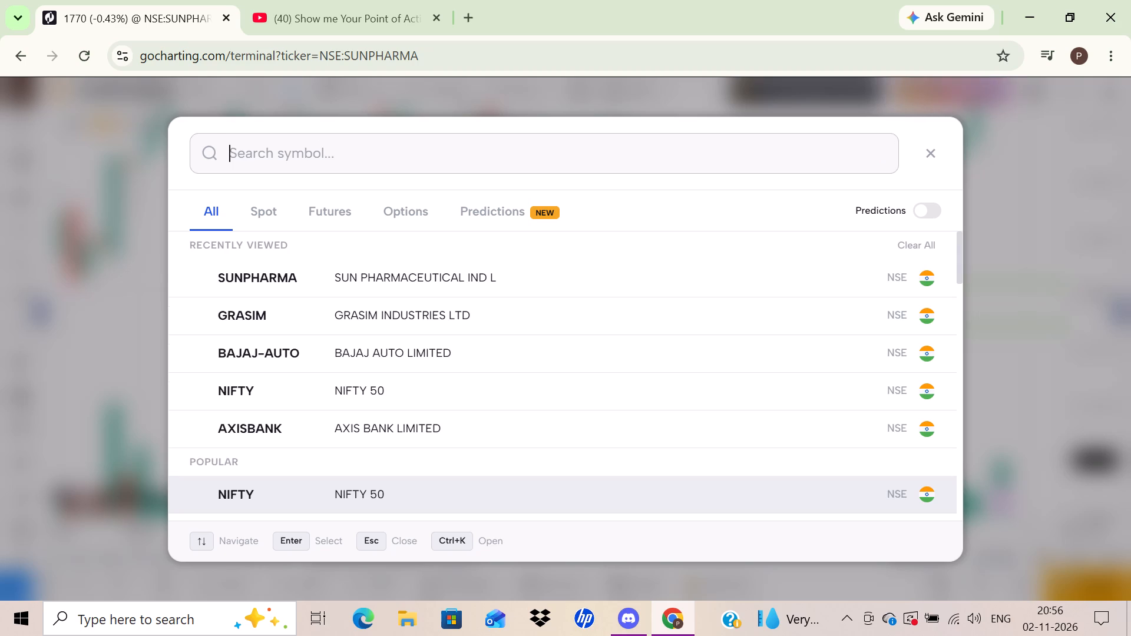
{"action": "left_click", "coordinate": [480, 350]}
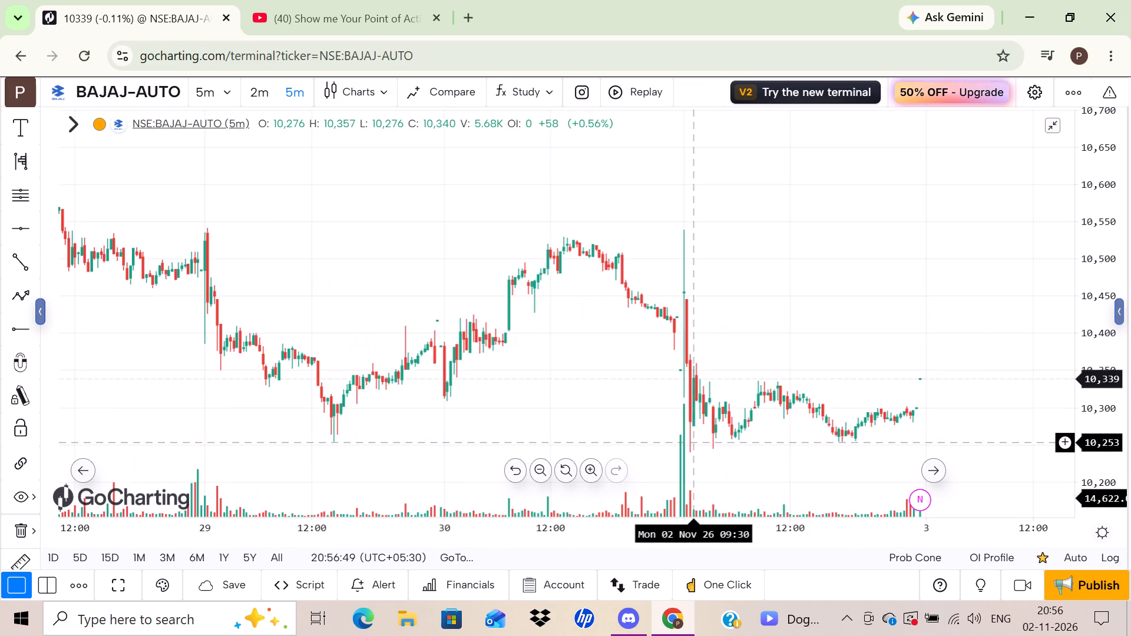
Draw a horizontal ray on the BAJAJ-AUTO chart from the 30 Oct 09:15 candle's high at about 10,387.
{"action": "left_click_drag", "start_coordinate": [438, 408], "coordinate": [770, 346]}
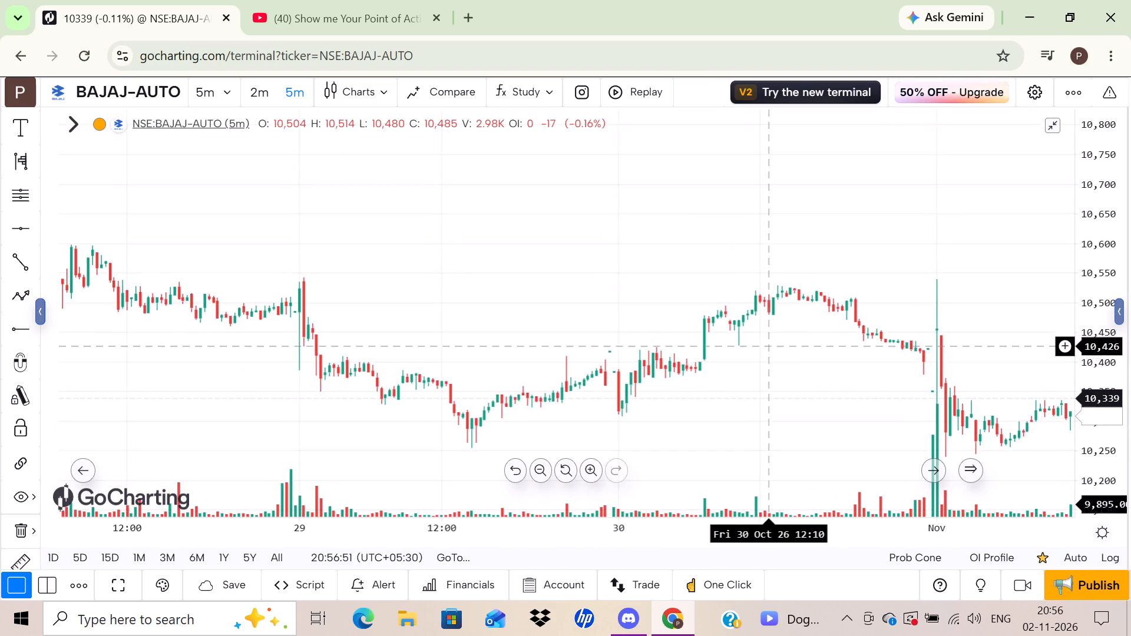
{"action": "left_click_drag", "start_coordinate": [770, 346], "coordinate": [682, 313]}
{"action": "left_click_drag", "start_coordinate": [1081, 317], "coordinate": [1054, 210]}
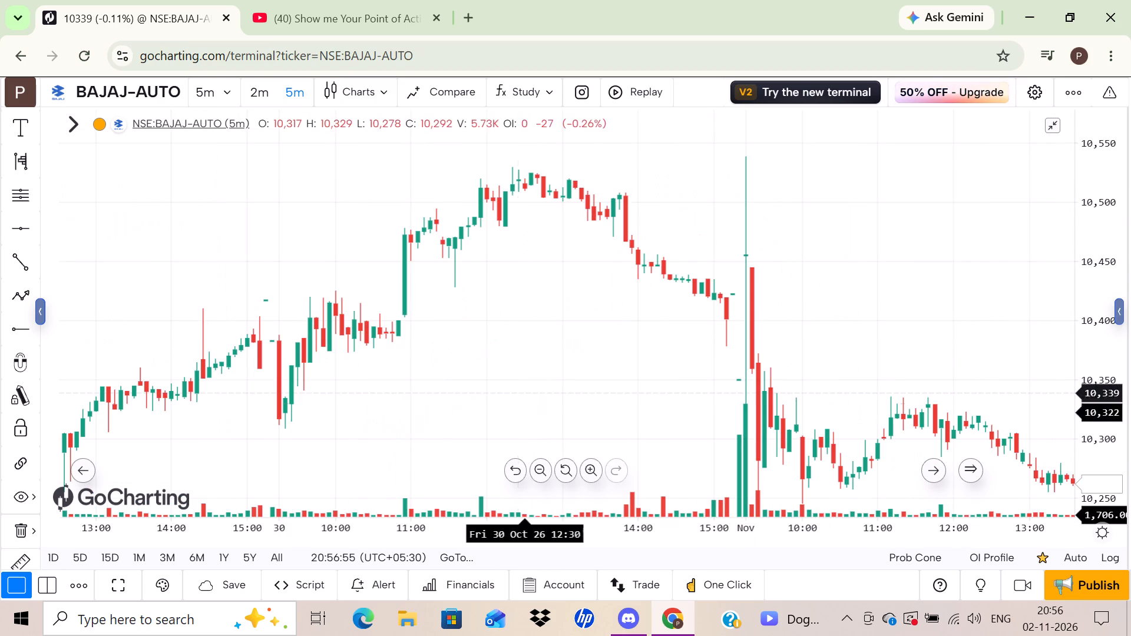
{"action": "left_click_drag", "start_coordinate": [516, 400], "coordinate": [818, 309]}
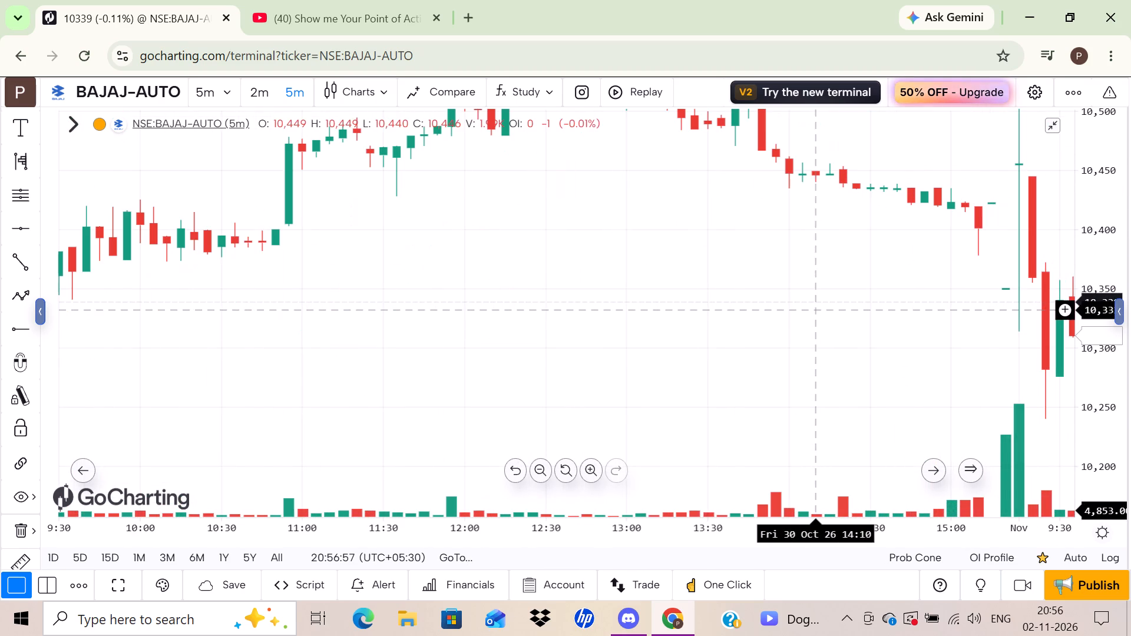
{"action": "left_click_drag", "start_coordinate": [256, 271], "coordinate": [586, 283]}
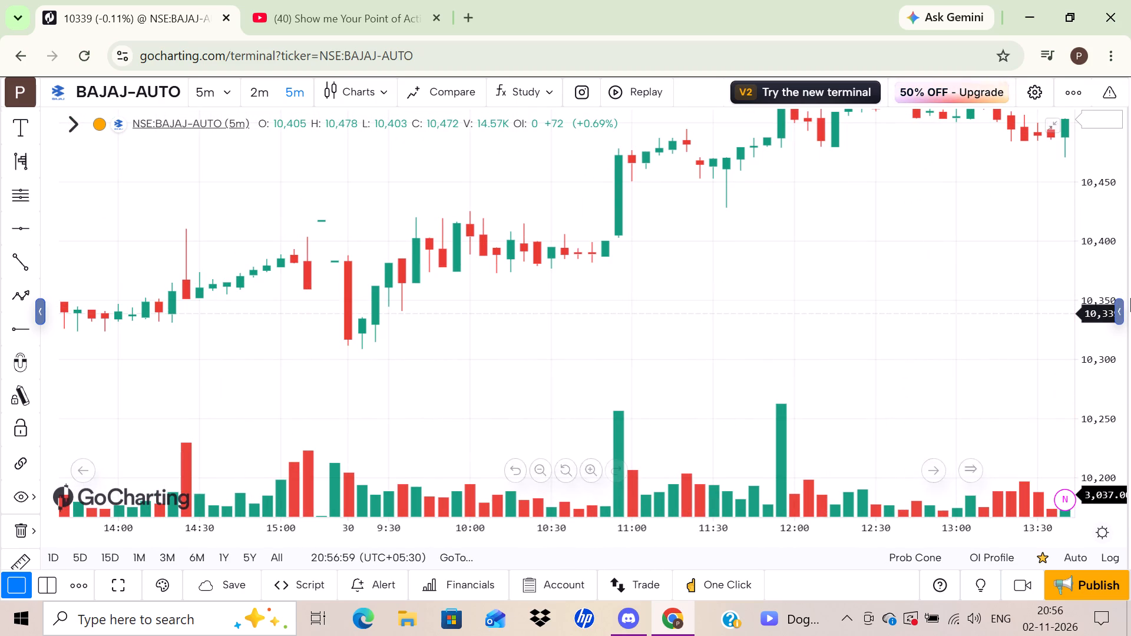
{"action": "left_click_drag", "start_coordinate": [1100, 321], "coordinate": [1069, 97]}
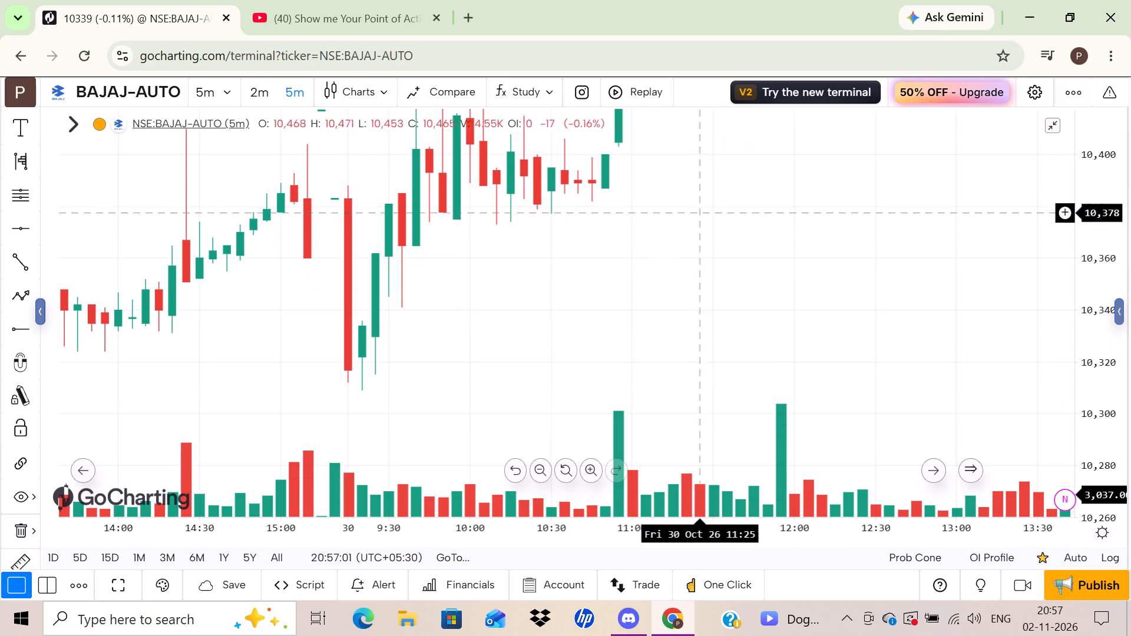
{"action": "left_click_drag", "start_coordinate": [698, 251], "coordinate": [695, 312]}
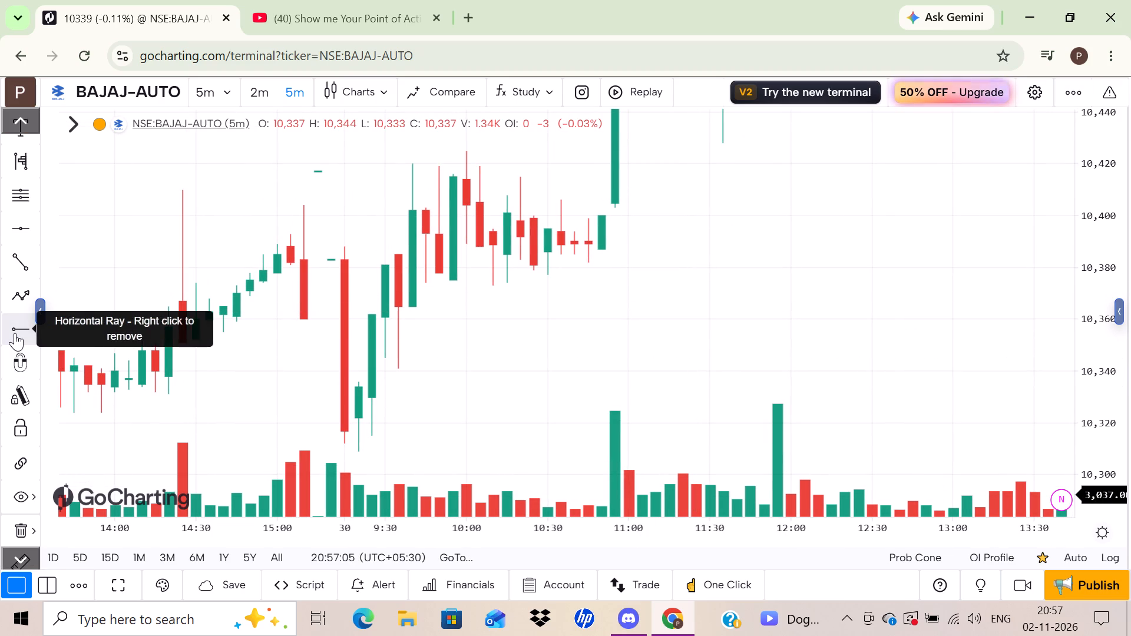
{"action": "left_click", "coordinate": [342, 248]}
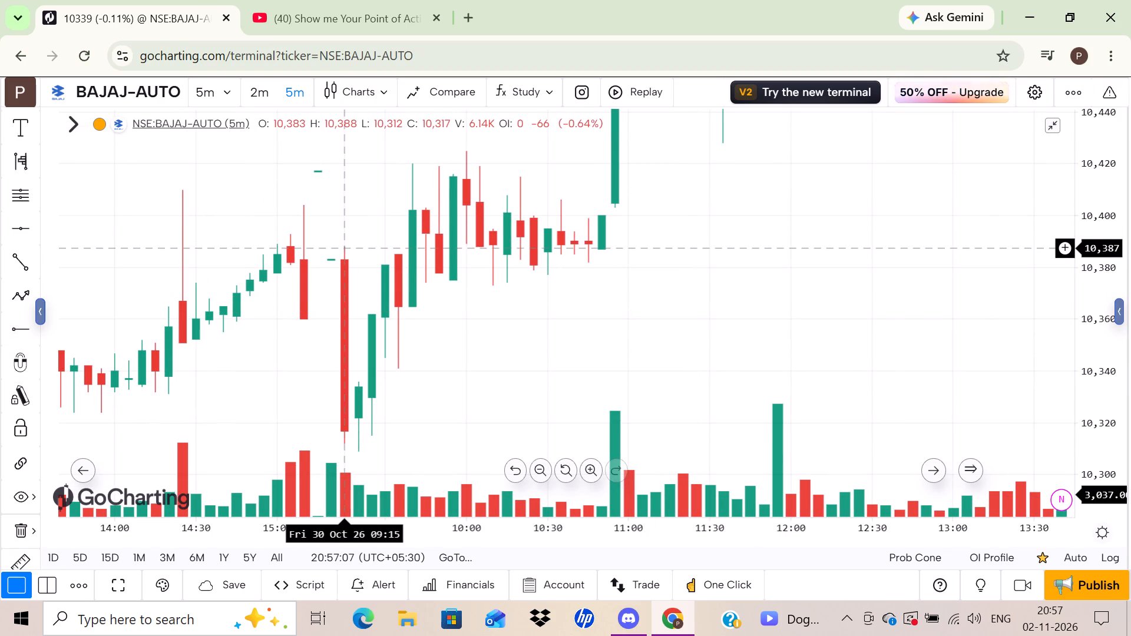
{"action": "left_click", "coordinate": [16, 334]}
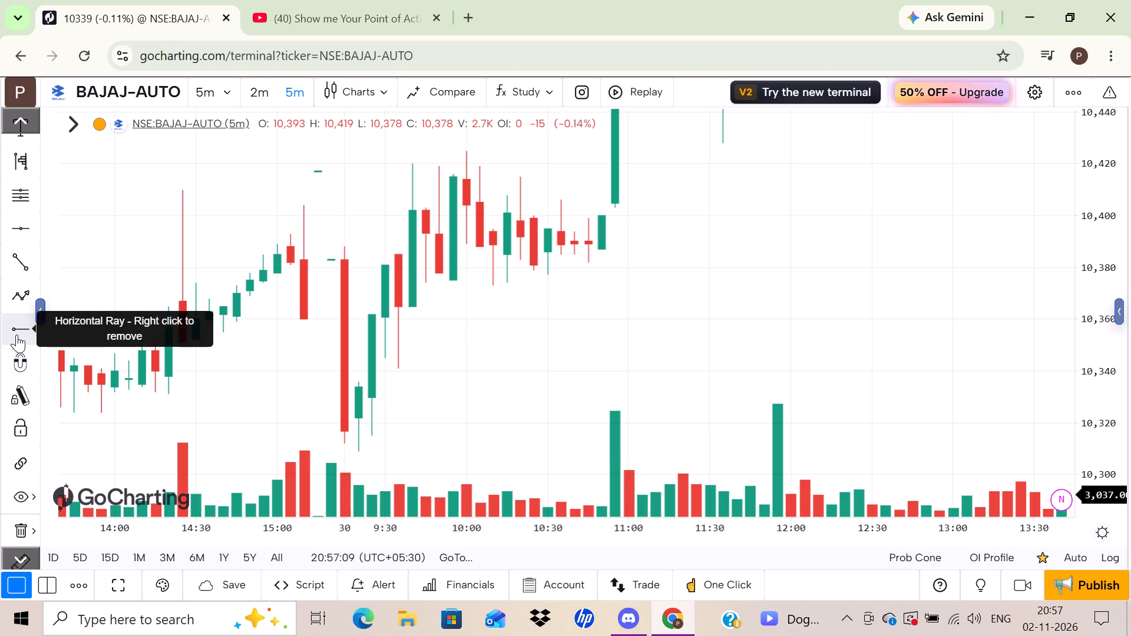
{"action": "left_click", "coordinate": [343, 248]}
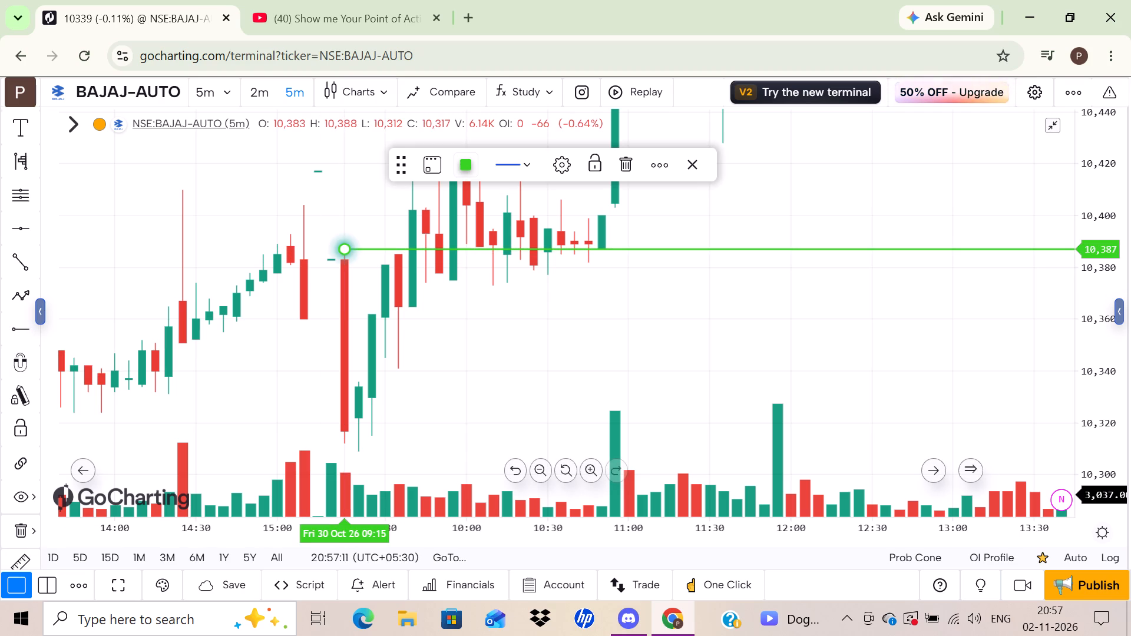
{"action": "left_click", "coordinate": [544, 344]}
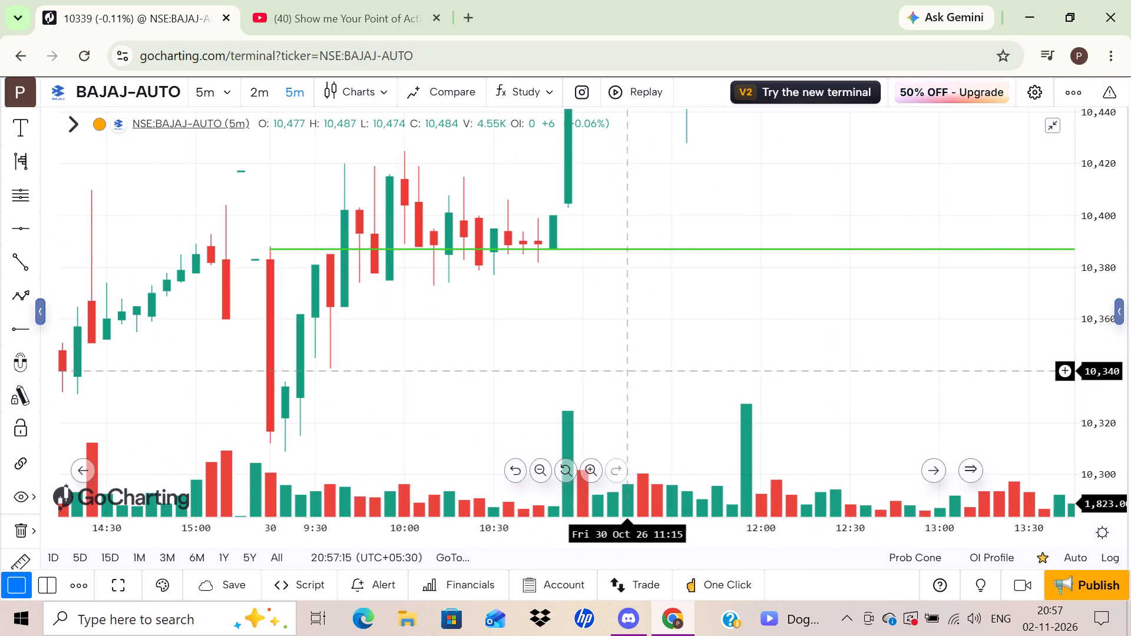
Examine the 30 Oct morning candles of BAJAJ-AUTO around the horizontal ray.
{"action": "left_click_drag", "start_coordinate": [203, 377], "coordinate": [369, 390]}
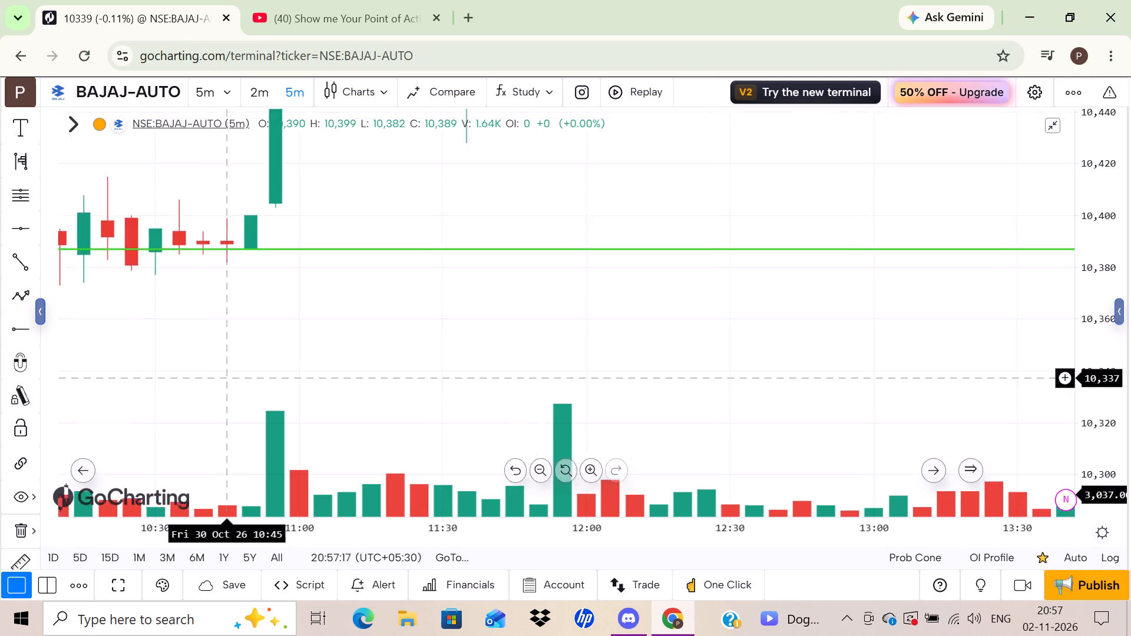
{"action": "left_click_drag", "start_coordinate": [369, 390], "coordinate": [619, 392]}
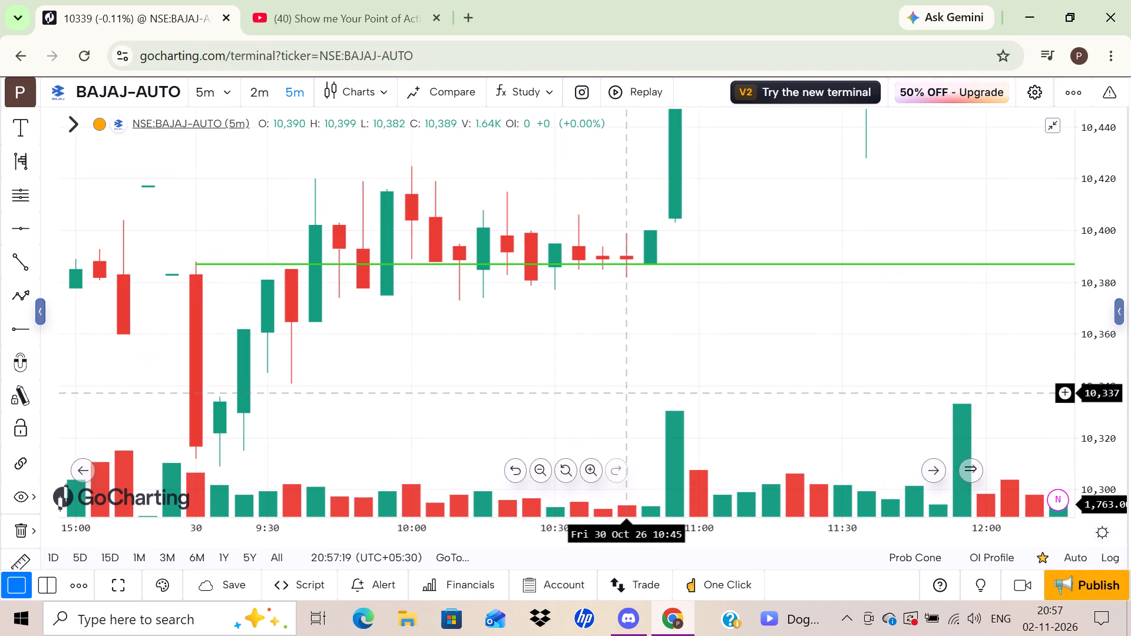
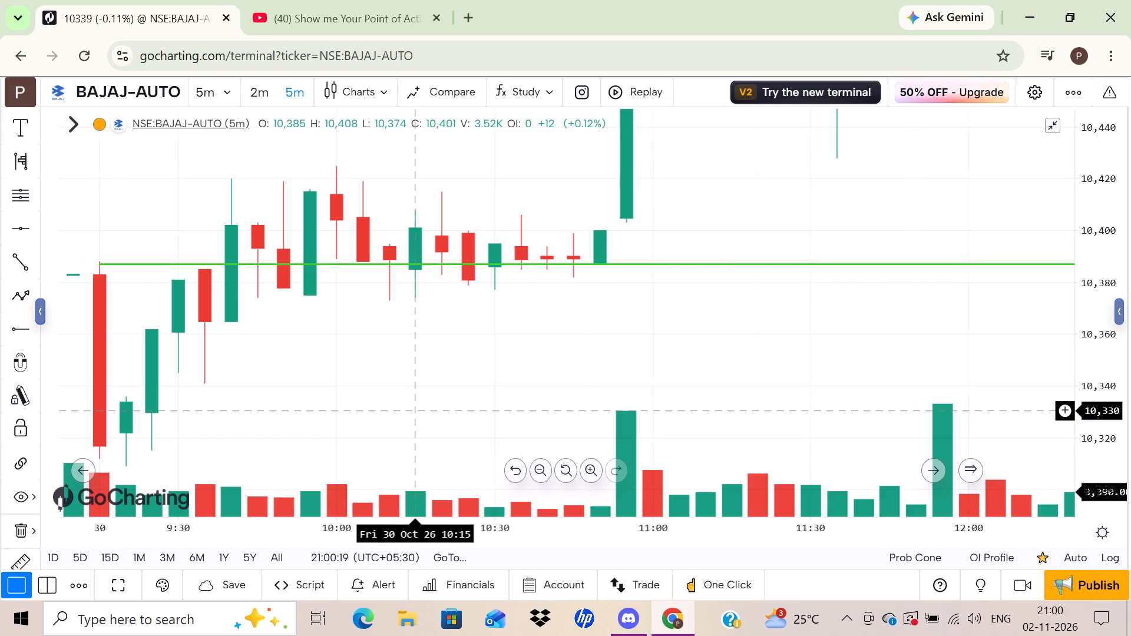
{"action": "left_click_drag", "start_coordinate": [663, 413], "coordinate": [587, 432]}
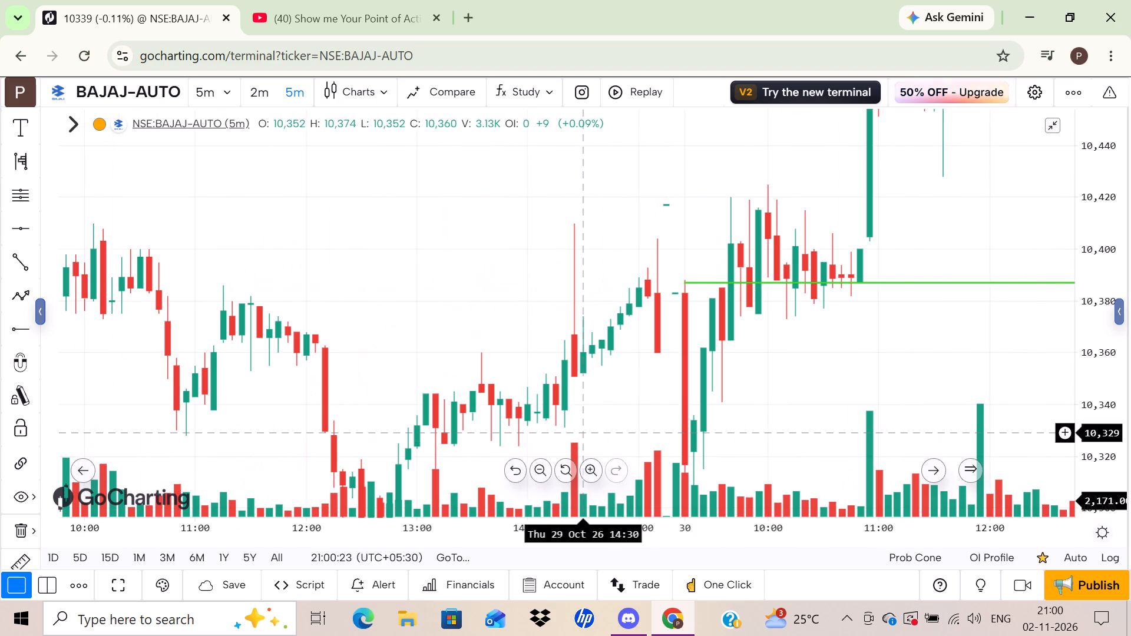
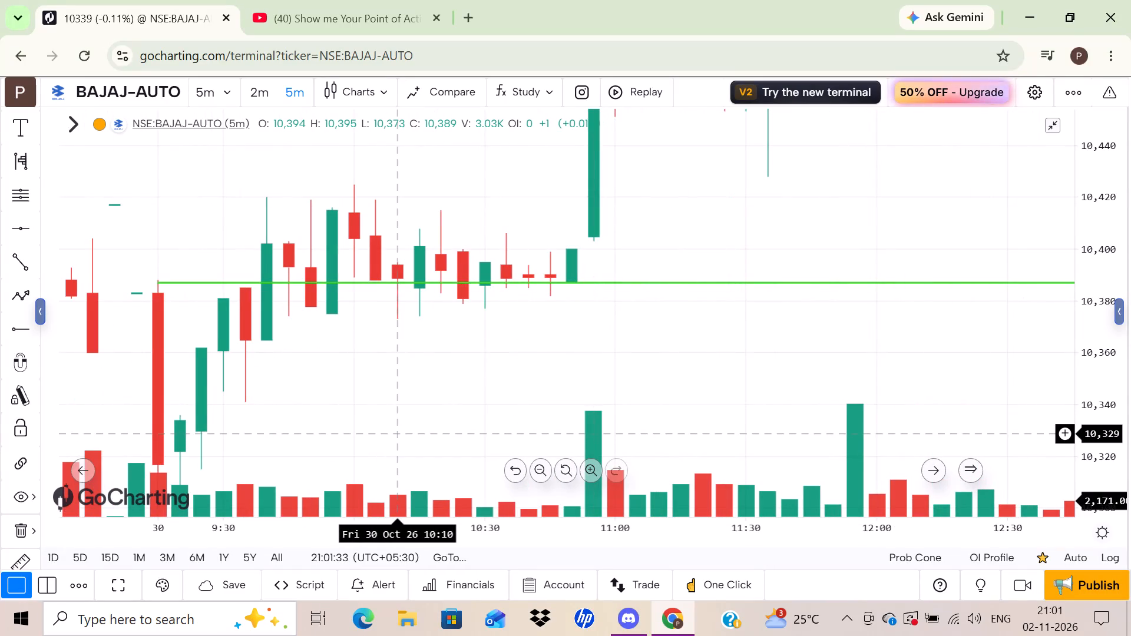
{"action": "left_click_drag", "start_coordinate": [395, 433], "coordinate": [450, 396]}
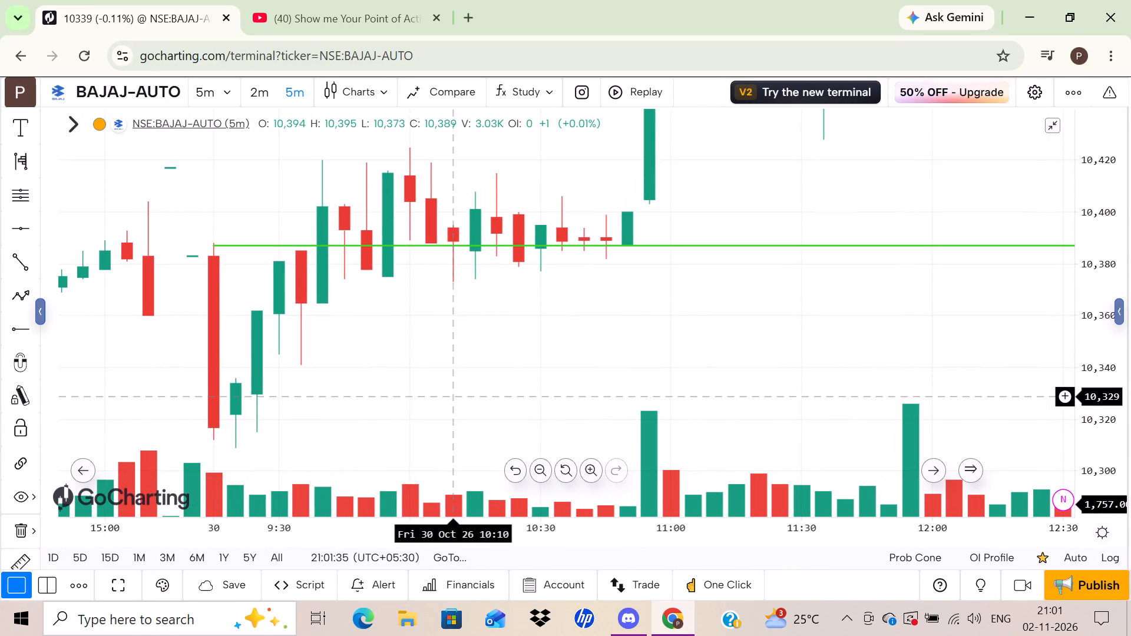
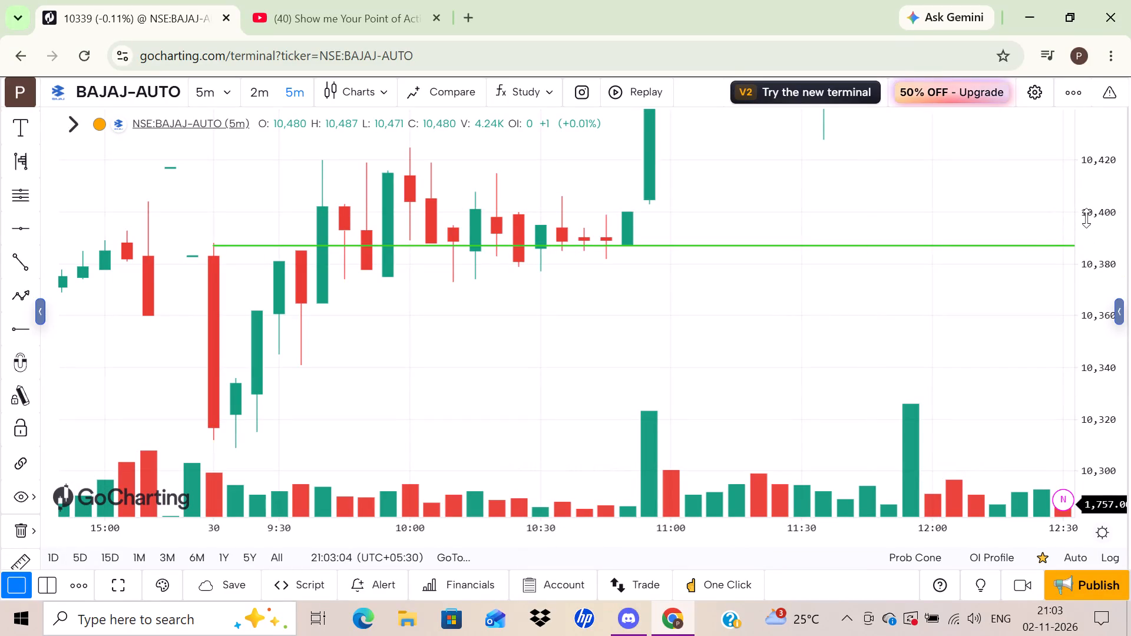
Place a second horizontal ray at about 10,366 starting from the 30 Oct 09:40 candle.
{"action": "left_click_drag", "start_coordinate": [1086, 218], "coordinate": [1099, 354]}
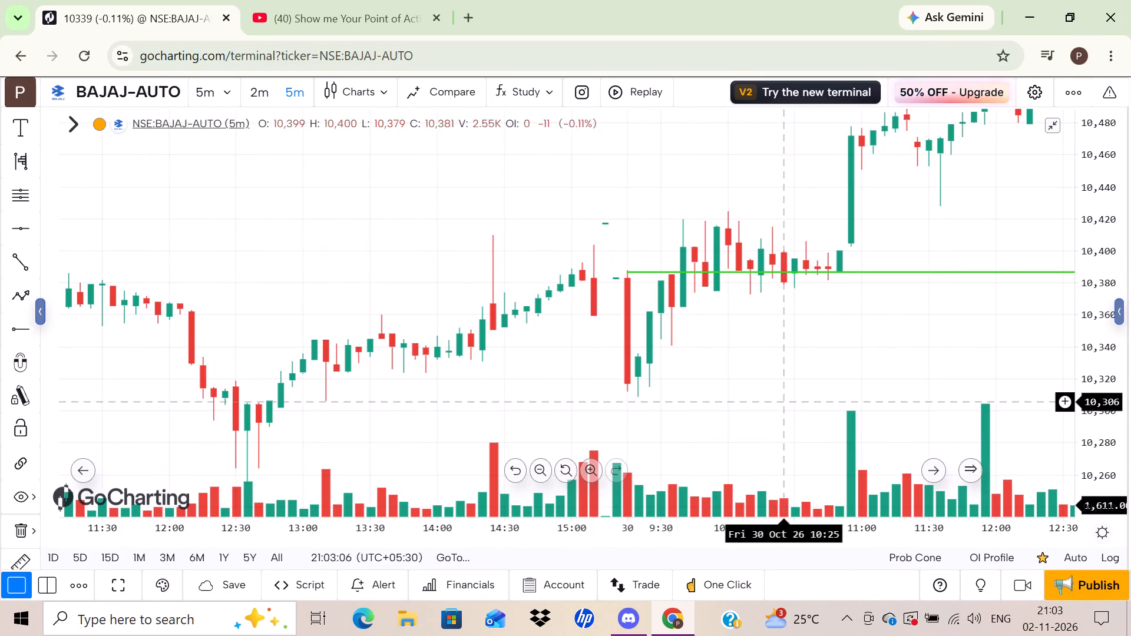
{"action": "left_click_drag", "start_coordinate": [762, 390], "coordinate": [712, 303]}
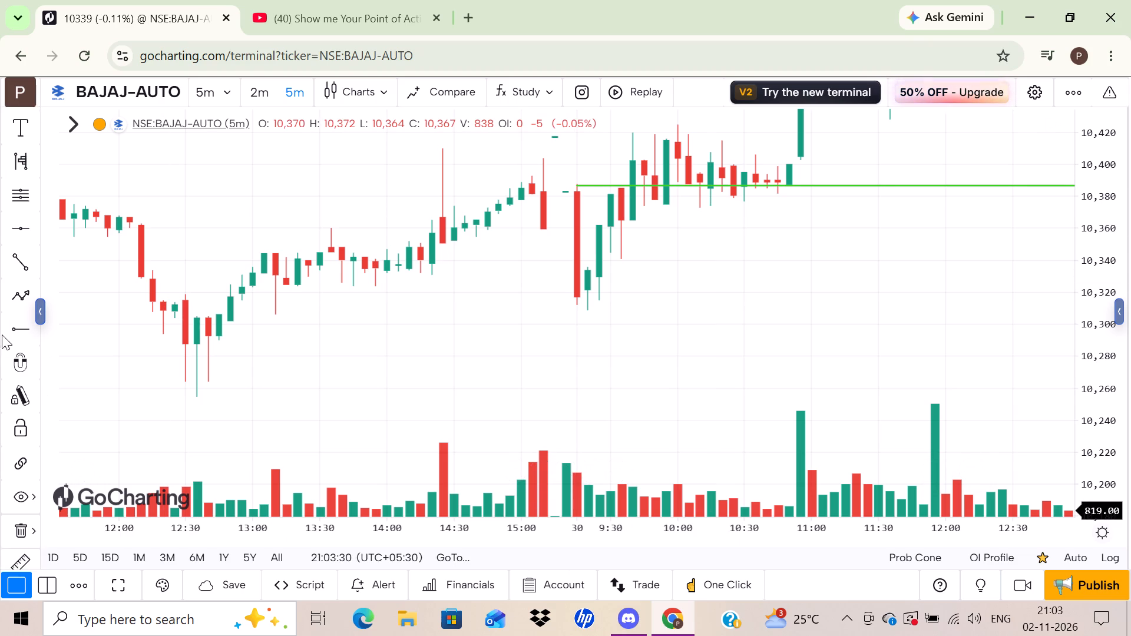
{"action": "left_click_drag", "start_coordinate": [8, 329], "coordinate": [624, 226]}
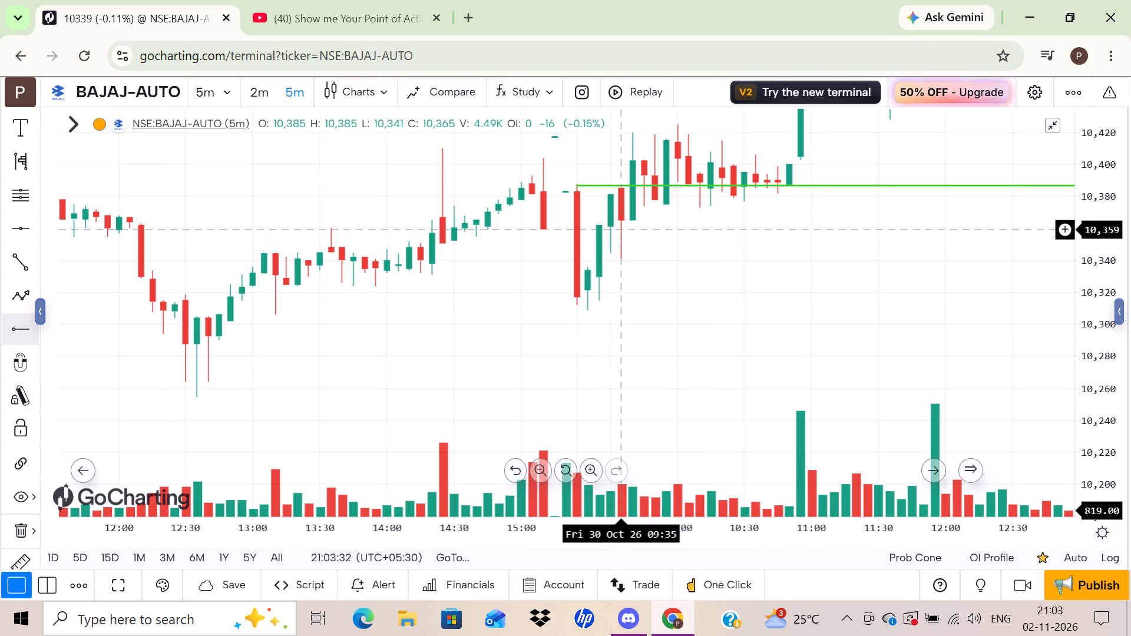
{"action": "left_click_drag", "start_coordinate": [624, 226], "coordinate": [74, 307]}
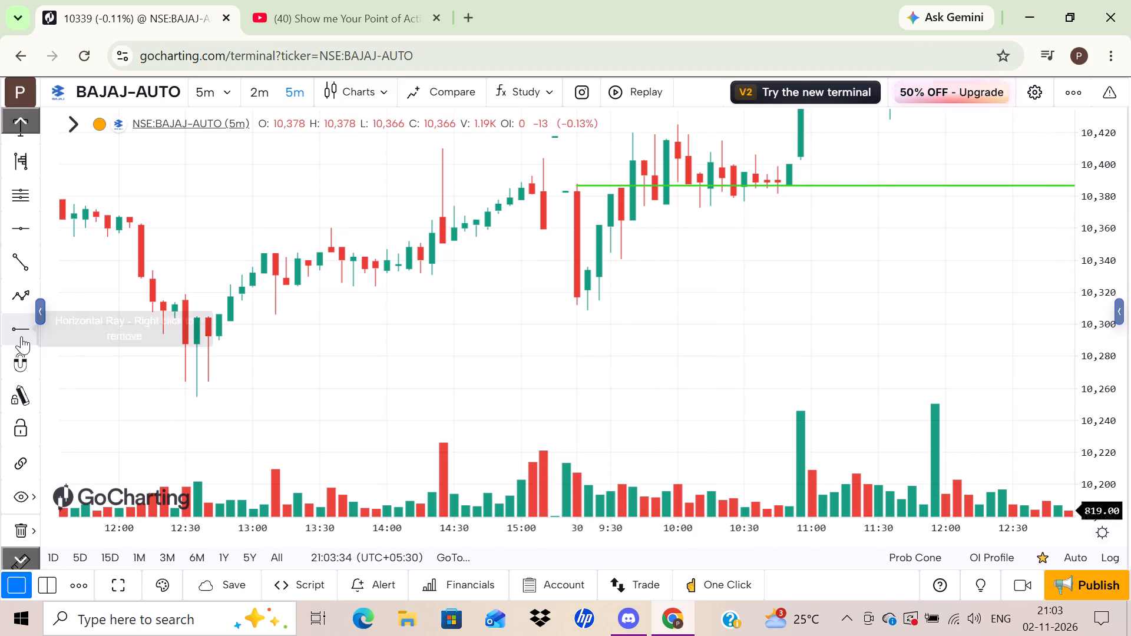
{"action": "left_click", "coordinate": [21, 336]}
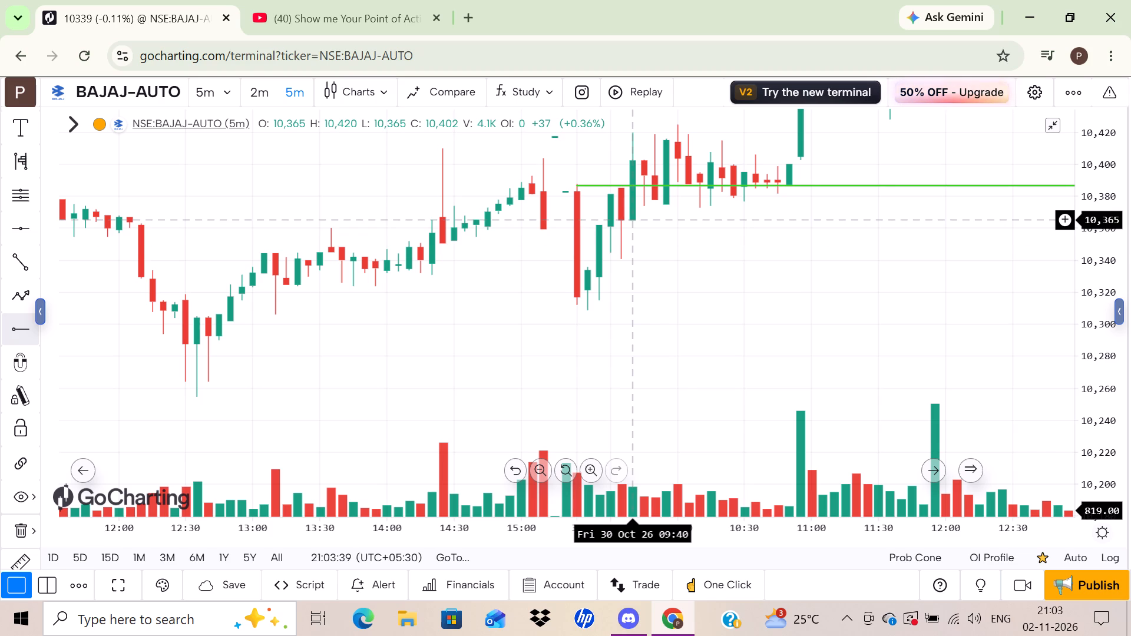
{"action": "left_click", "coordinate": [20, 328]}
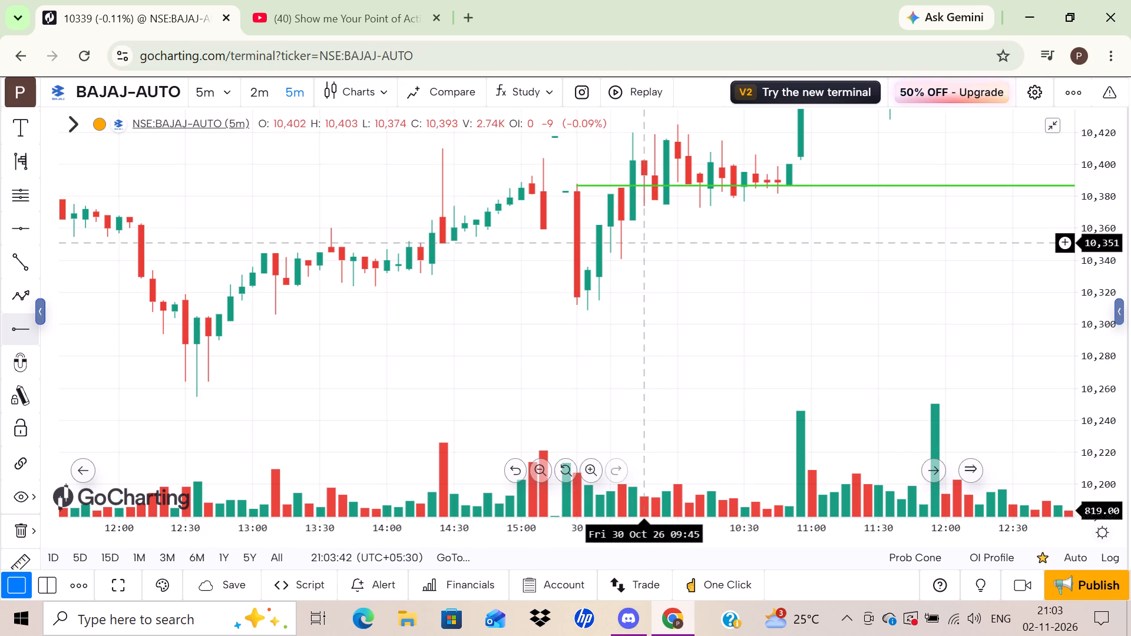
{"action": "left_click", "coordinate": [631, 218]}
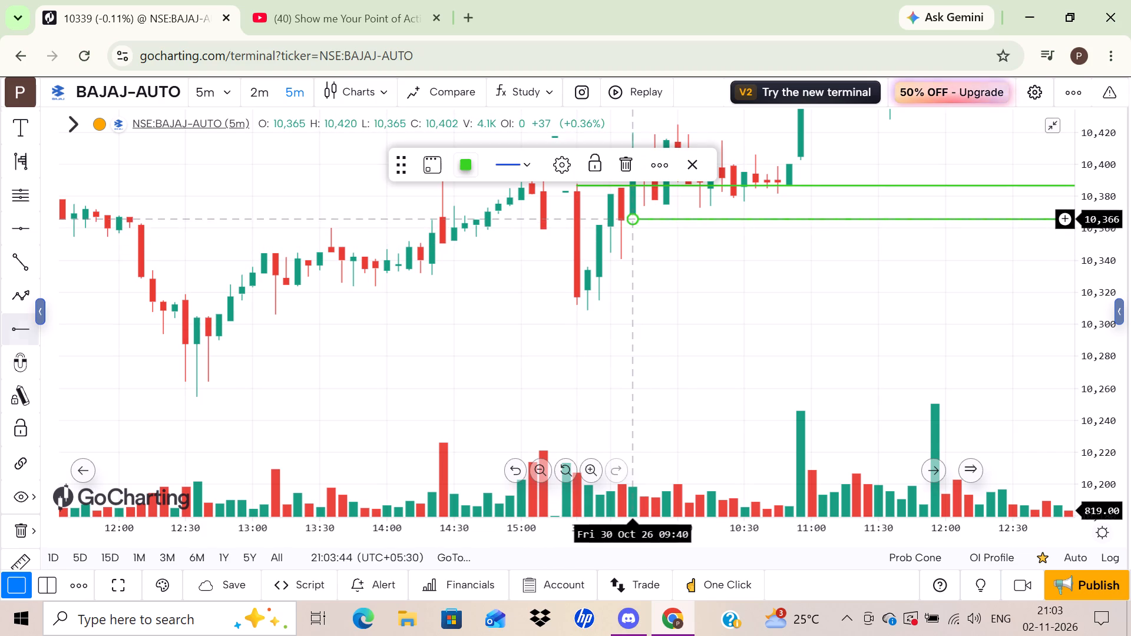
Move the upper horizontal ray to about 10,388, with its start at 29 Oct 15:15.
{"action": "left_click_drag", "start_coordinate": [703, 313], "coordinate": [666, 337]}
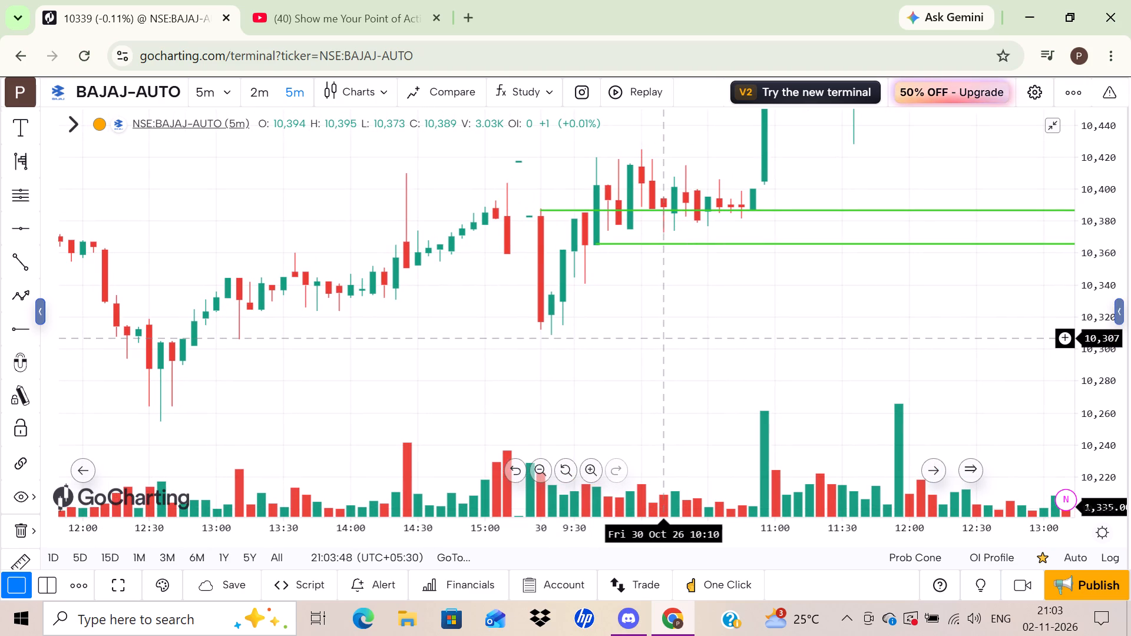
{"action": "left_click_drag", "start_coordinate": [587, 329], "coordinate": [553, 360]}
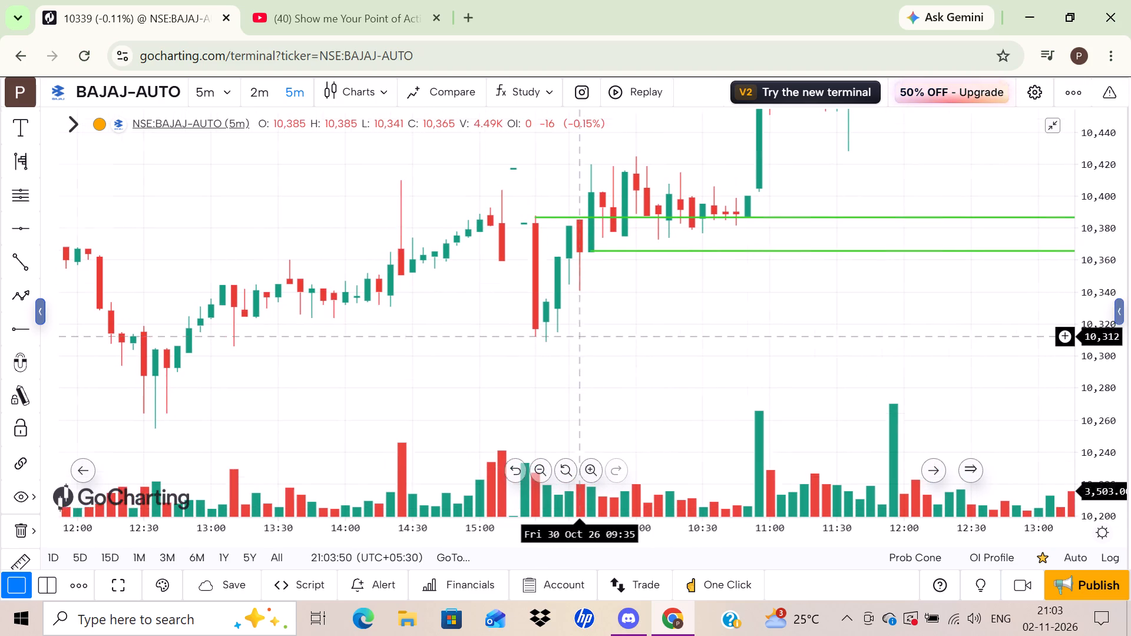
{"action": "left_click_drag", "start_coordinate": [553, 360], "coordinate": [475, 305]}
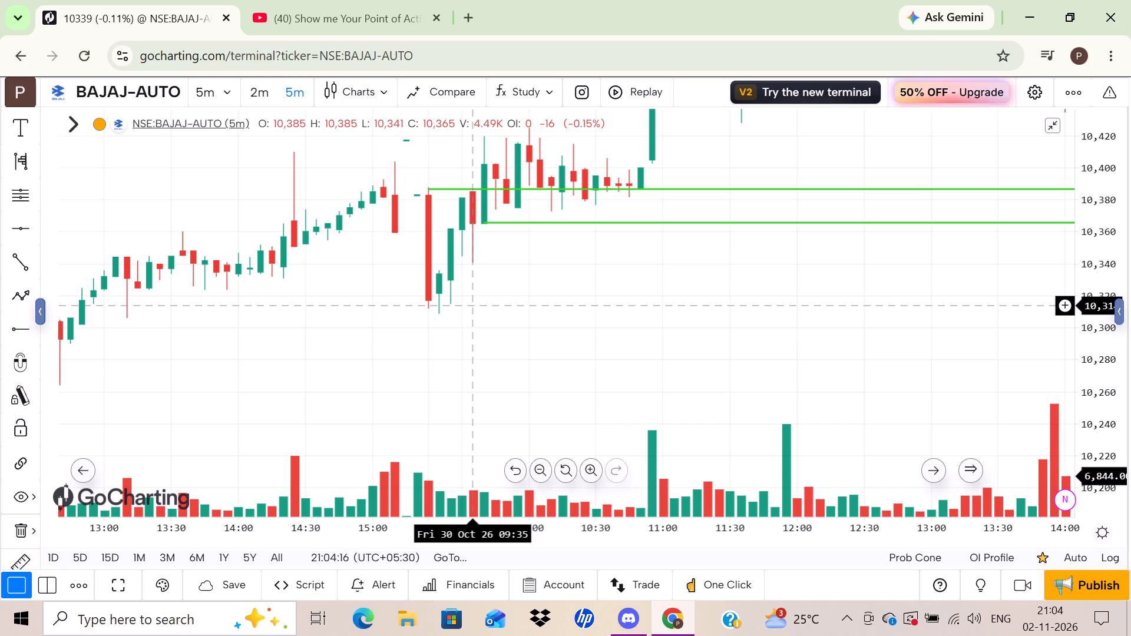
{"action": "left_click_drag", "start_coordinate": [1093, 289], "coordinate": [1122, 159]}
{"action": "left_click_drag", "start_coordinate": [619, 244], "coordinate": [576, 379]}
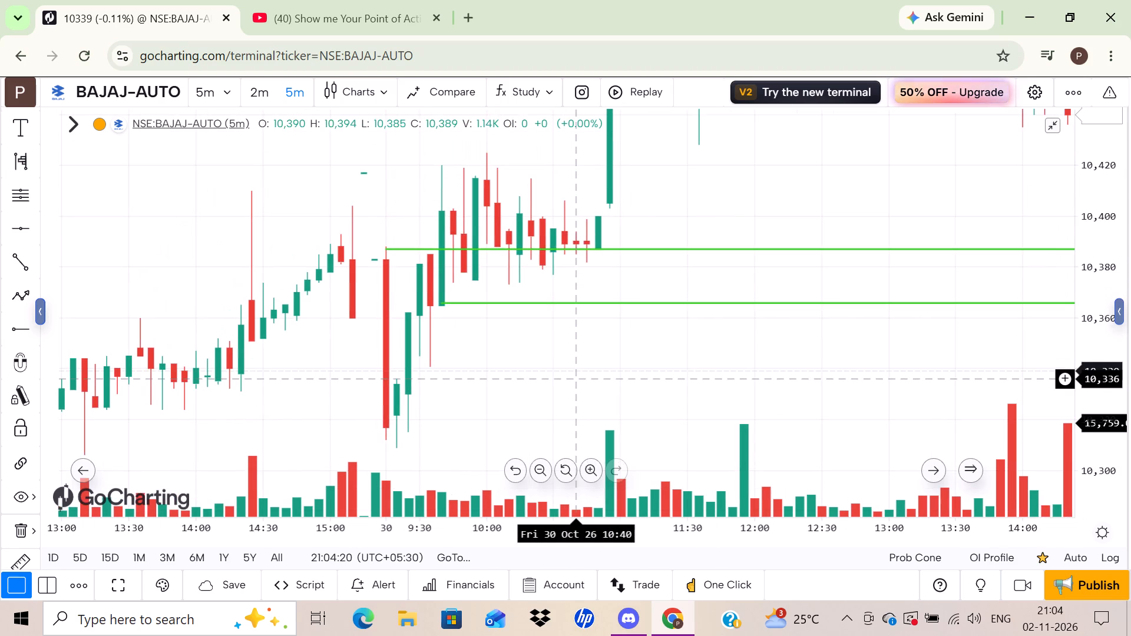
{"action": "left_click_drag", "start_coordinate": [576, 379], "coordinate": [576, 376]}
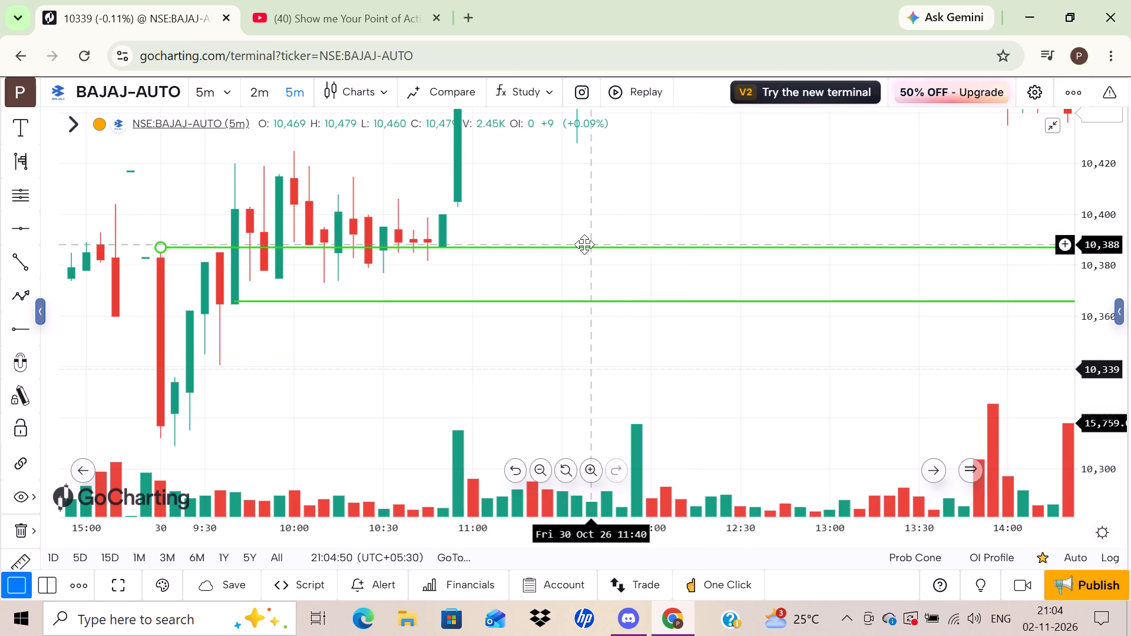
{"action": "left_click_drag", "start_coordinate": [584, 247], "coordinate": [551, 242]}
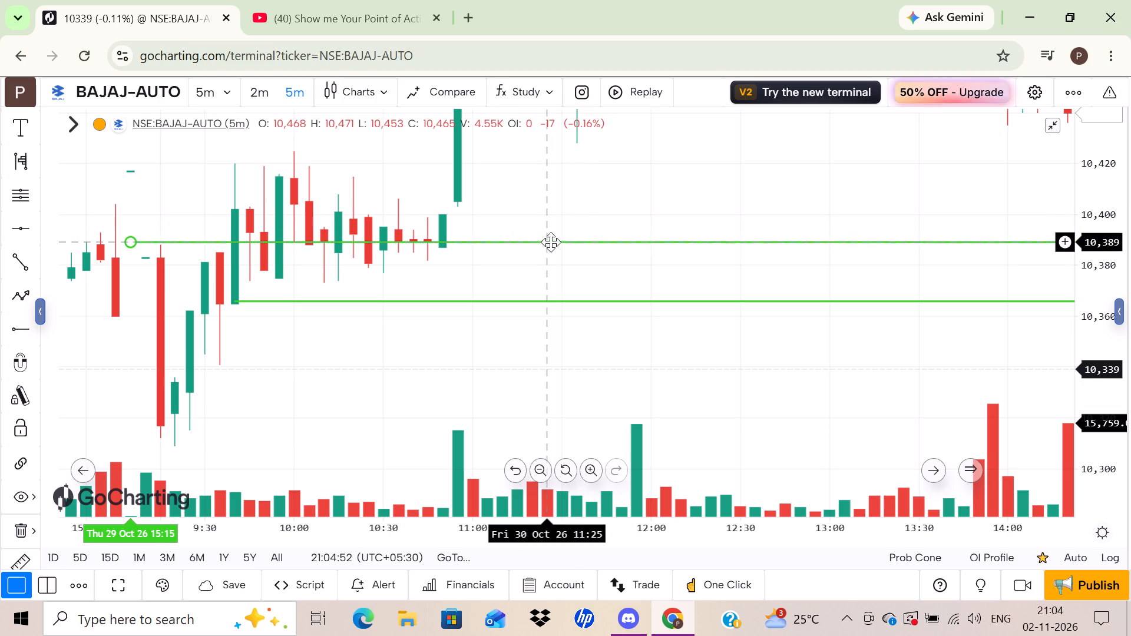
{"action": "left_click_drag", "start_coordinate": [551, 242], "coordinate": [551, 246]}
{"action": "left_click", "coordinate": [551, 246]}
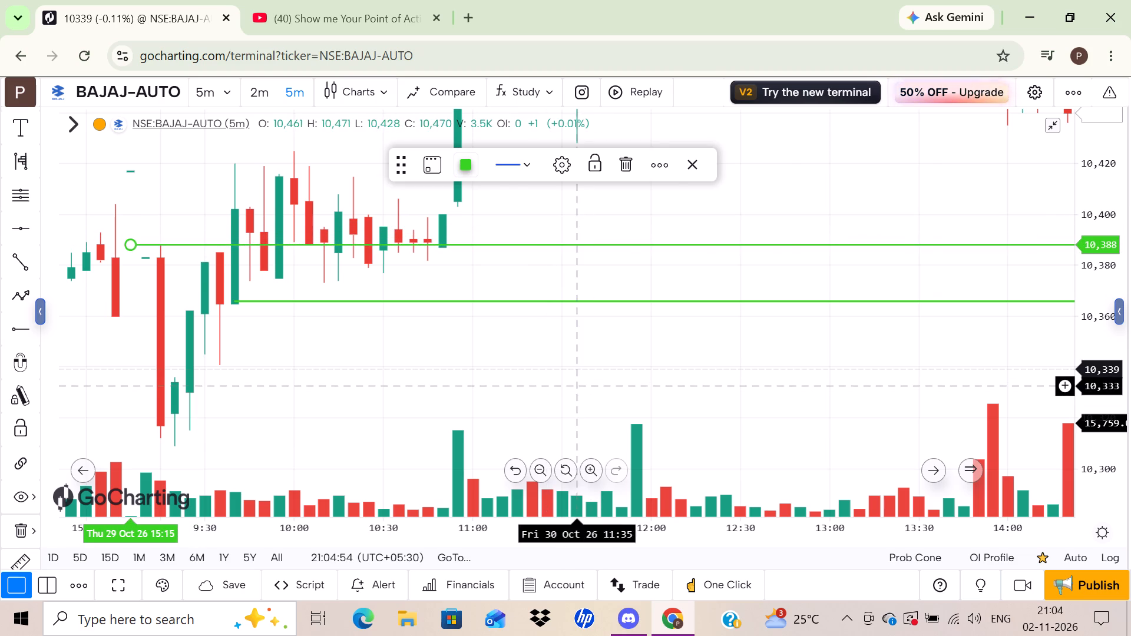
Examine the BAJAJ-AUTO price action around the two horizontal rays from 29 October into the November session.
{"action": "left_click_drag", "start_coordinate": [1119, 311], "coordinate": [1107, 376]}
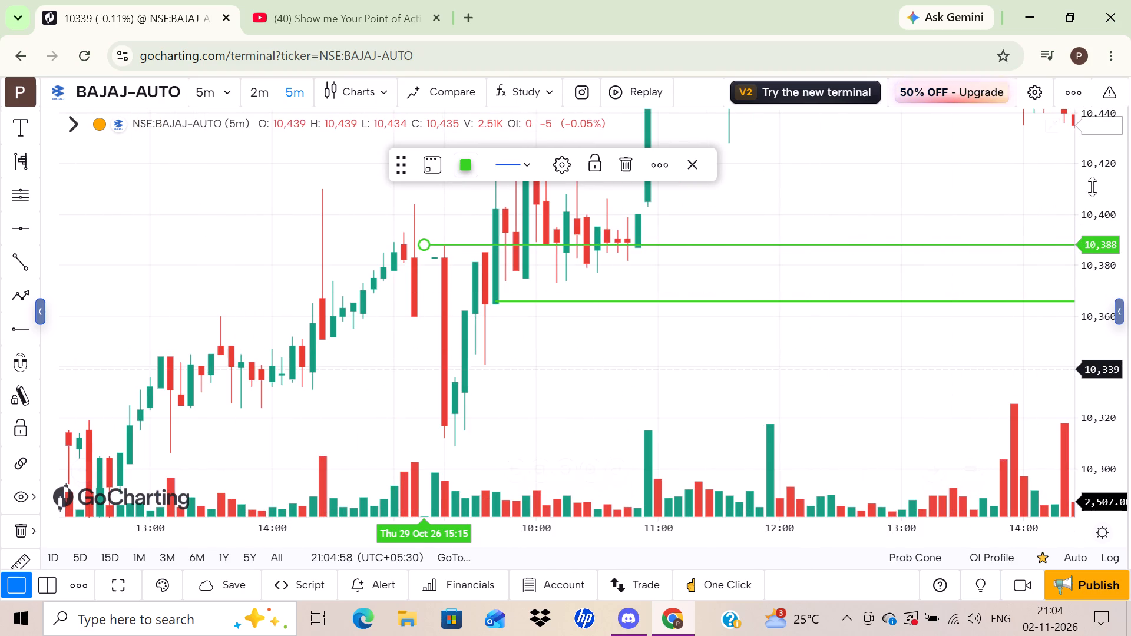
{"action": "left_click_drag", "start_coordinate": [1092, 187], "coordinate": [1092, 278]}
{"action": "left_click_drag", "start_coordinate": [703, 368], "coordinate": [581, 366]}
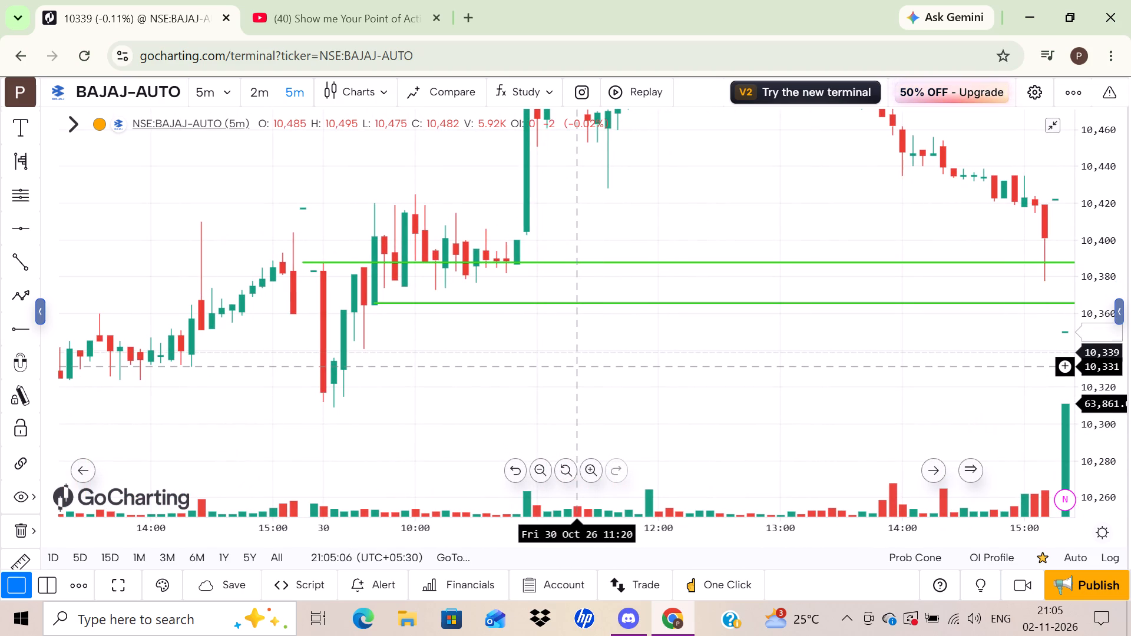
{"action": "left_click_drag", "start_coordinate": [683, 173], "coordinate": [600, 365]}
{"action": "scroll", "coordinate": [600, 365], "scroll_direction": "left", "scroll_amount": 1}
{"action": "left_click_drag", "start_coordinate": [663, 389], "coordinate": [643, 230]}
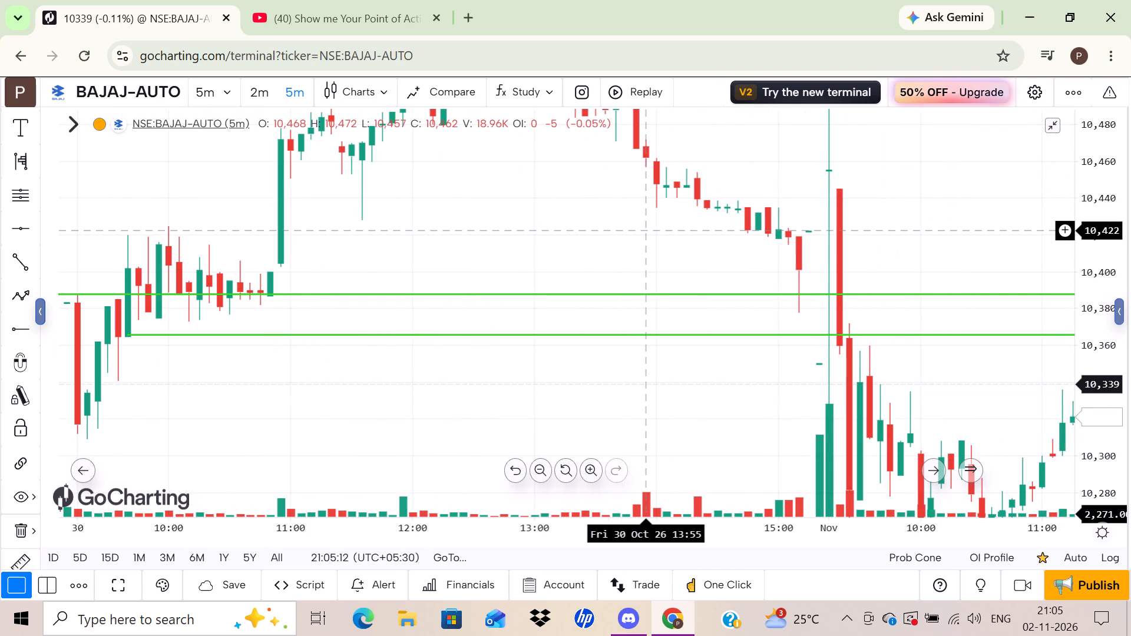
{"action": "left_click_drag", "start_coordinate": [229, 419], "coordinate": [731, 349]}
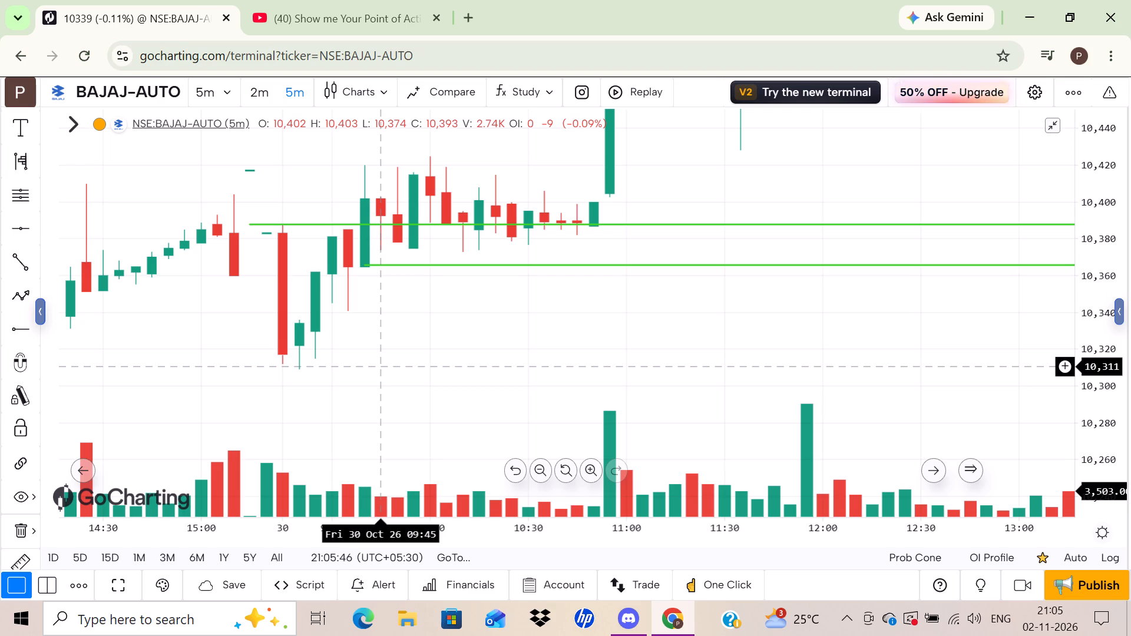
{"action": "left_click_drag", "start_coordinate": [447, 363], "coordinate": [431, 392]}
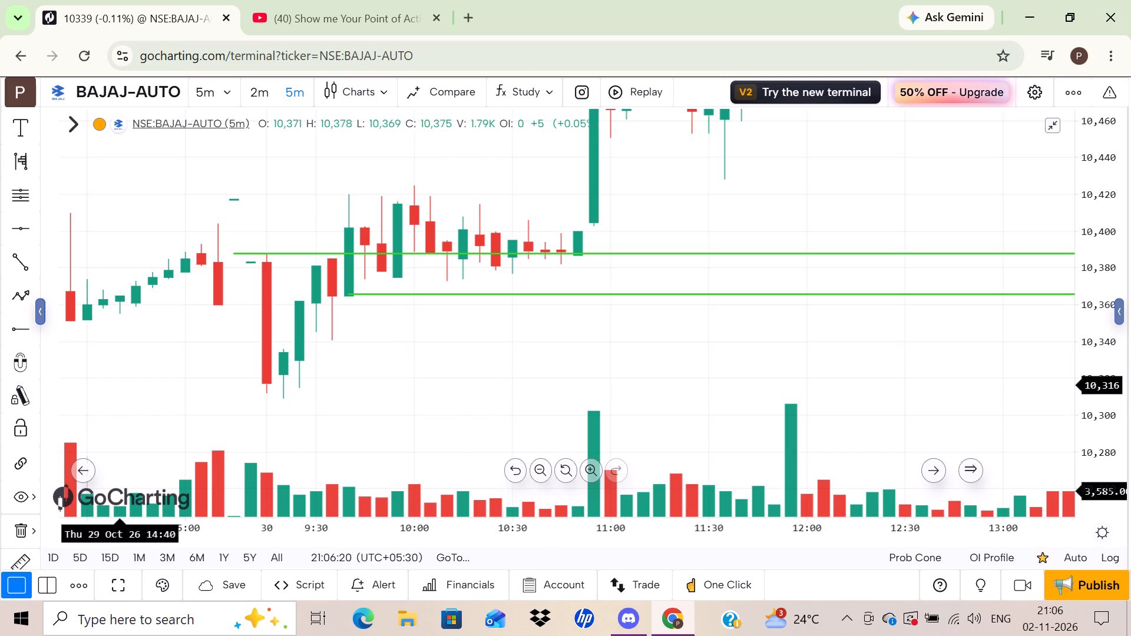
Draw a descending trend line from about 10,424 at 30 Oct 10:00 to about 10,389 at 11:15.
{"action": "left_click", "coordinate": [32, 271]}
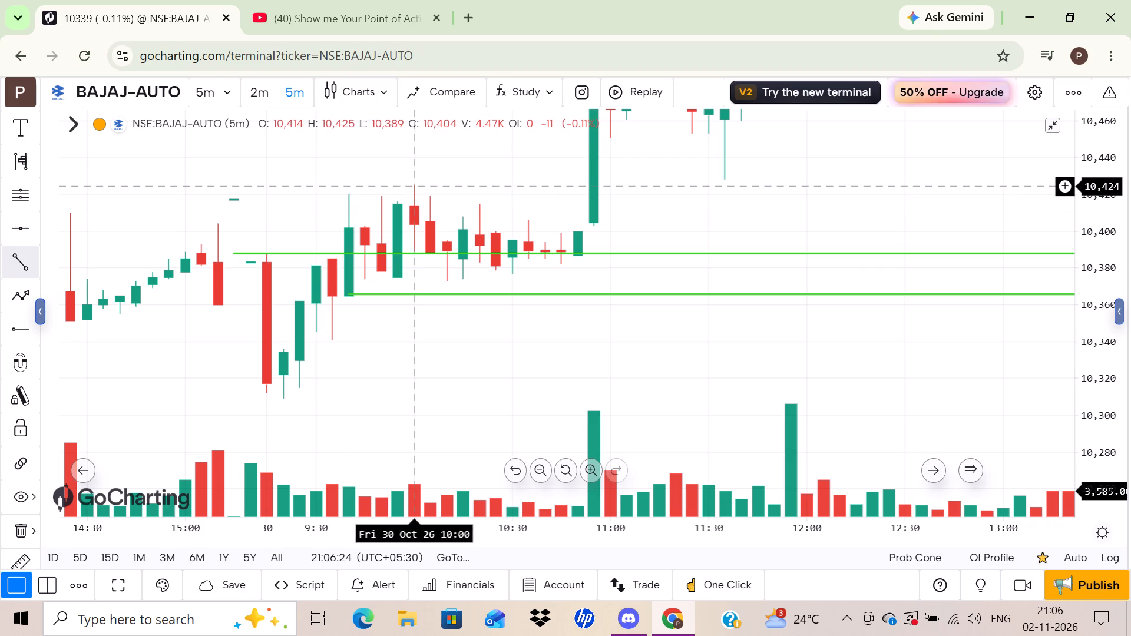
{"action": "left_click_drag", "start_coordinate": [412, 186], "coordinate": [663, 251]}
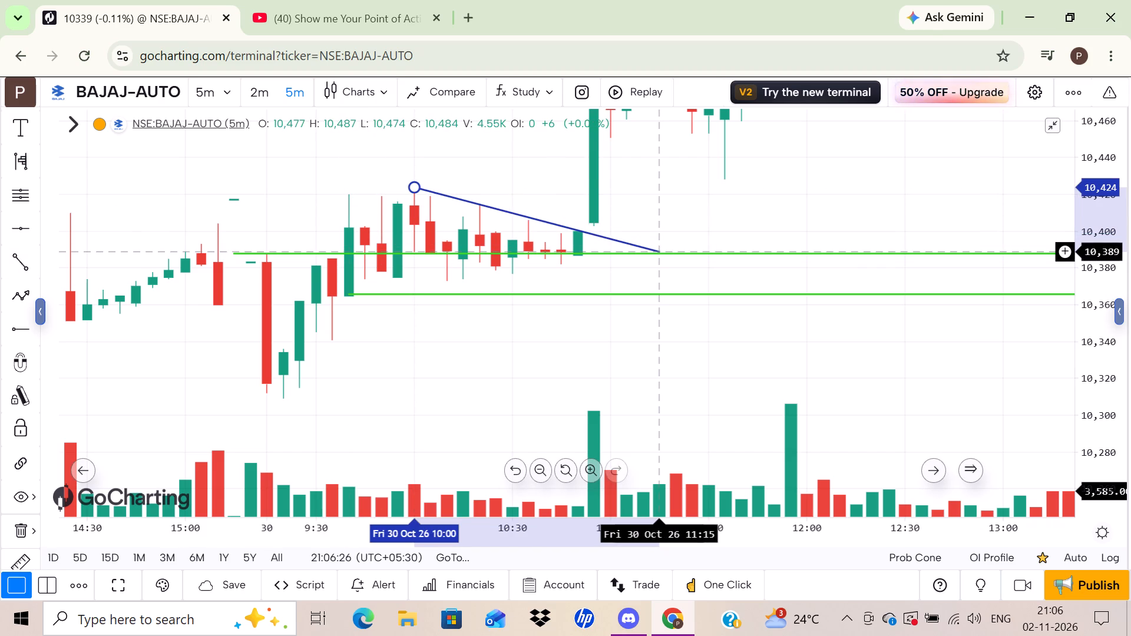
{"action": "left_click", "coordinate": [663, 251]}
Switch the BAJAJ-AUTO chart interval to Daily.
{"action": "left_click_drag", "start_coordinate": [814, 412], "coordinate": [621, 428]}
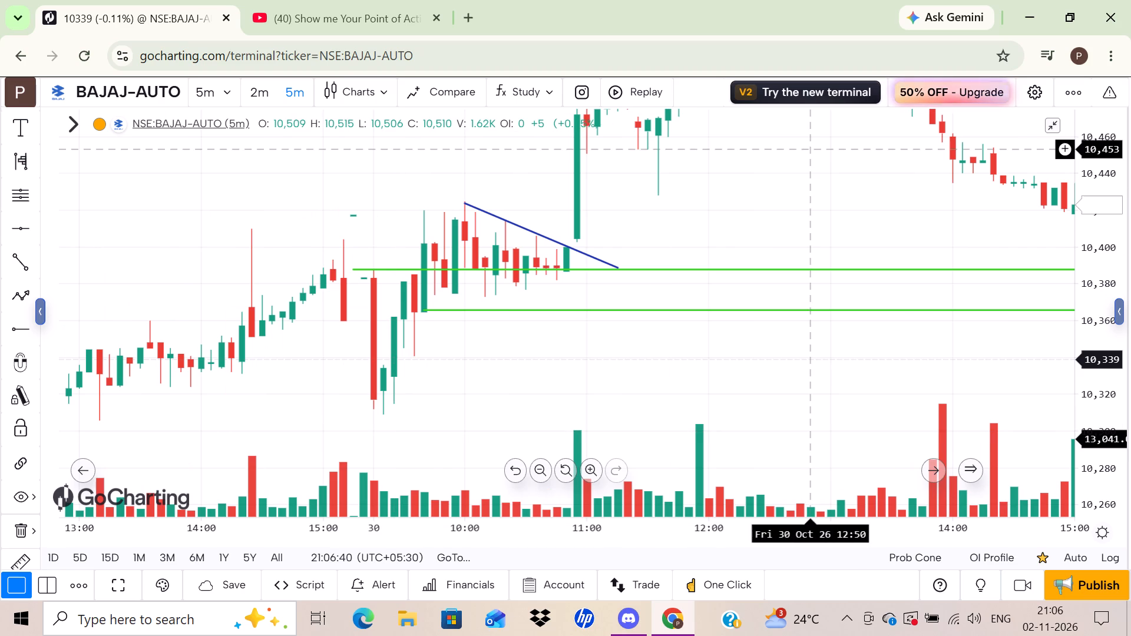
{"action": "left_click_drag", "start_coordinate": [811, 151], "coordinate": [586, 280]}
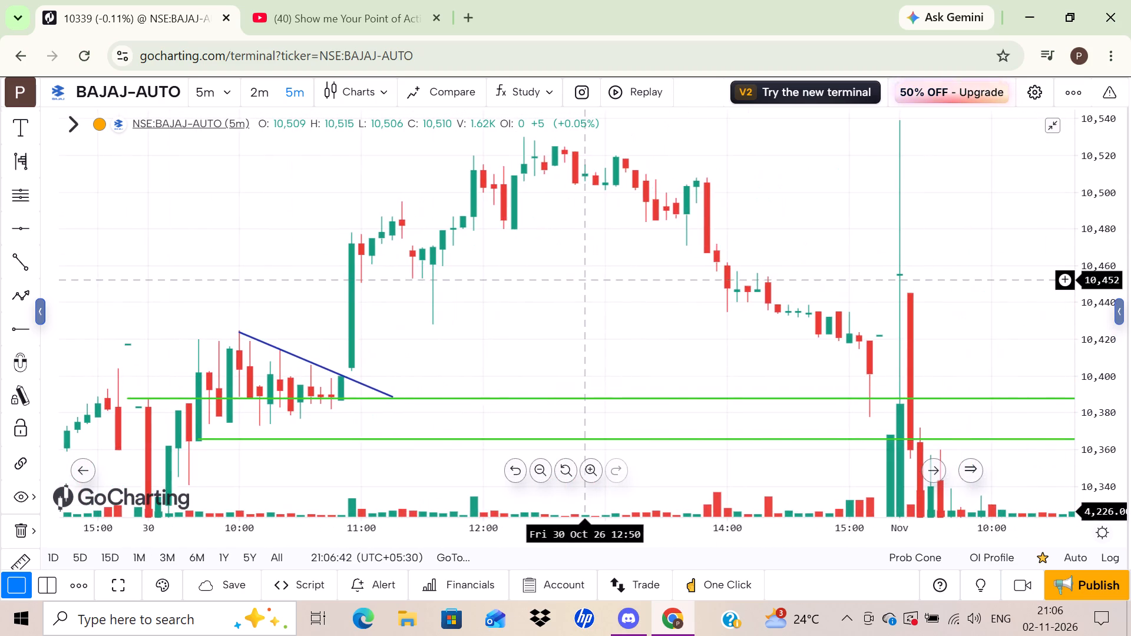
{"action": "left_click_drag", "start_coordinate": [769, 315], "coordinate": [742, 271]}
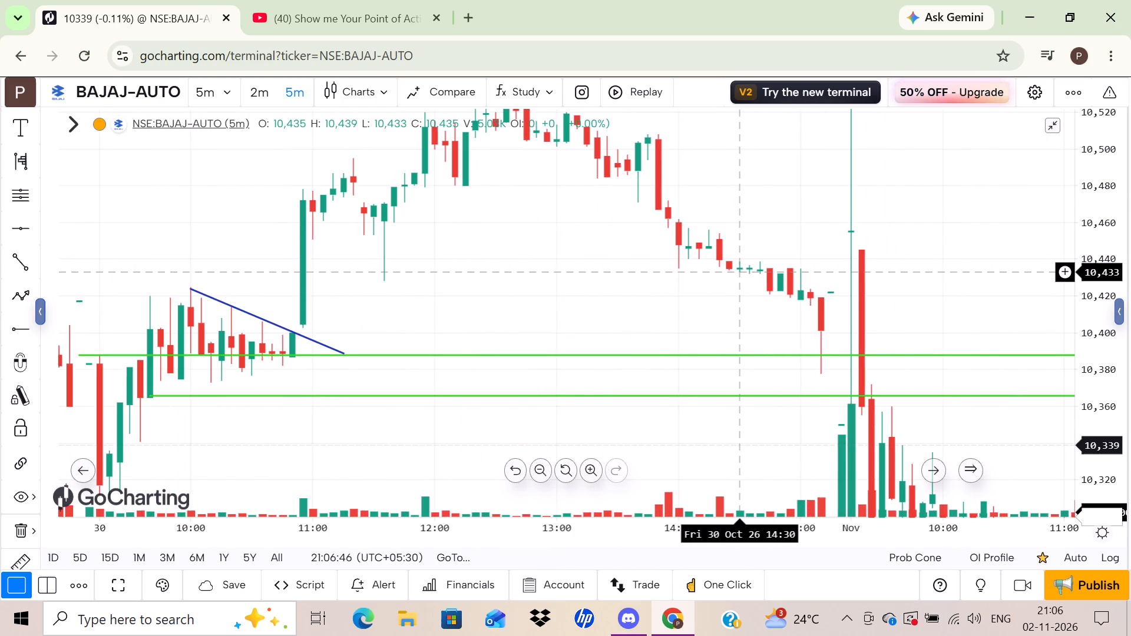
{"action": "left_click_drag", "start_coordinate": [485, 294], "coordinate": [602, 276]}
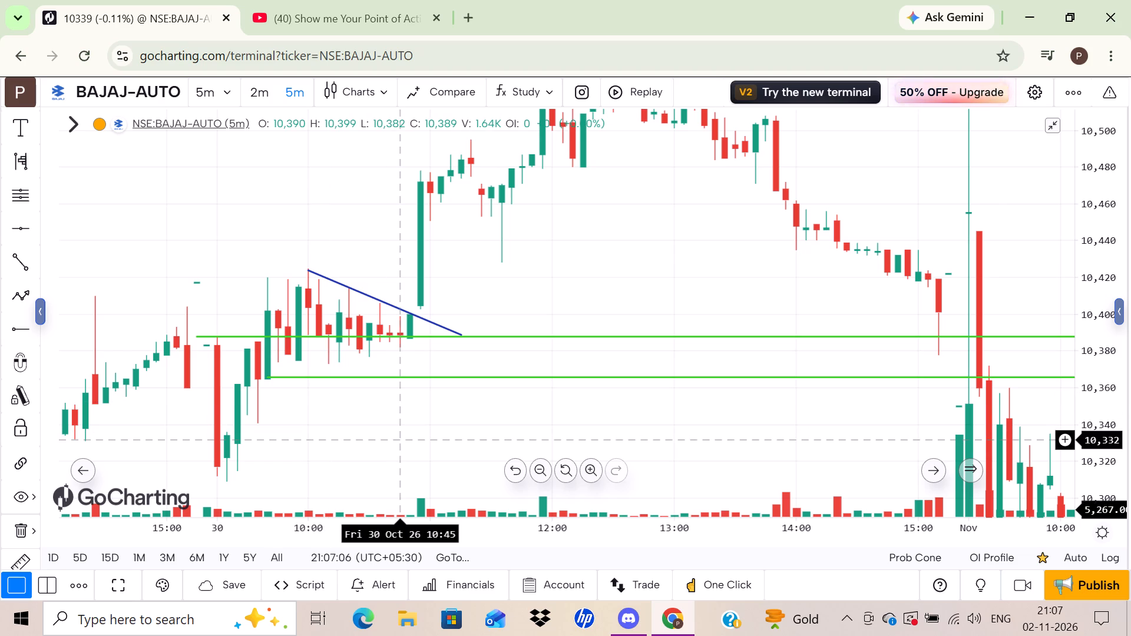
{"action": "left_click", "coordinate": [215, 92]}
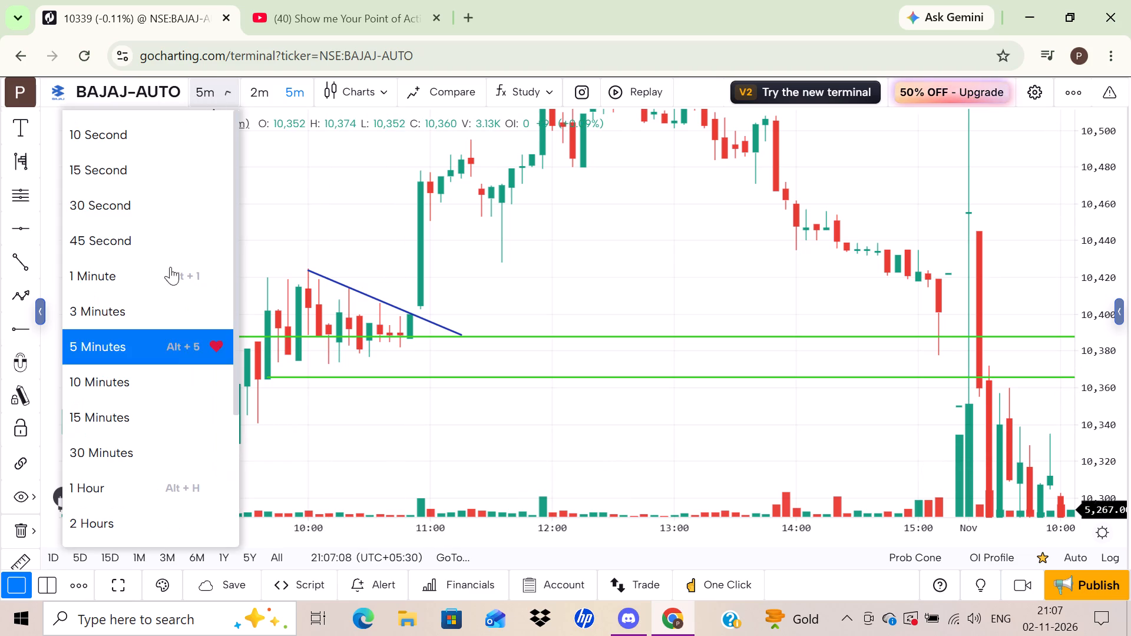
{"action": "scroll", "coordinate": [145, 485], "scroll_direction": "down", "scroll_amount": 2}
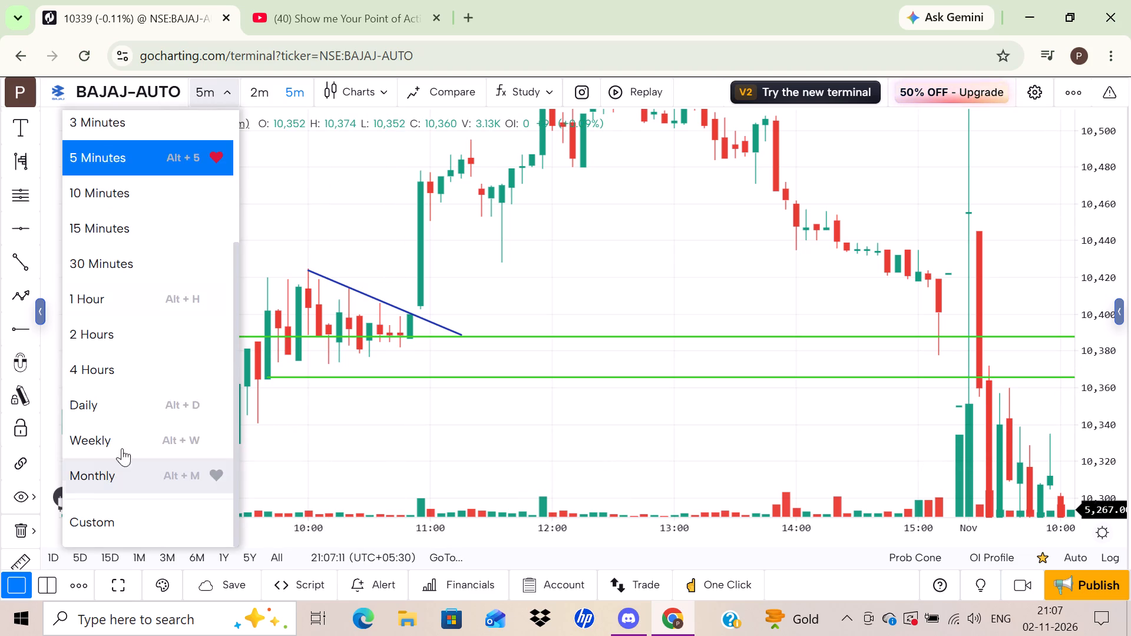
{"action": "left_click", "coordinate": [111, 413]}
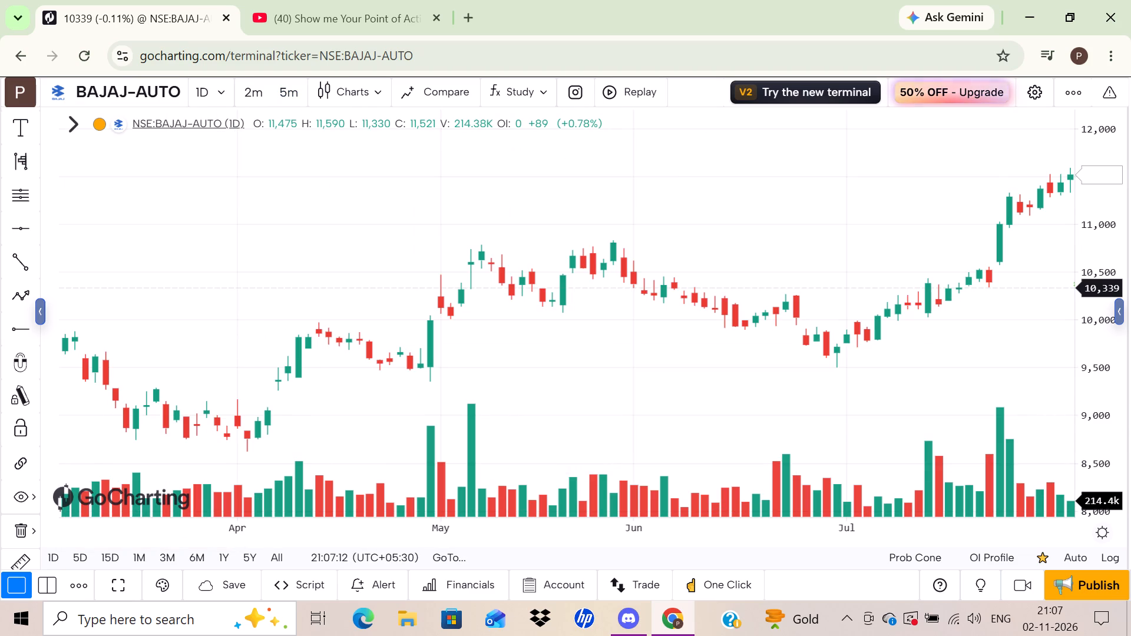
Place a horizontal ray at about 10,369 starting from the 13 Oct candle on the daily chart.
{"action": "left_click_drag", "start_coordinate": [756, 343], "coordinate": [361, 408]}
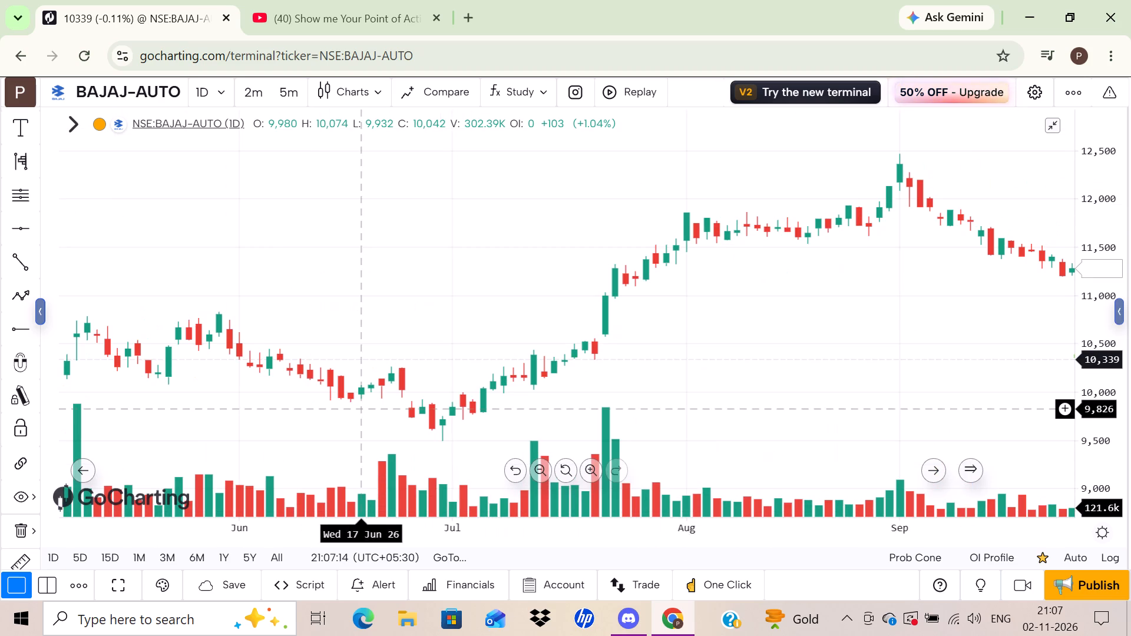
{"action": "left_click_drag", "start_coordinate": [871, 311], "coordinate": [167, 403]}
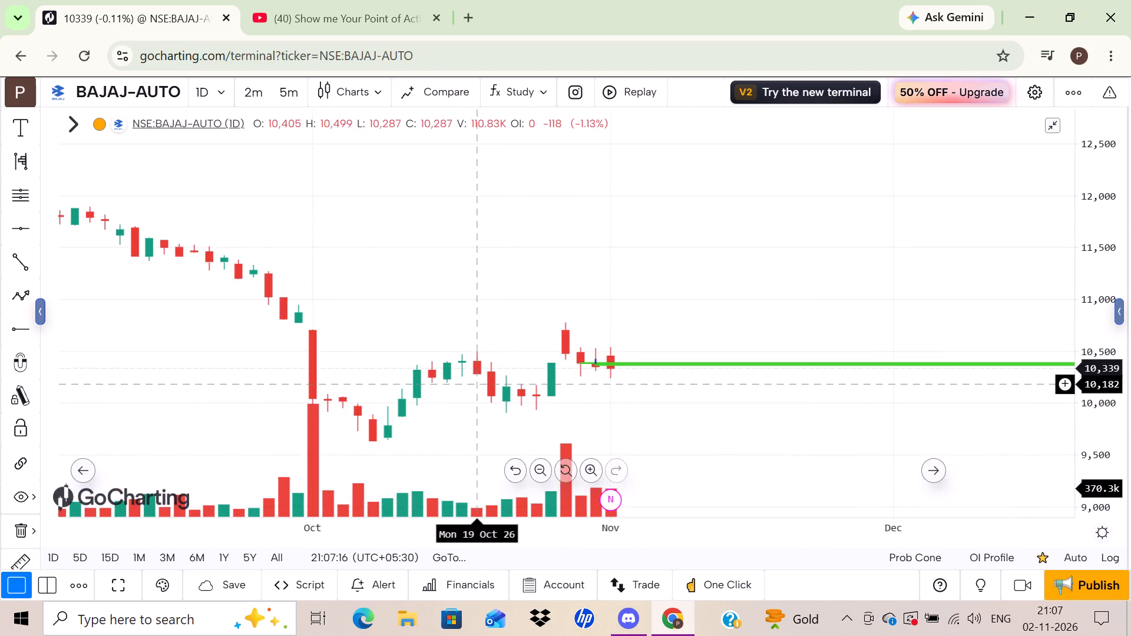
{"action": "left_click_drag", "start_coordinate": [1093, 400], "coordinate": [1101, 333]}
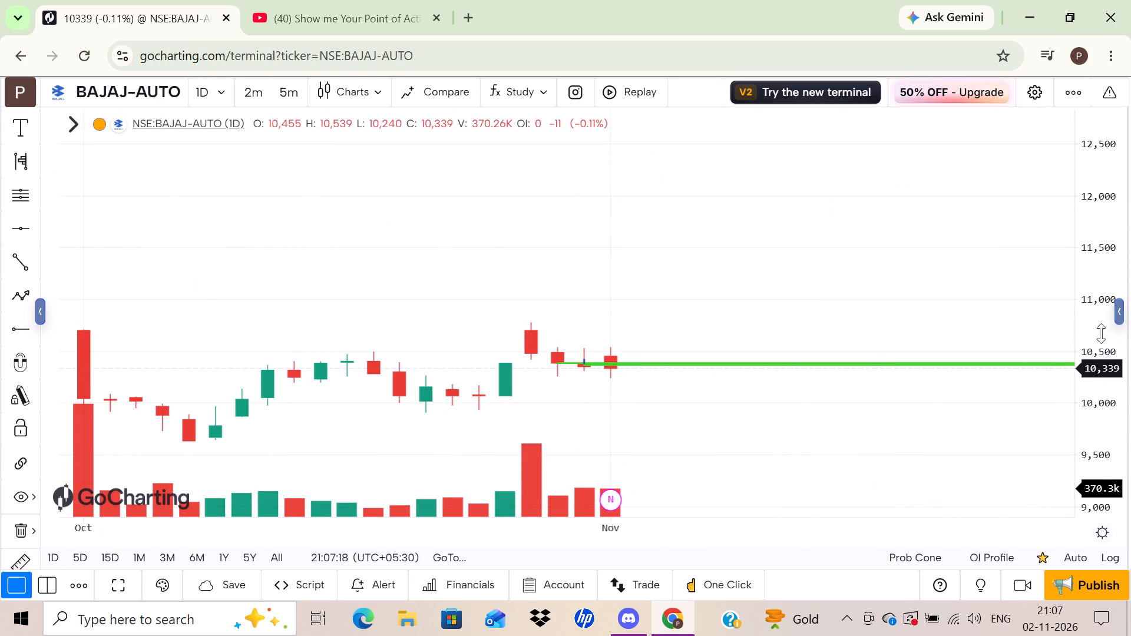
{"action": "left_click_drag", "start_coordinate": [1101, 333], "coordinate": [1093, 211]}
{"action": "left_click_drag", "start_coordinate": [885, 287], "coordinate": [897, 188]}
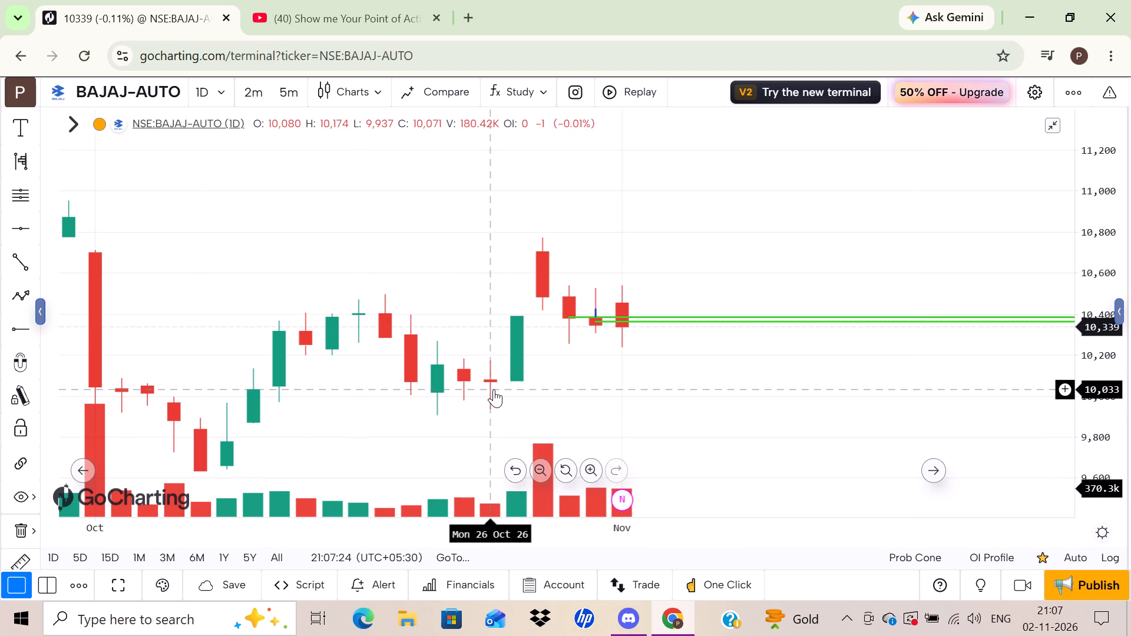
{"action": "left_click", "coordinate": [18, 332]}
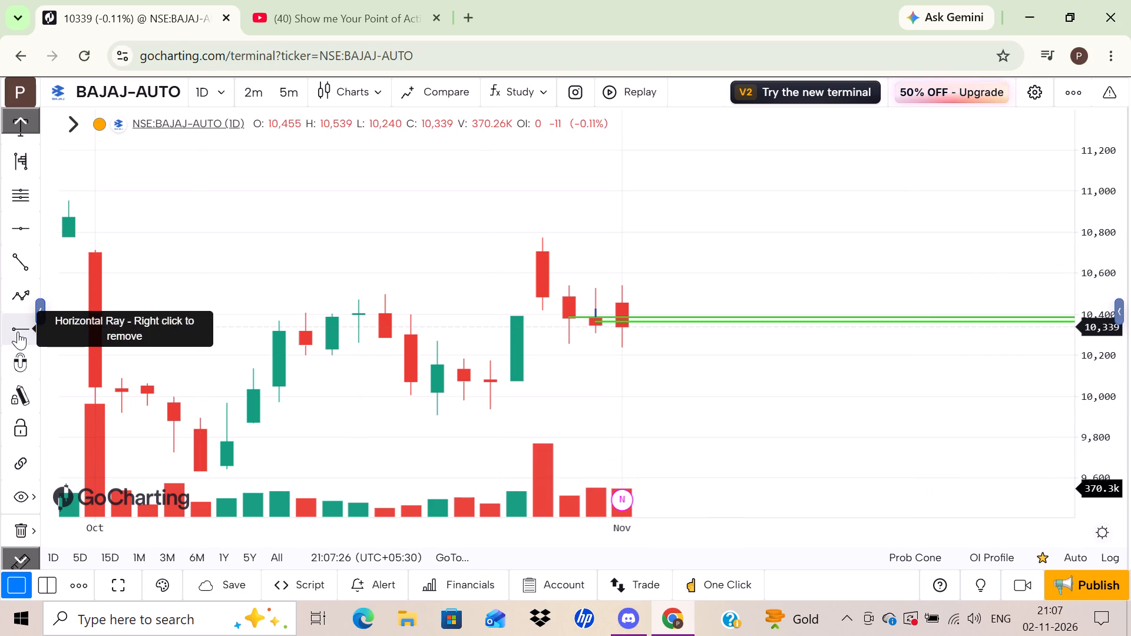
{"action": "left_click", "coordinate": [280, 320]}
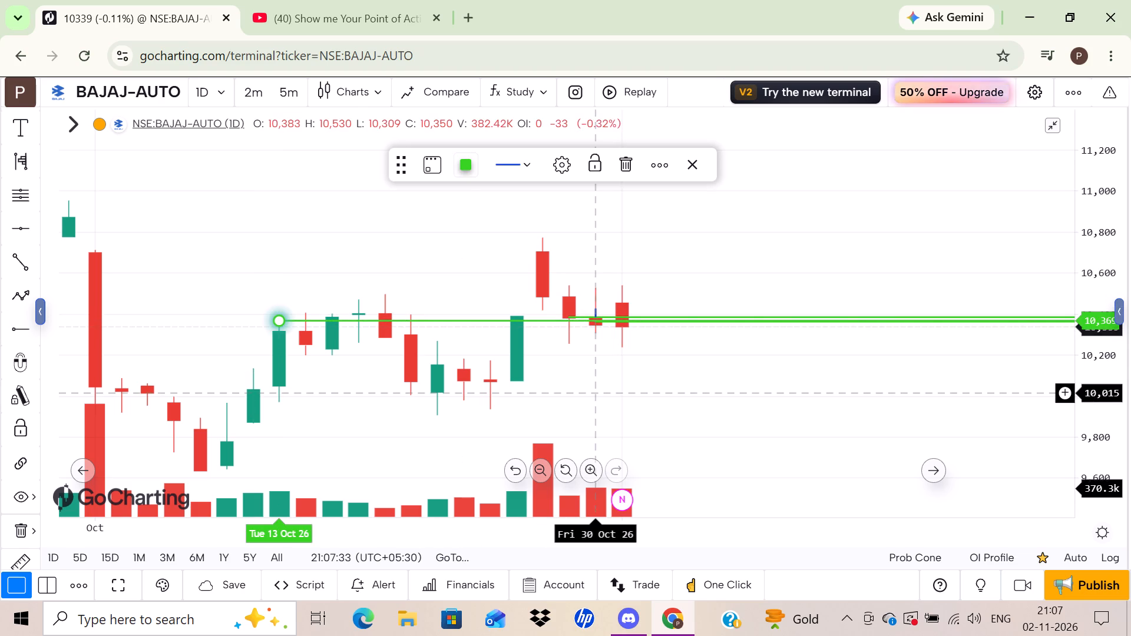
{"action": "left_click", "coordinate": [597, 393]}
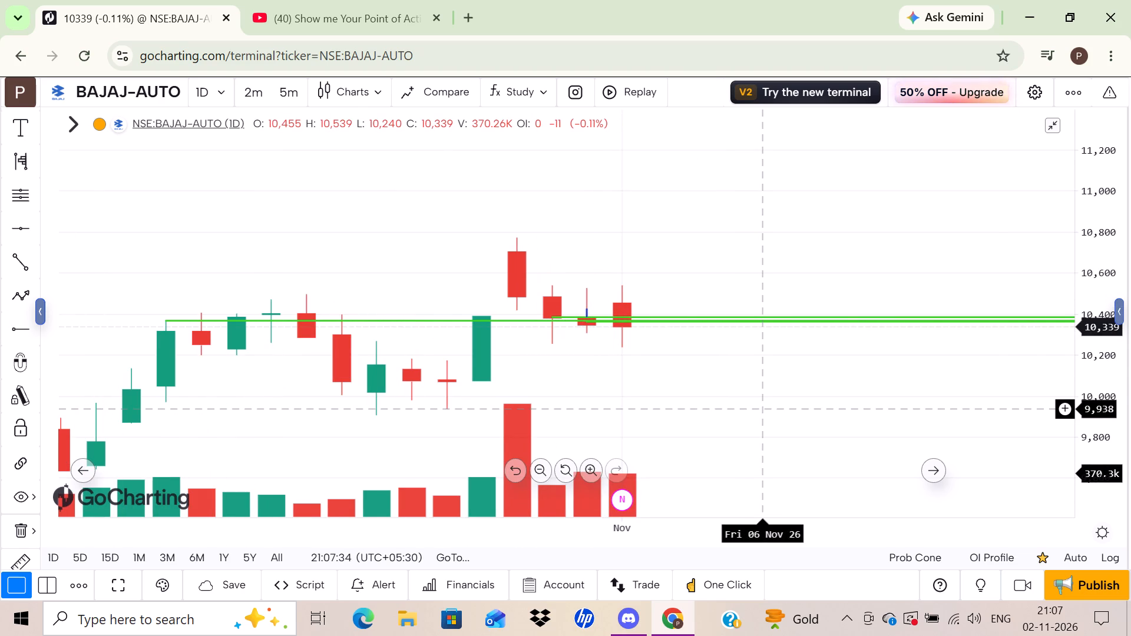
Change the stroke colour of the horizontal ray starting at the 13 Oct candle to blue 2321D3.
{"action": "left_click", "coordinate": [482, 320]}
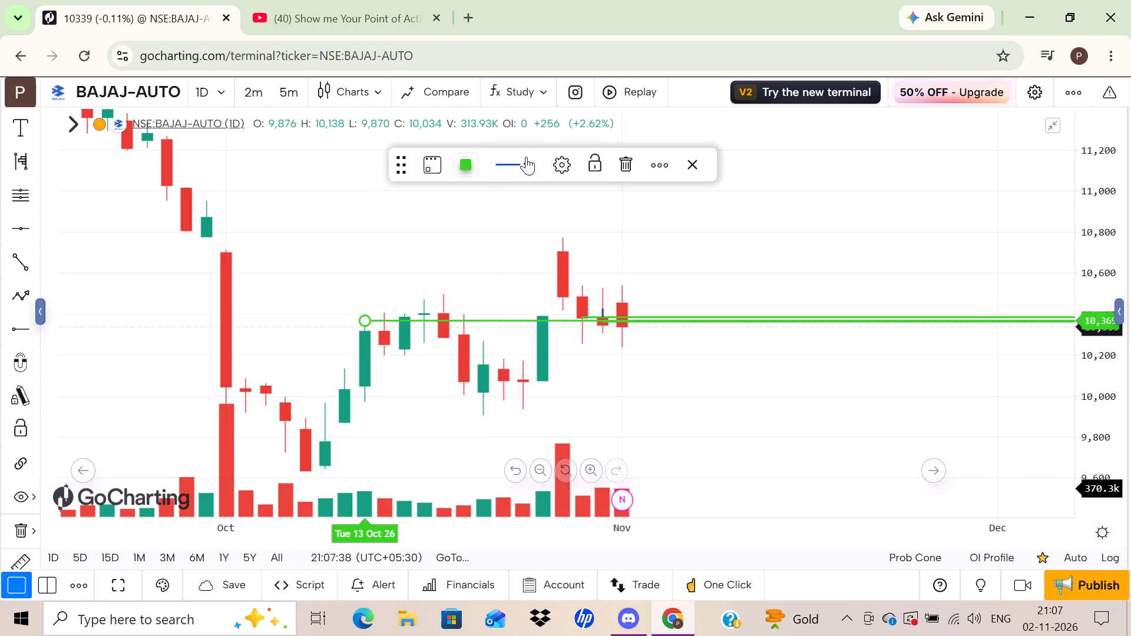
{"action": "left_click", "coordinate": [464, 167]}
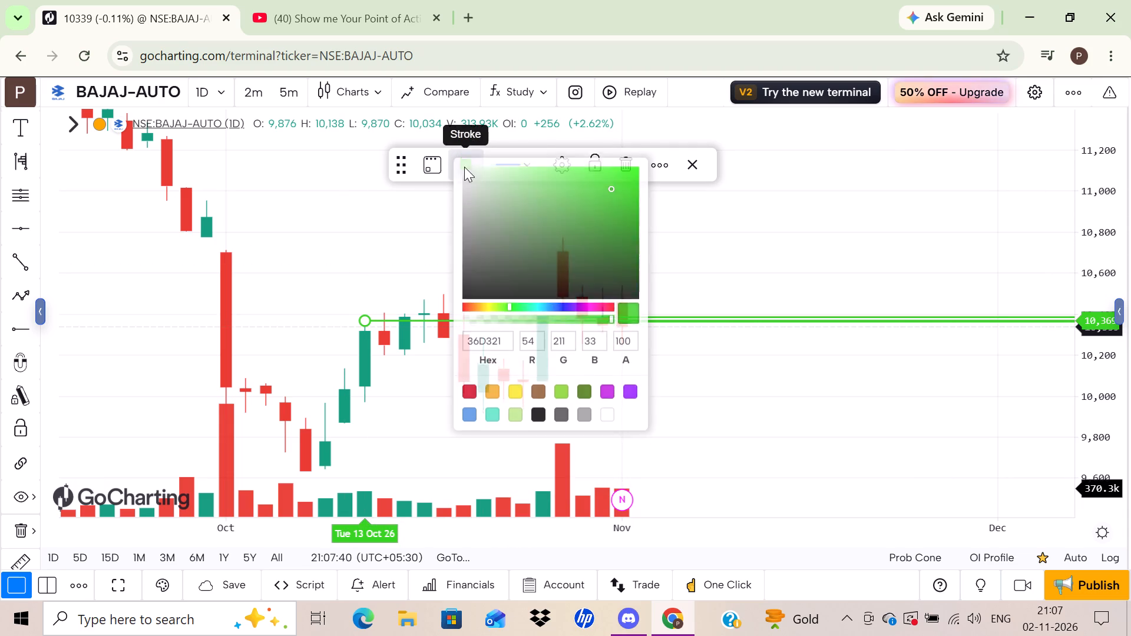
{"action": "left_click", "coordinate": [564, 301]}
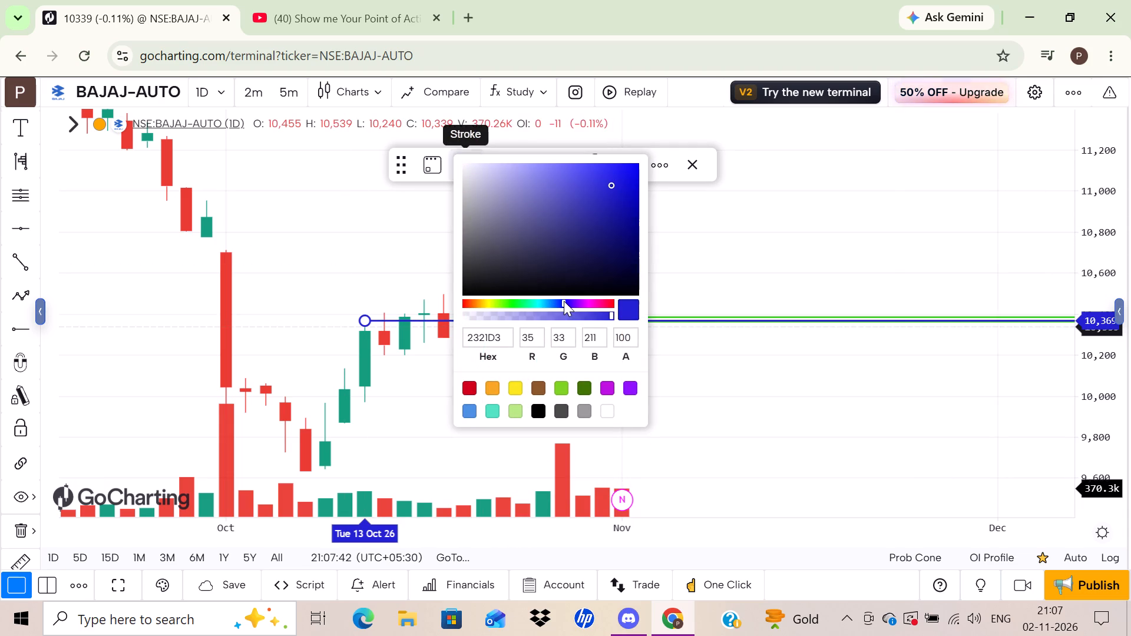
{"action": "left_click", "coordinate": [265, 266]}
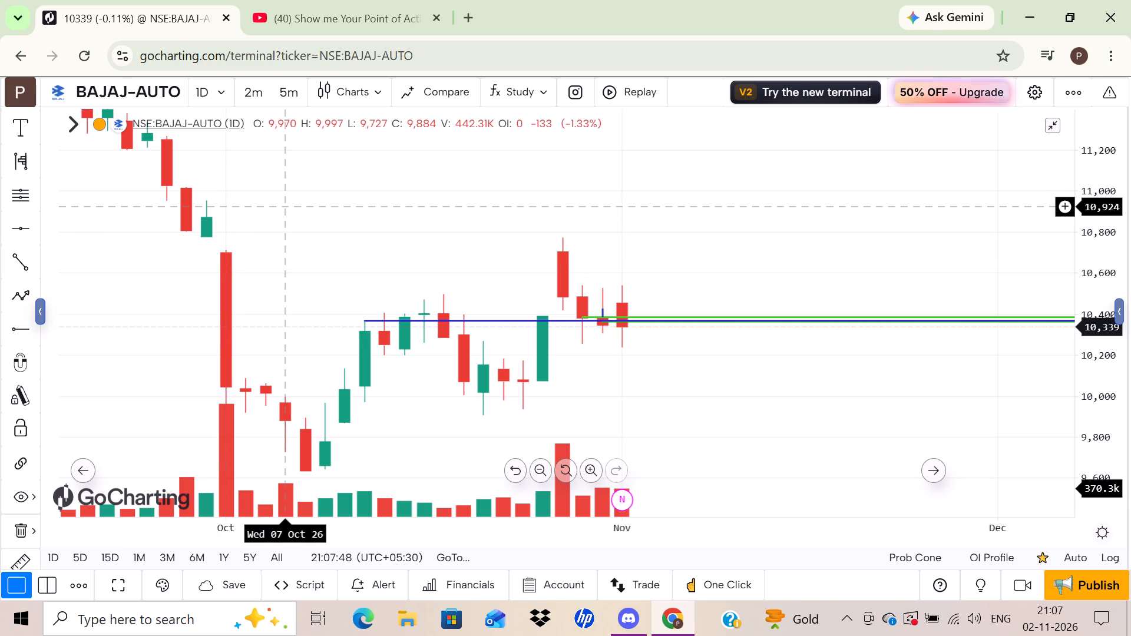
Switch the BAJAJ-AUTO chart to the 5-minute interval and examine price around the 30 October trend line and horizontal rays.
{"action": "left_click_drag", "start_coordinate": [771, 453], "coordinate": [745, 405]}
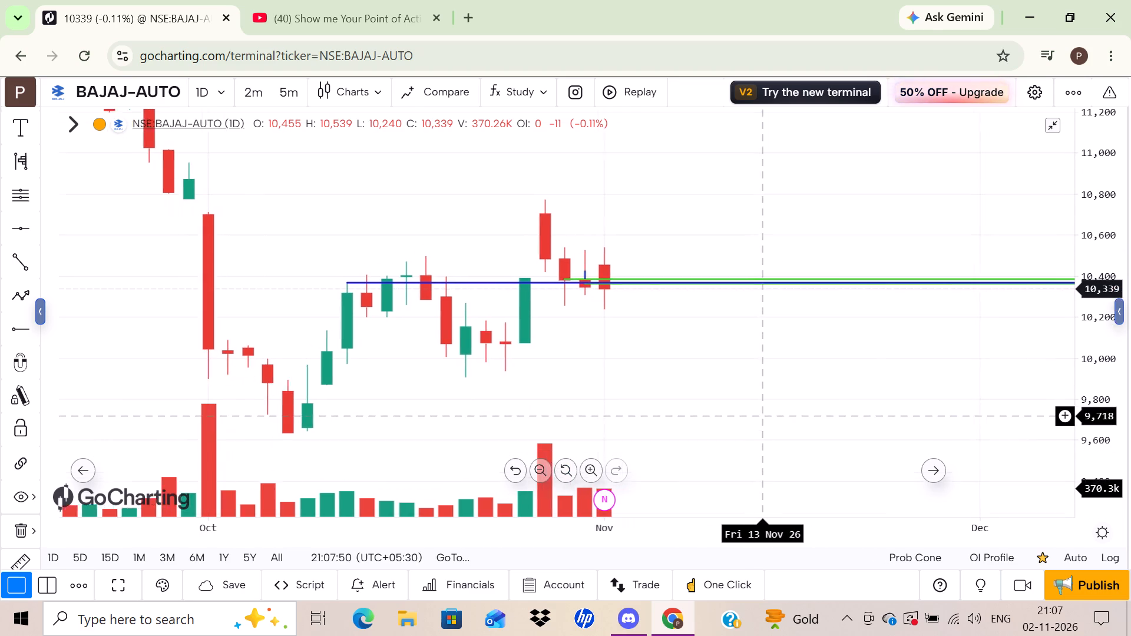
{"action": "left_click_drag", "start_coordinate": [745, 405], "coordinate": [745, 403]}
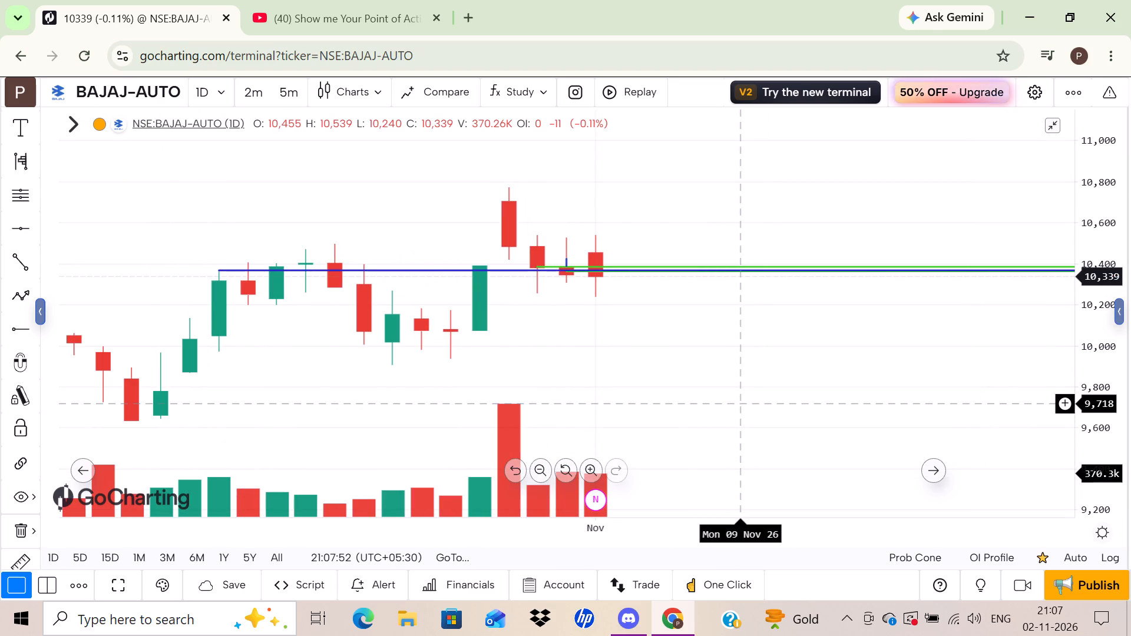
{"action": "left_click", "coordinate": [296, 100]}
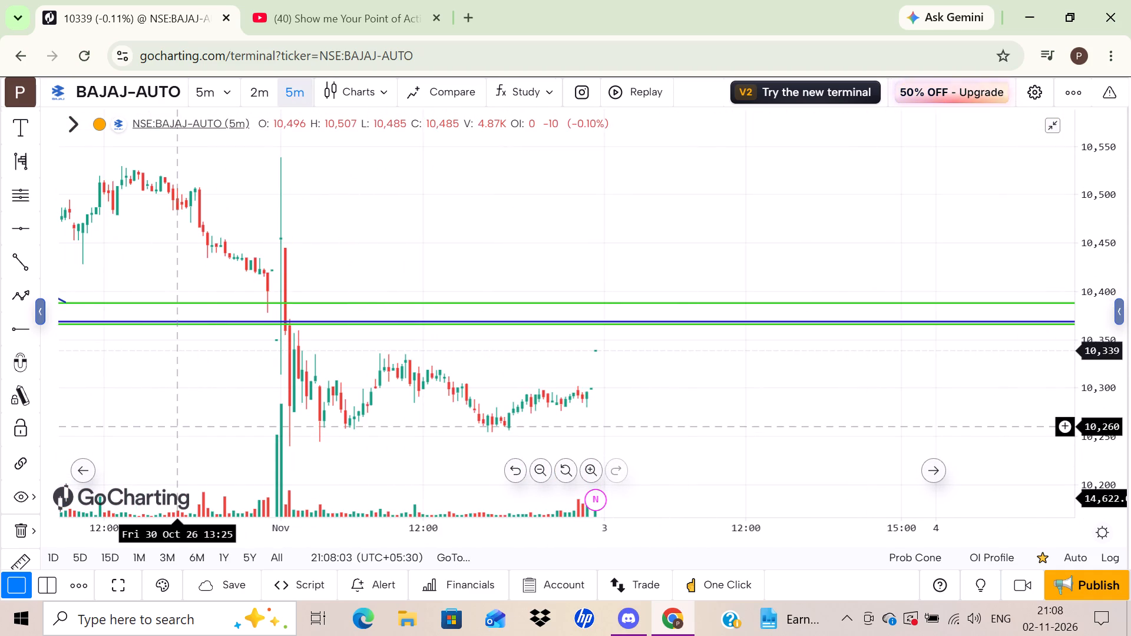
{"action": "left_click_drag", "start_coordinate": [176, 426], "coordinate": [844, 355]}
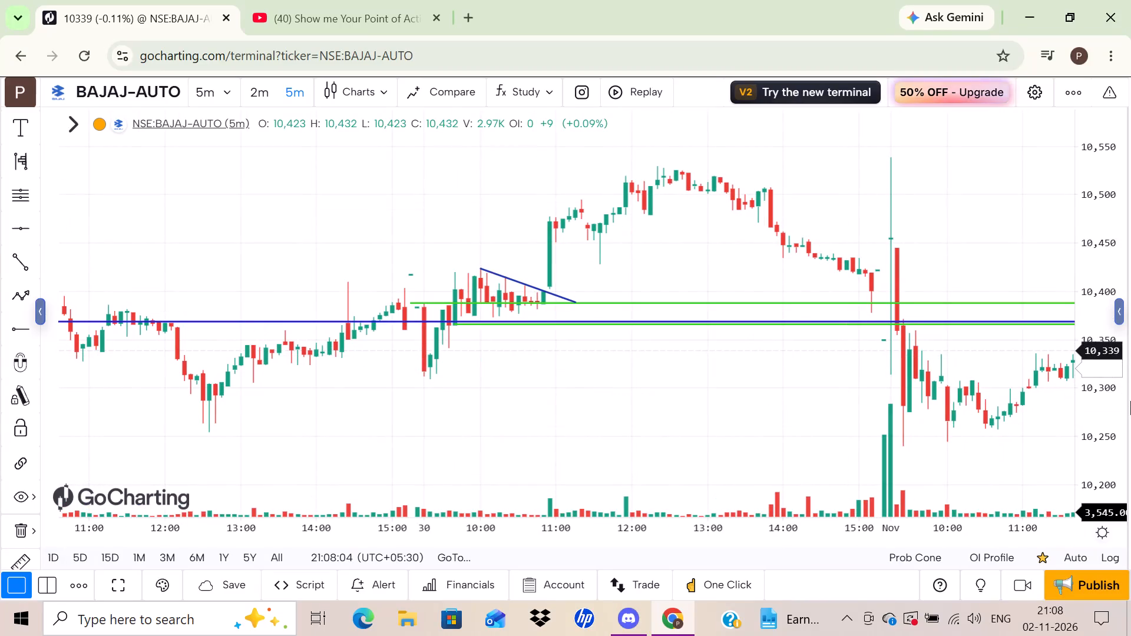
{"action": "left_click_drag", "start_coordinate": [1096, 408], "coordinate": [1081, 198]}
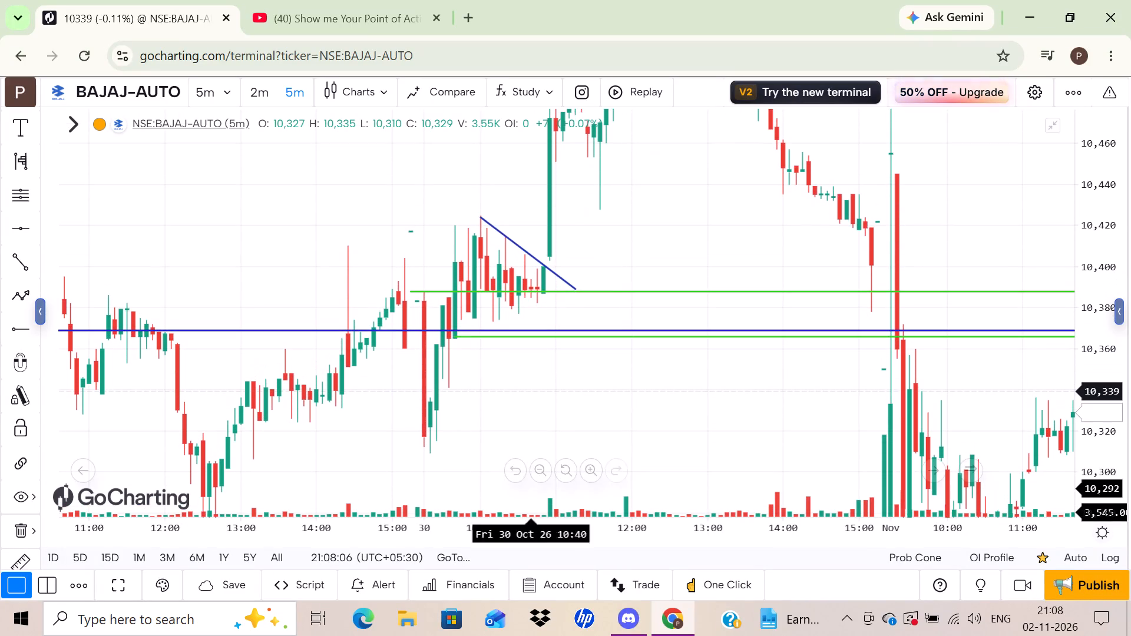
{"action": "left_click_drag", "start_coordinate": [432, 434], "coordinate": [559, 402]}
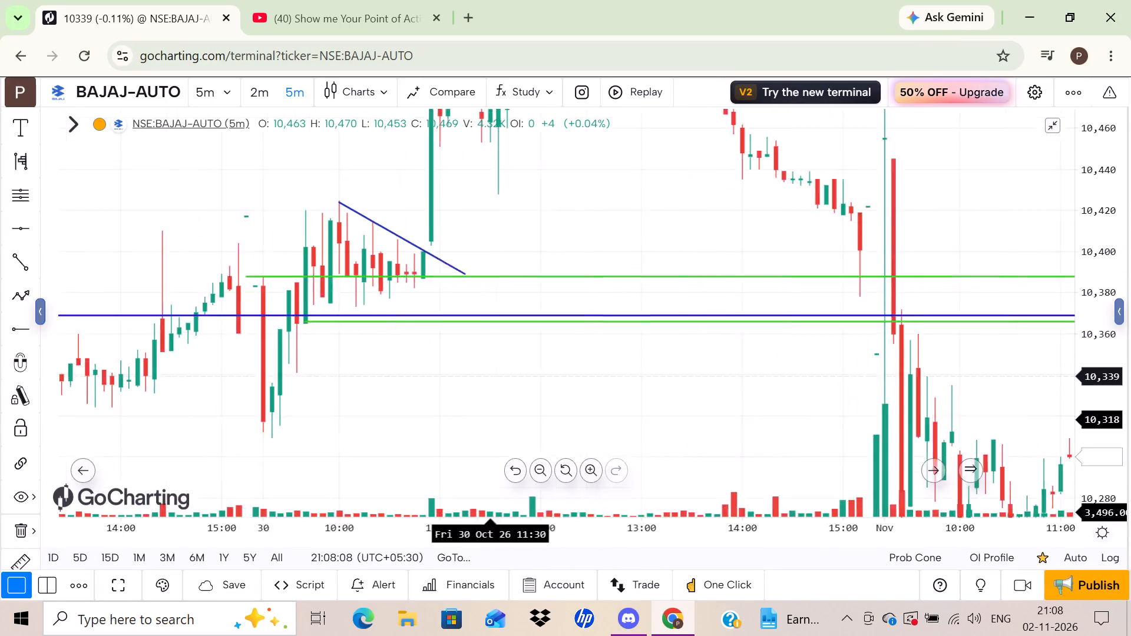
{"action": "left_click_drag", "start_coordinate": [559, 402], "coordinate": [611, 397]}
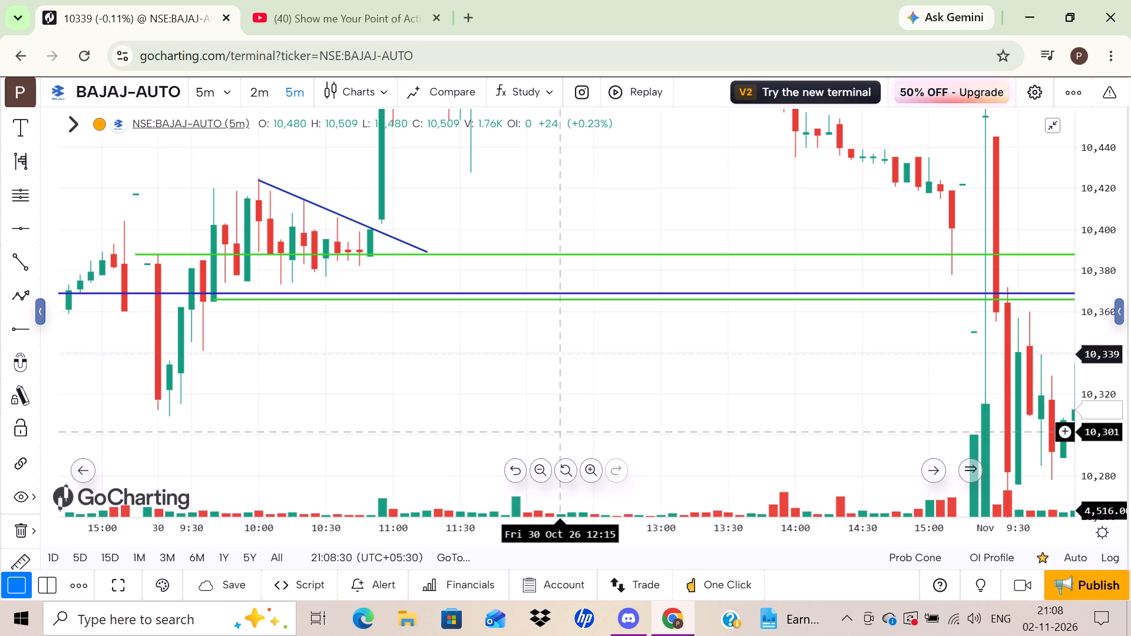
Switch the BAJAJ-AUTO chart interval to Daily.
{"action": "left_click", "coordinate": [210, 96]}
{"action": "scroll", "coordinate": [191, 272], "scroll_direction": "down", "scroll_amount": 3}
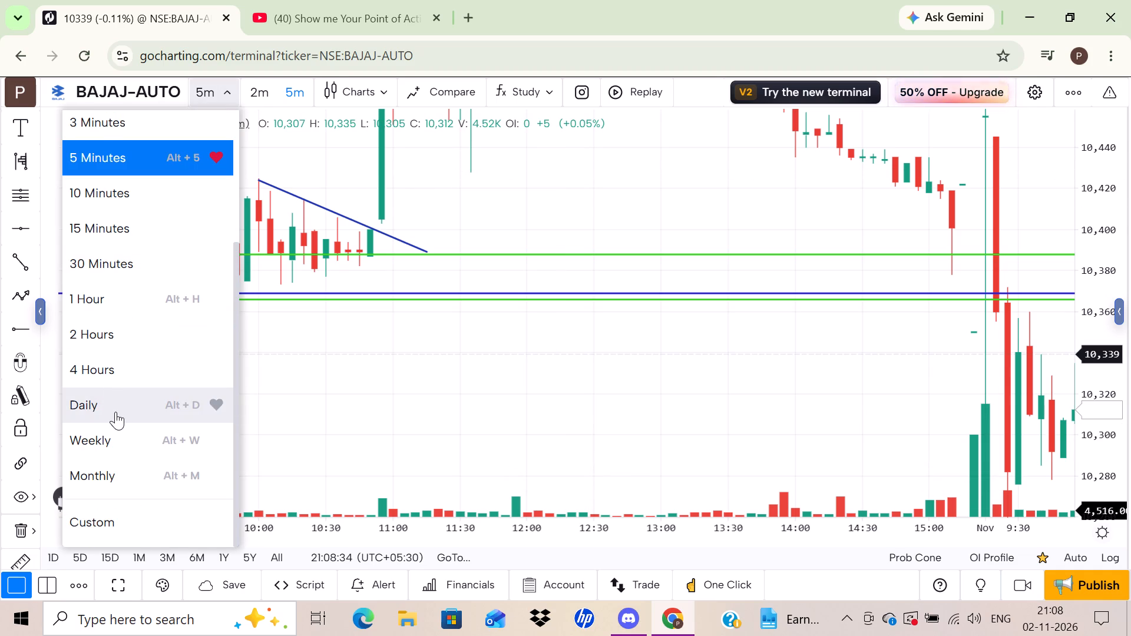
{"action": "left_click", "coordinate": [115, 412]}
Examine the BAJAJ-AUTO daily candles from October to early November around the blue and green horizontal rays.
{"action": "scroll", "coordinate": [560, 309], "scroll_direction": "left", "scroll_amount": 1}
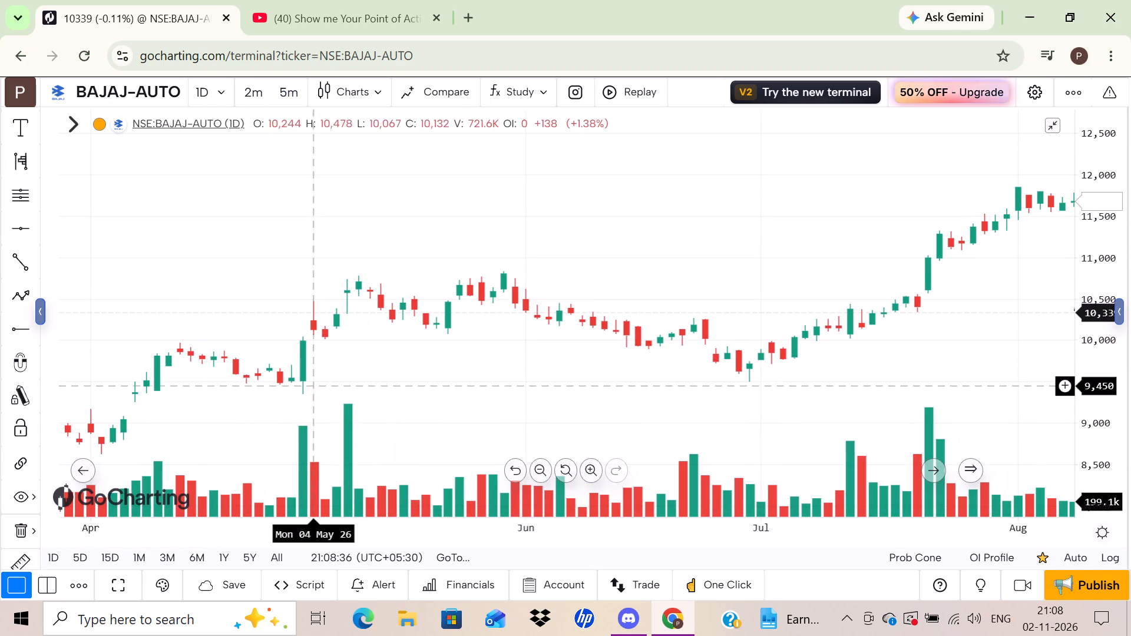
{"action": "left_click_drag", "start_coordinate": [730, 266], "coordinate": [84, 330]}
{"action": "left_click_drag", "start_coordinate": [468, 375], "coordinate": [390, 369]}
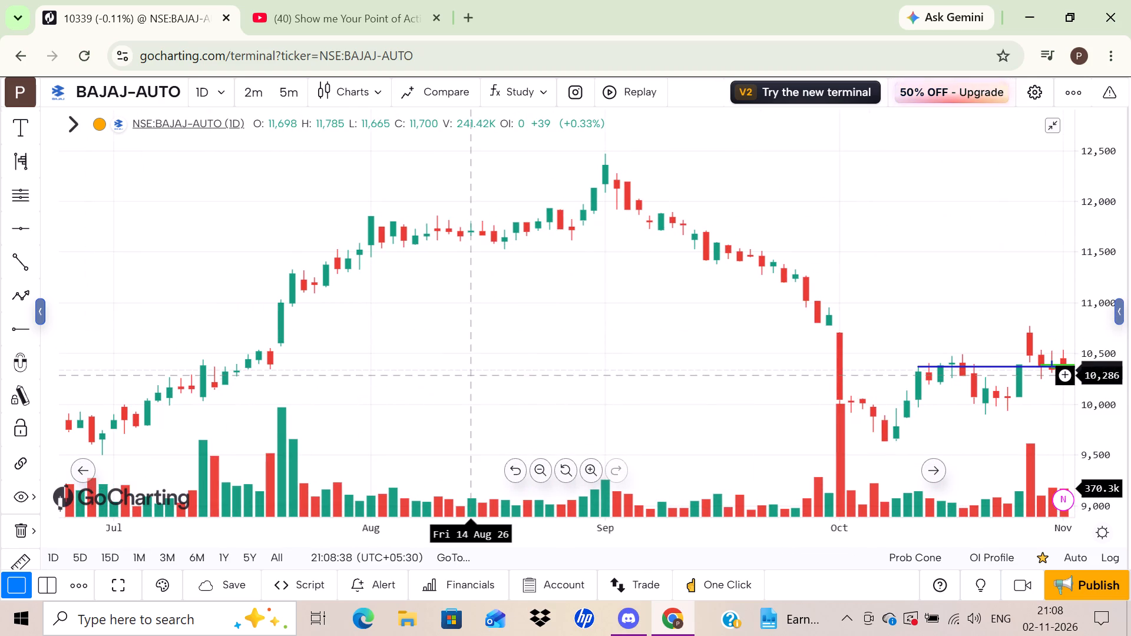
{"action": "left_click_drag", "start_coordinate": [390, 369], "coordinate": [121, 356]}
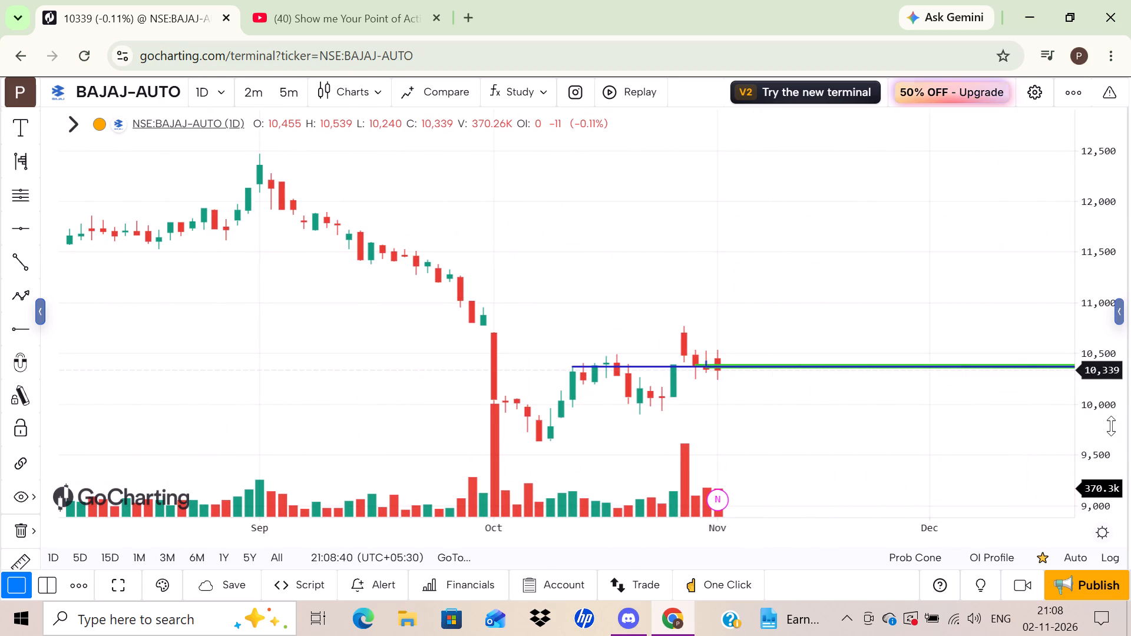
{"action": "left_click_drag", "start_coordinate": [1109, 423], "coordinate": [1081, 240]}
{"action": "left_click_drag", "start_coordinate": [918, 228], "coordinate": [861, 129]}
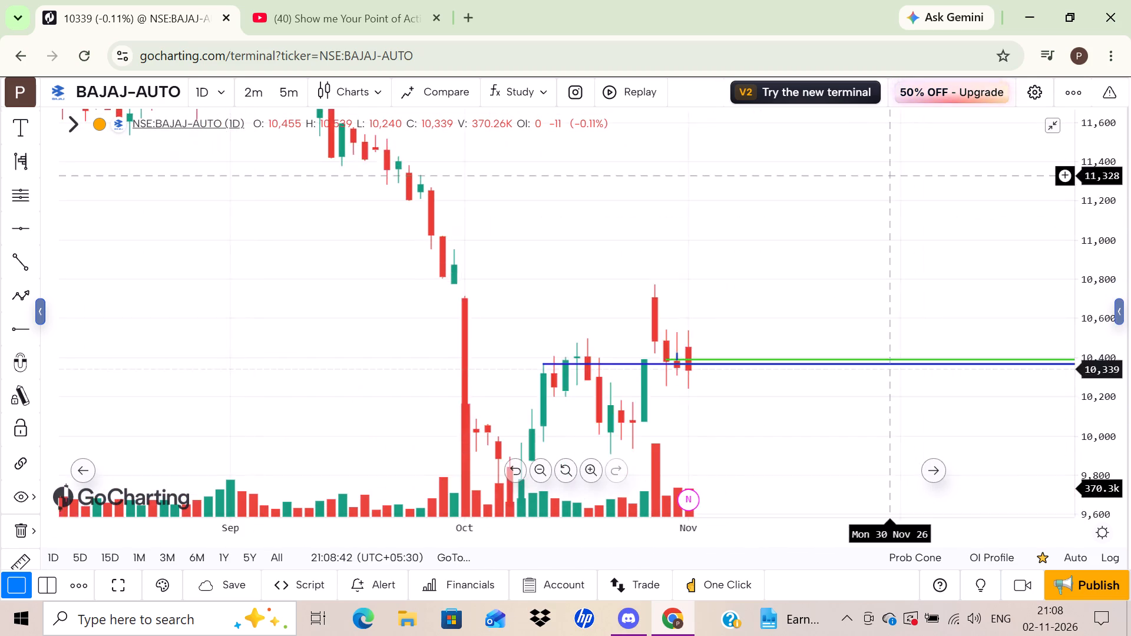
{"action": "left_click_drag", "start_coordinate": [861, 129], "coordinate": [854, 98]}
{"action": "left_click_drag", "start_coordinate": [1096, 408], "coordinate": [1100, 377]}
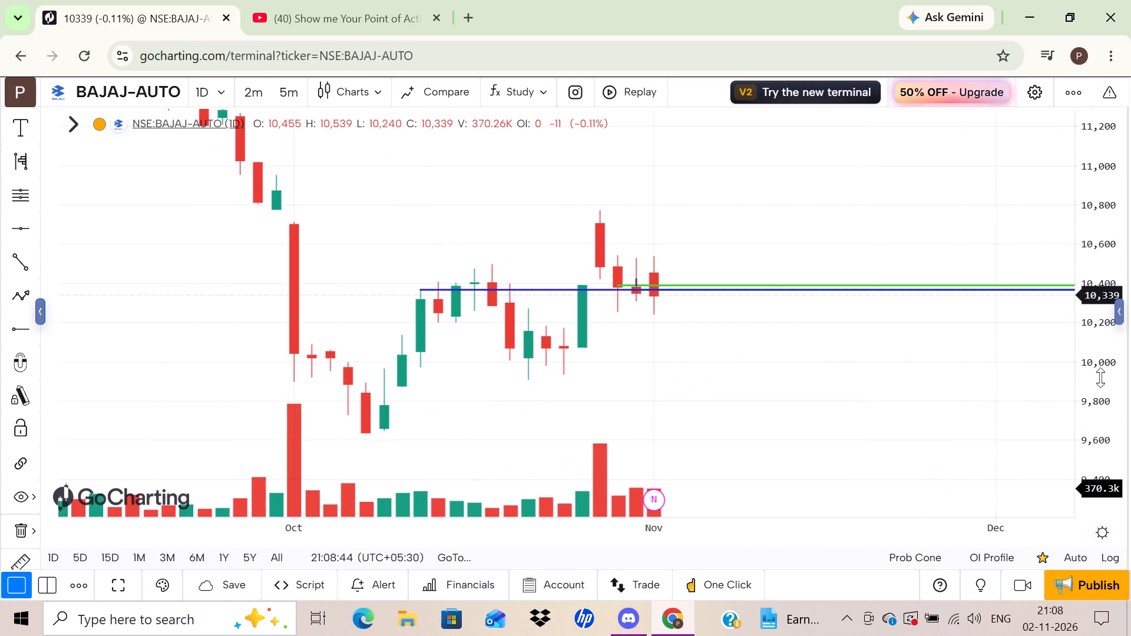
{"action": "left_click_drag", "start_coordinate": [1100, 377], "coordinate": [1109, 79]}
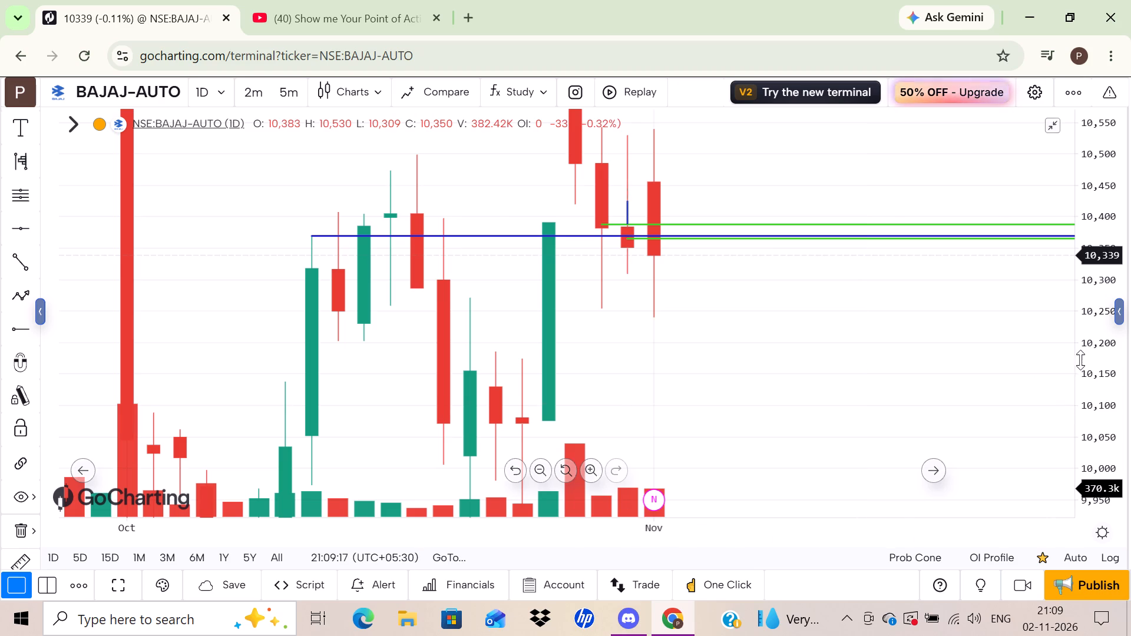
{"action": "left_click_drag", "start_coordinate": [1120, 295], "coordinate": [1111, 471]}
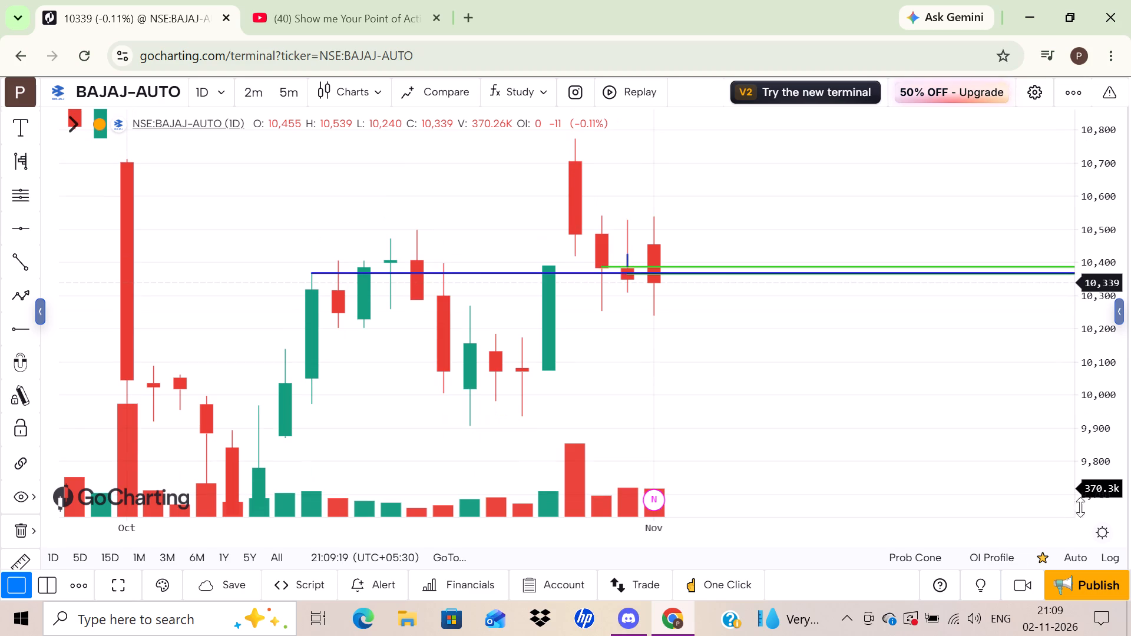
{"action": "left_click", "coordinate": [861, 448]}
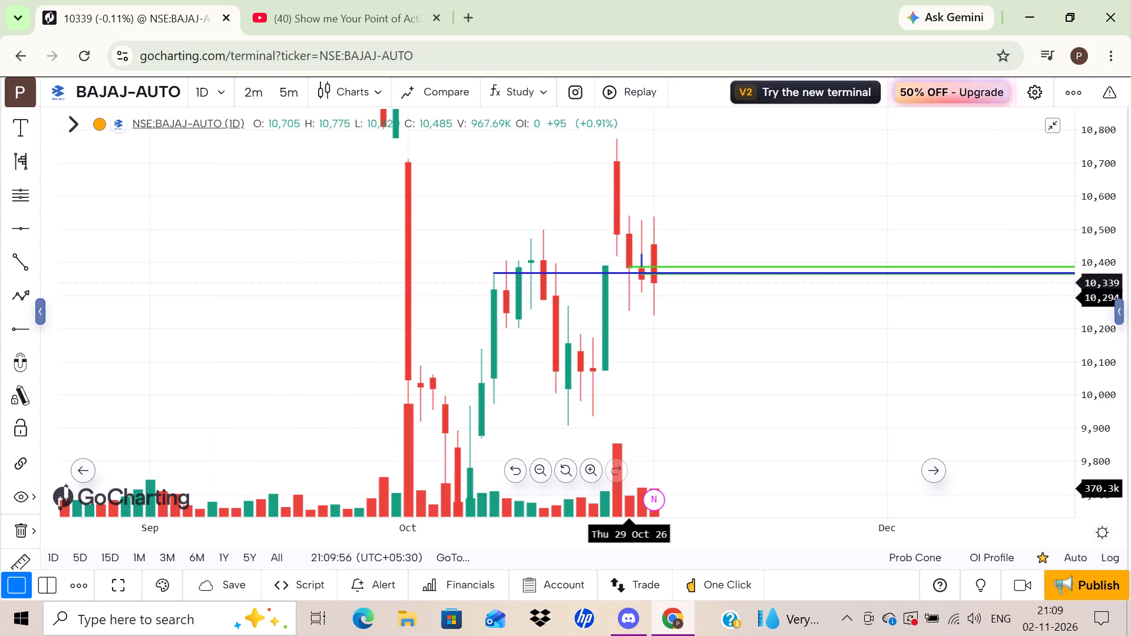
{"action": "left_click_drag", "start_coordinate": [754, 364], "coordinate": [713, 375]}
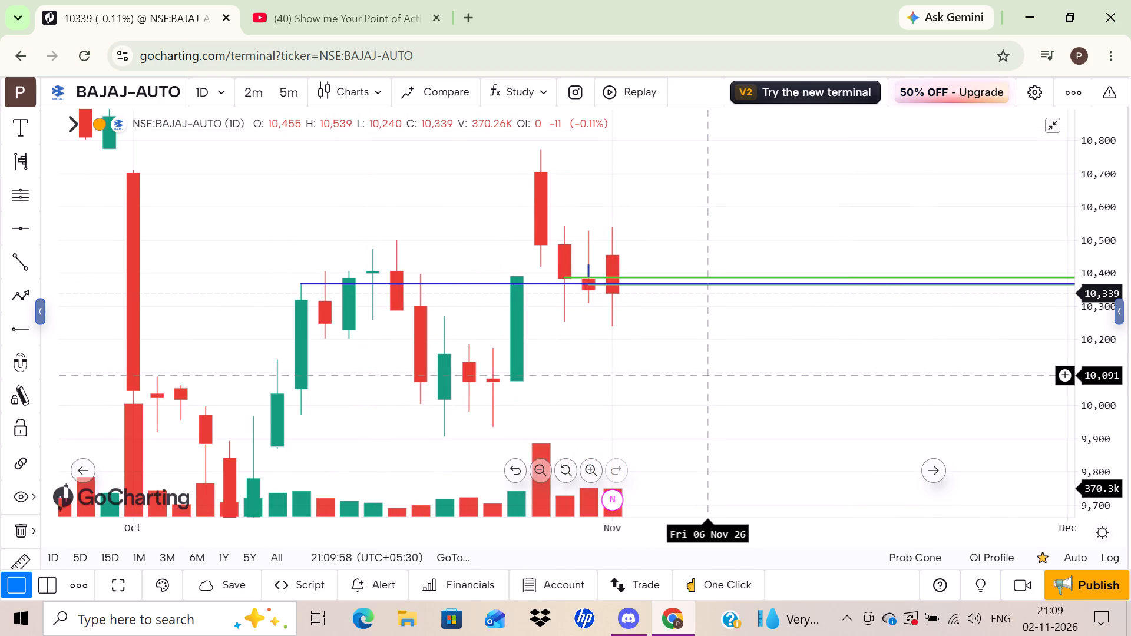
{"action": "left_click_drag", "start_coordinate": [1102, 235], "coordinate": [1097, 306]}
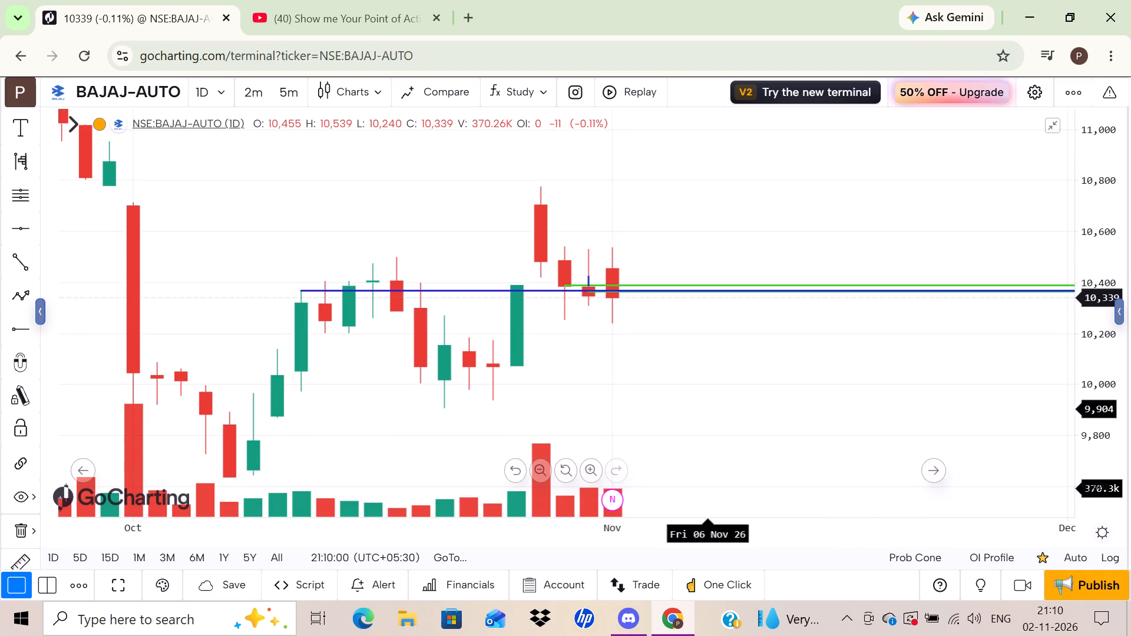
Change the chart symbol to GRASIM (Grasim Industries Ltd, NSE).
{"action": "left_click", "coordinate": [127, 89]}
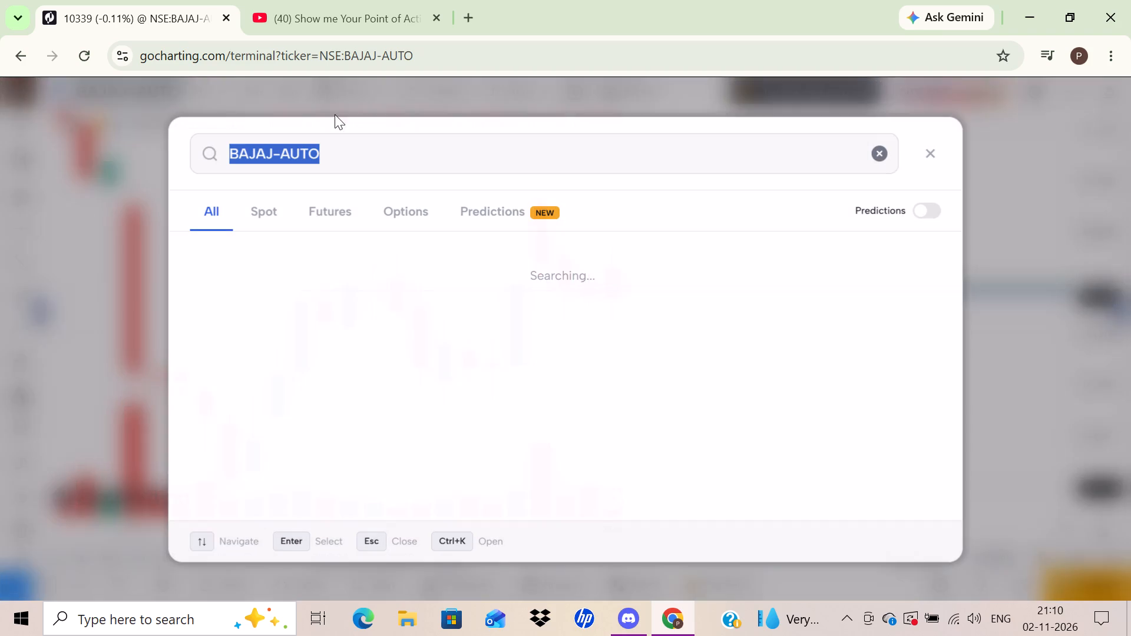
{"action": "left_click", "coordinate": [339, 150]}
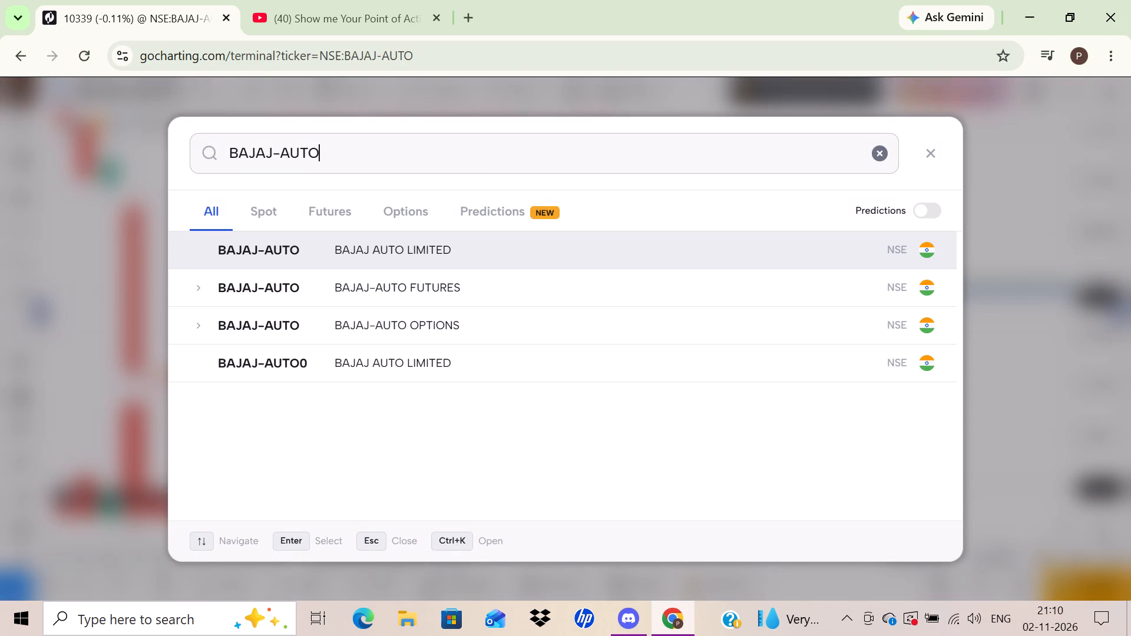
{"action": "key", "text": "BackSpace"}
{"action": "key", "text": "BackSpace"}
{"action": "key", "text": "BackSpace"}
{"action": "key", "text": "BackSpace"}
{"action": "key", "text": "BackSpace"}
{"action": "key", "text": "BackSpace"}
{"action": "key", "text": "BackSpace"}
{"action": "key", "text": "BackSpace"}
{"action": "key", "text": "BackSpace"}
{"action": "key", "text": "BackSpace"}
{"action": "key", "text": "BackSpace"}
{"action": "key", "text": "BackSpace"}
{"action": "key", "text": "BackSpace"}
{"action": "key", "text": "BackSpace"}
{"action": "key", "text": "BackSpace"}
{"action": "key", "text": "BackSpace"}
{"action": "key", "text": "BackSpace"}
{"action": "key", "text": "BackSpace"}
{"action": "key", "text": "BackSpace"}
{"action": "key", "text": "BackSpace"}
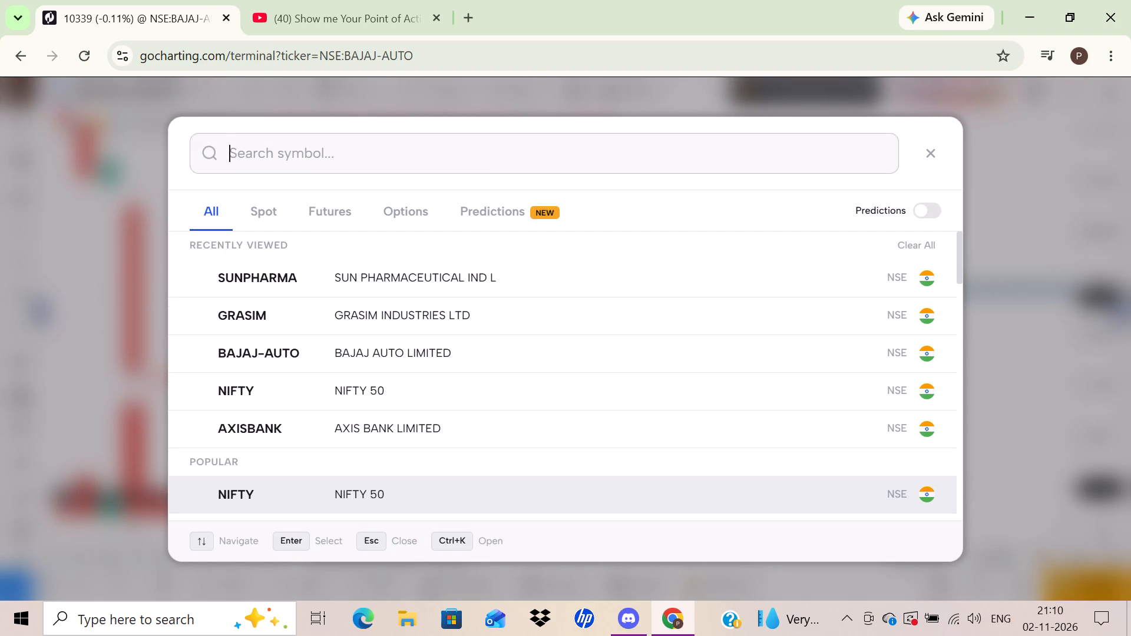
{"action": "left_click", "coordinate": [387, 317]}
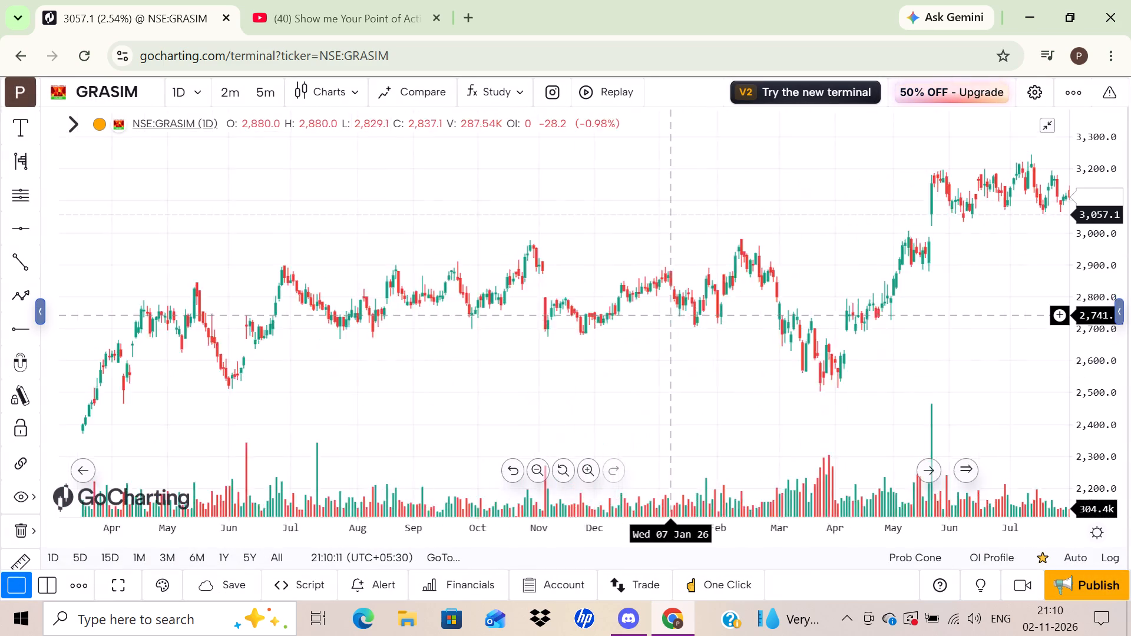
Place a horizontal ray at about 2,921.5 starting from the 8 Oct candle on the GRASIM daily chart.
{"action": "scroll", "coordinate": [672, 314], "scroll_direction": "left", "scroll_amount": 3}
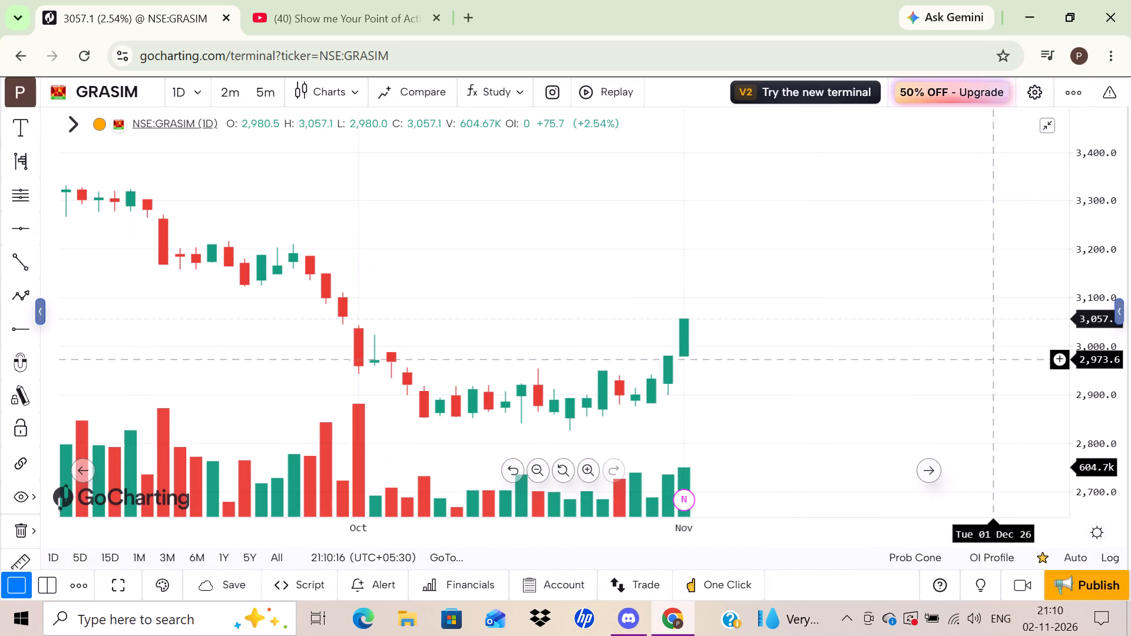
{"action": "left_click_drag", "start_coordinate": [1083, 418], "coordinate": [1080, 357]}
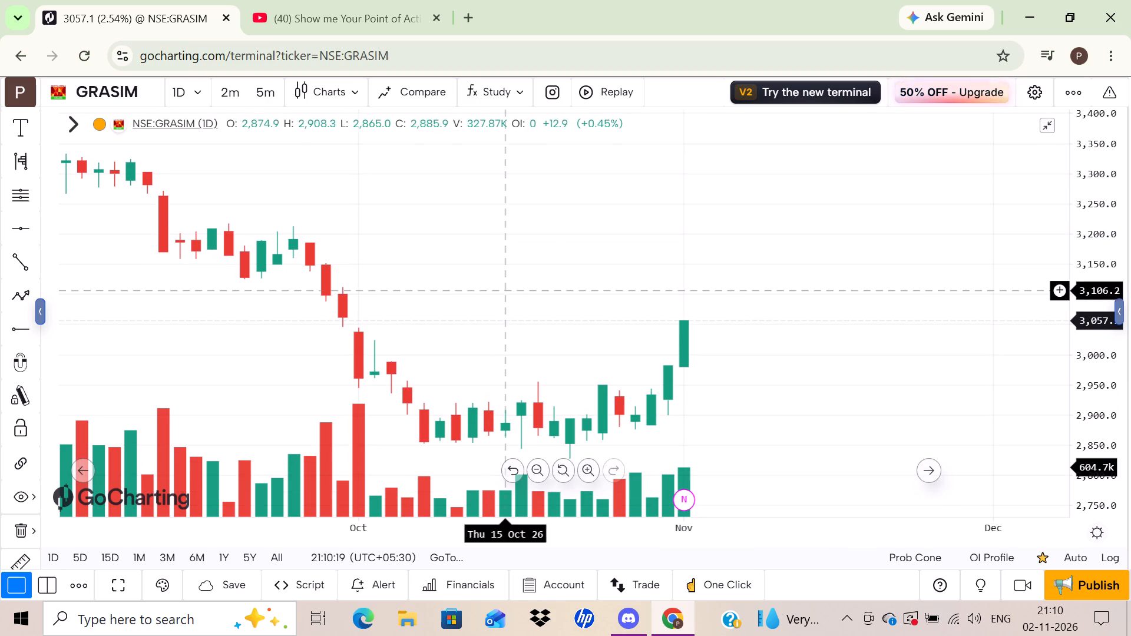
{"action": "left_click_drag", "start_coordinate": [498, 294], "coordinate": [501, 174]}
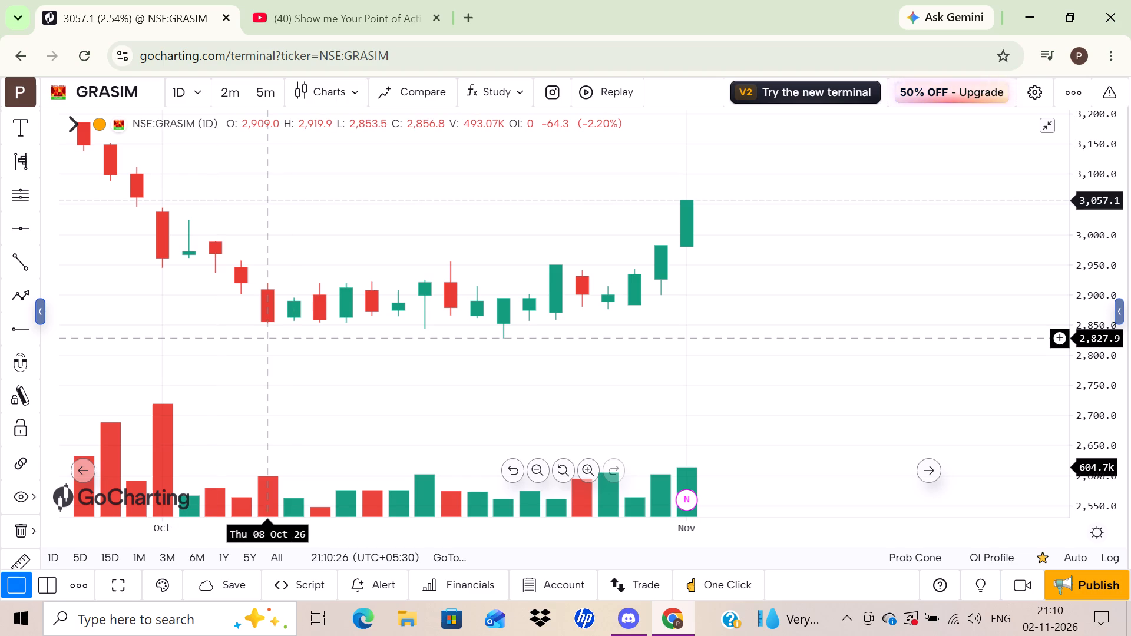
{"action": "left_click_drag", "start_coordinate": [1093, 400], "coordinate": [1096, 273]}
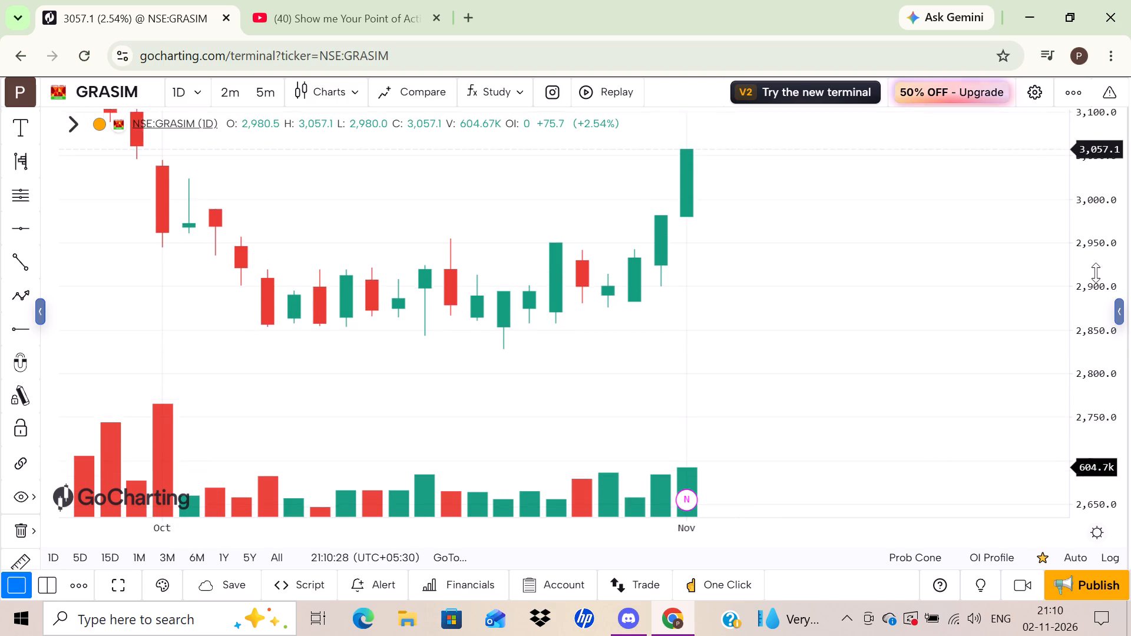
{"action": "left_click_drag", "start_coordinate": [1096, 273], "coordinate": [1080, 160]}
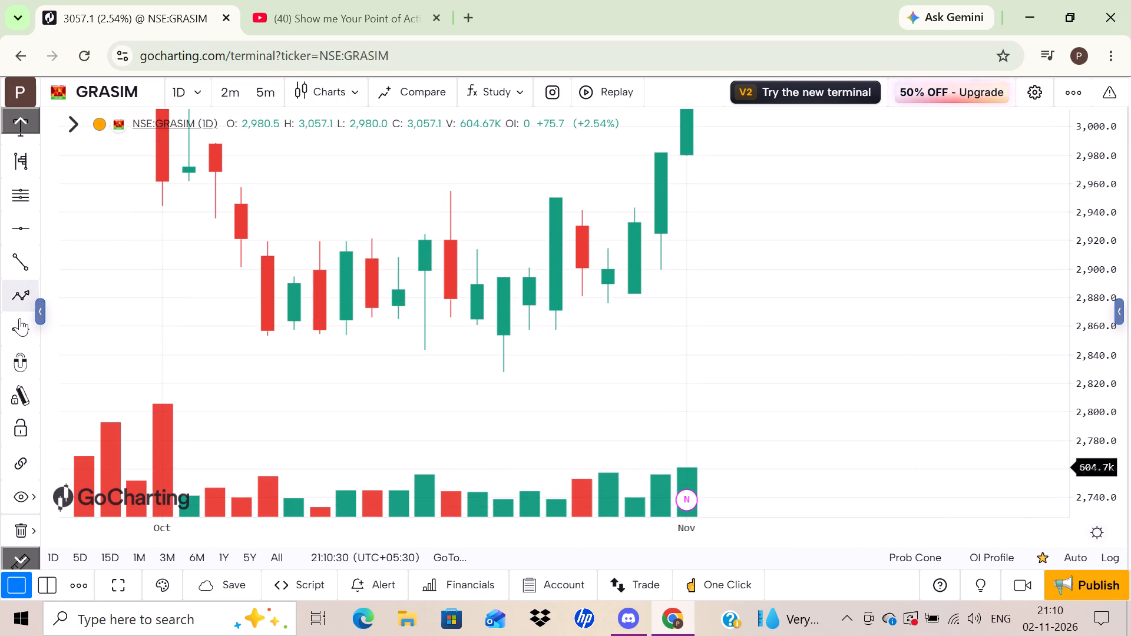
{"action": "left_click", "coordinate": [19, 321]}
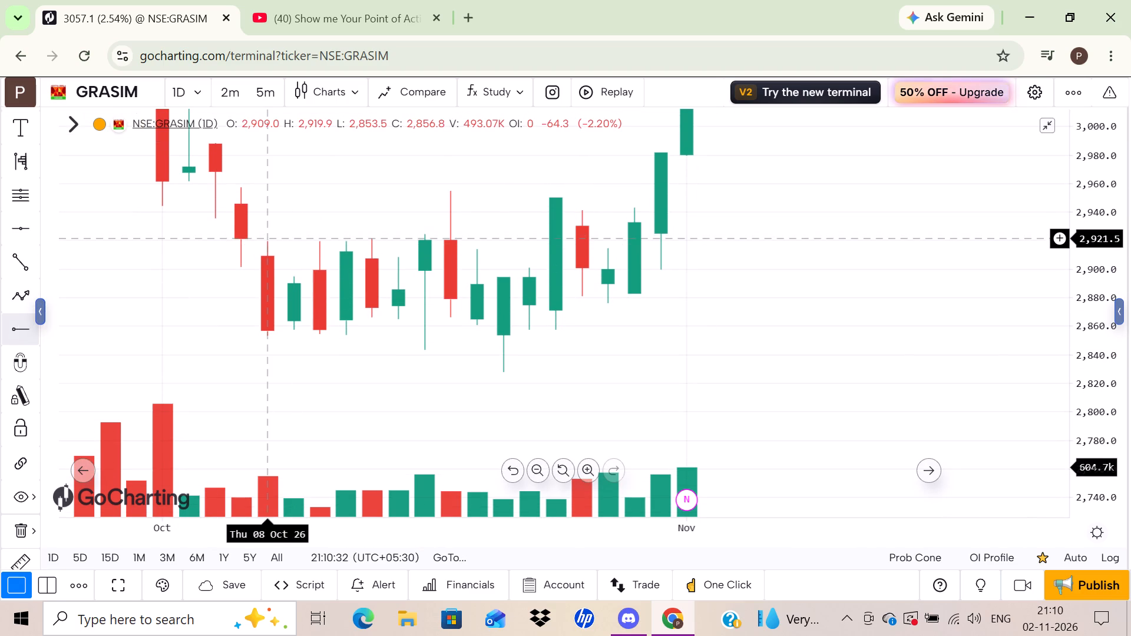
{"action": "left_click", "coordinate": [269, 238]}
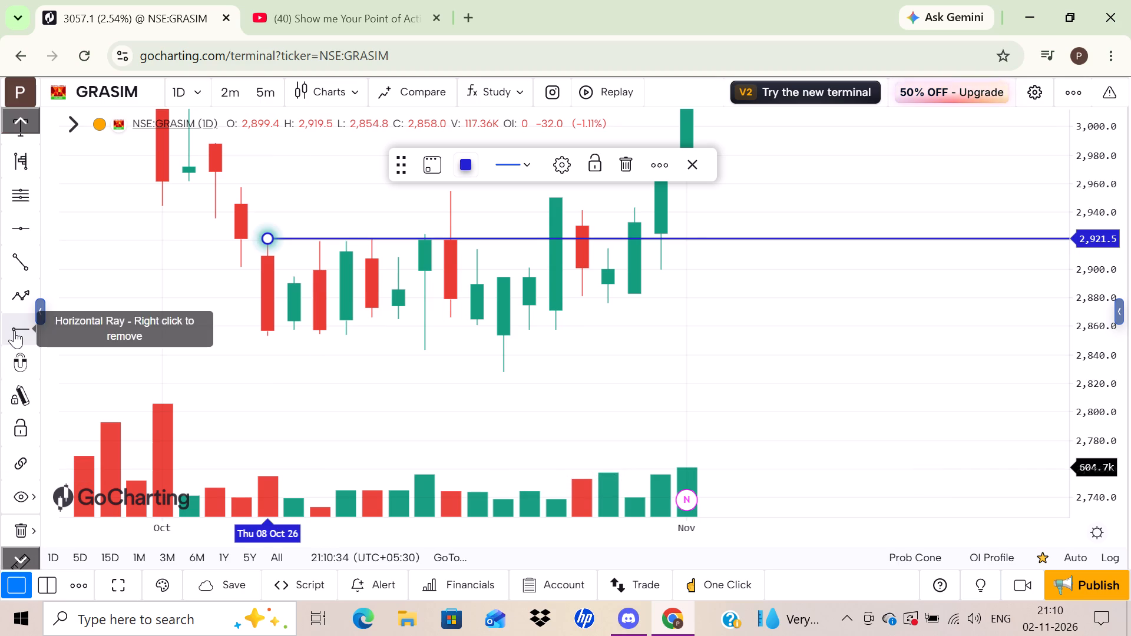
Place a second horizontal ray at about 2,853, at the low of the 8 Oct candle.
{"action": "left_click", "coordinate": [14, 330]}
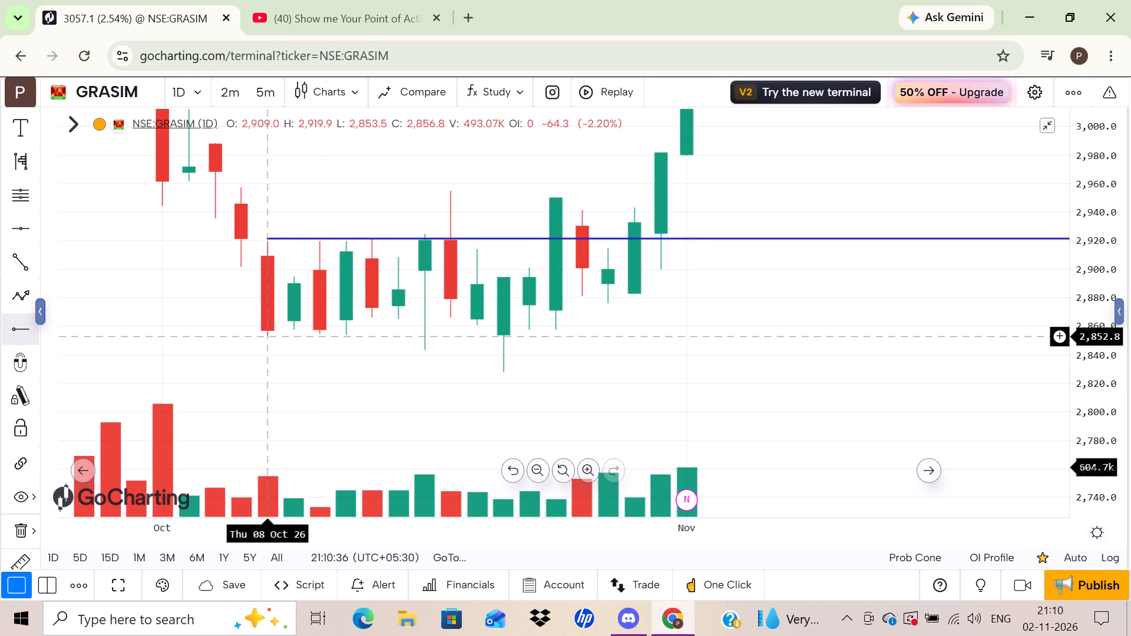
{"action": "left_click", "coordinate": [269, 334]}
{"action": "left_click", "coordinate": [359, 397]}
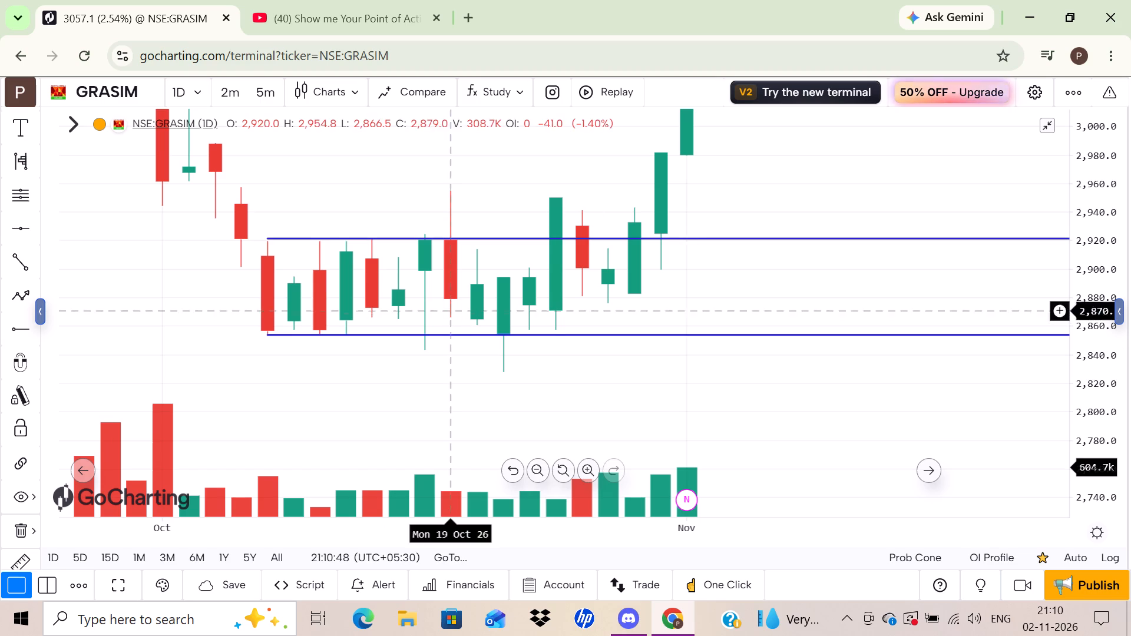
Start Bar Replay on the GRASIM daily chart with the 19 Oct candle as the last bar shown.
{"action": "left_click", "coordinate": [606, 93]}
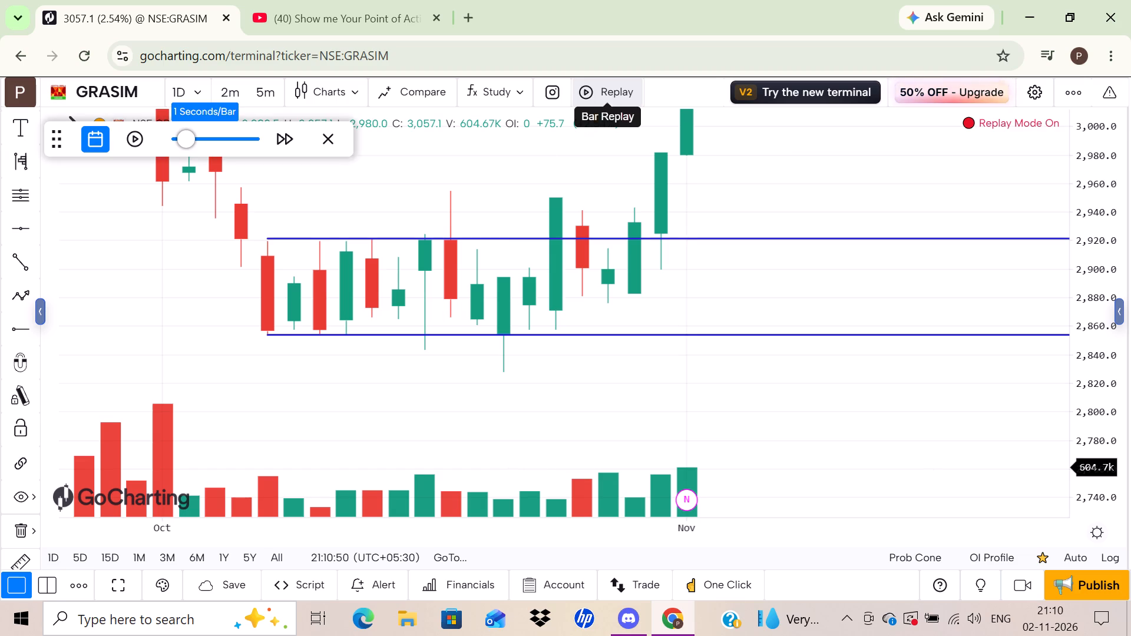
{"action": "double_click", "coordinate": [482, 141]}
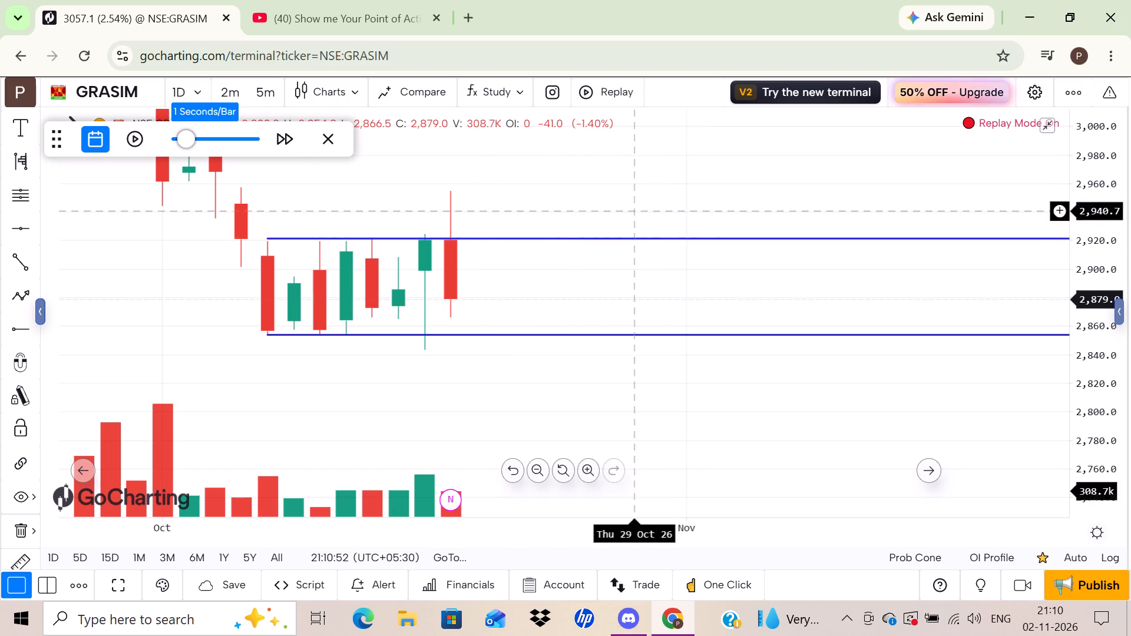
Switch the GRASIM replay chart to the 5-minute interval.
{"action": "left_click", "coordinate": [267, 97]}
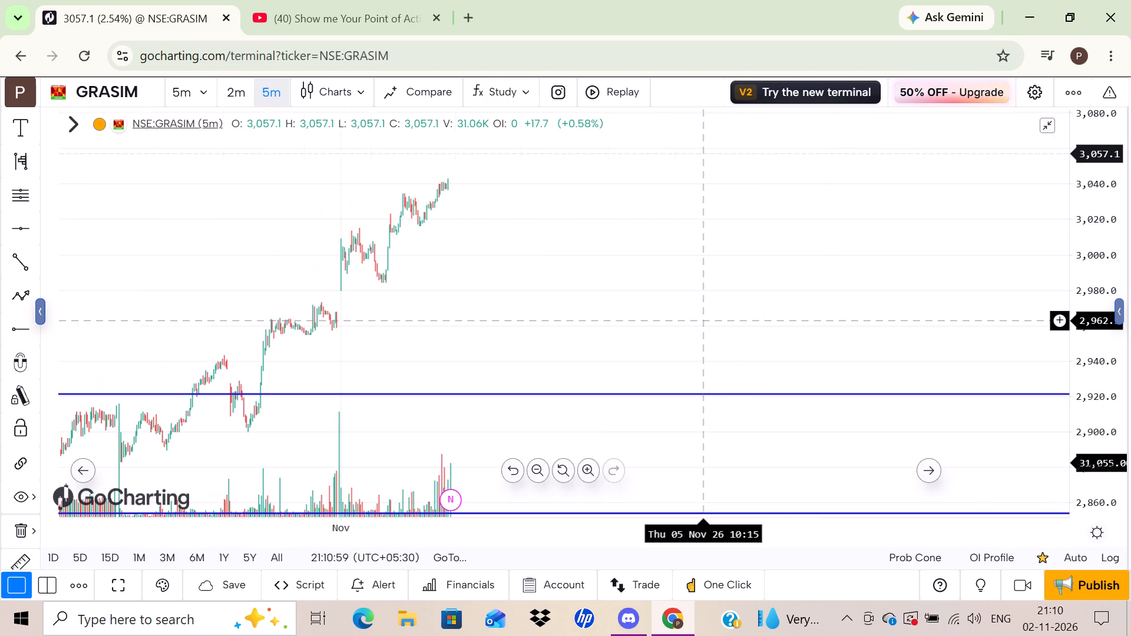
Examine the 19 Oct 5-minute GRASIM candles around and below the upper horizontal ray at about 2,921.5.
{"action": "left_click_drag", "start_coordinate": [525, 323], "coordinate": [733, 312]}
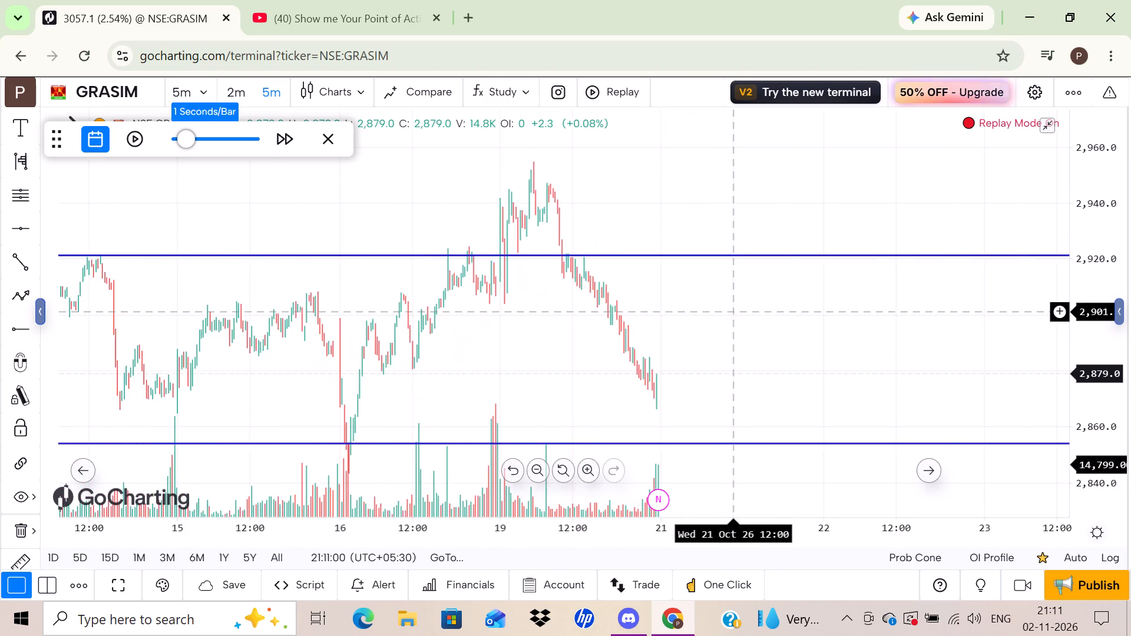
{"action": "left_click_drag", "start_coordinate": [1110, 359], "coordinate": [1072, 194]}
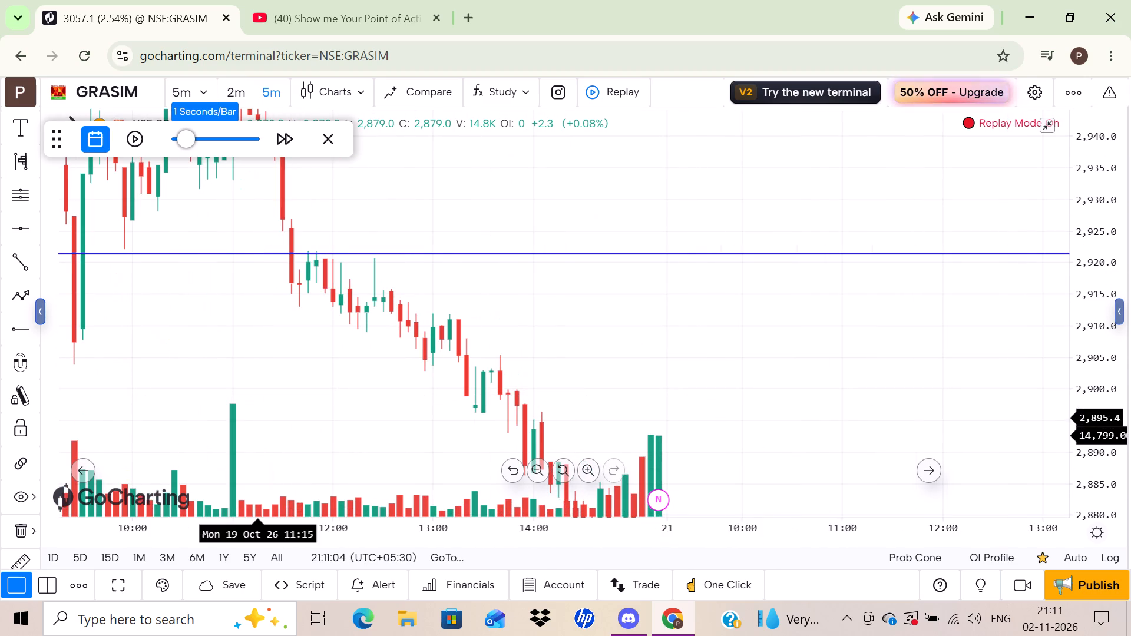
{"action": "left_click", "coordinate": [328, 384]}
{"action": "left_click_drag", "start_coordinate": [328, 384], "coordinate": [567, 360]}
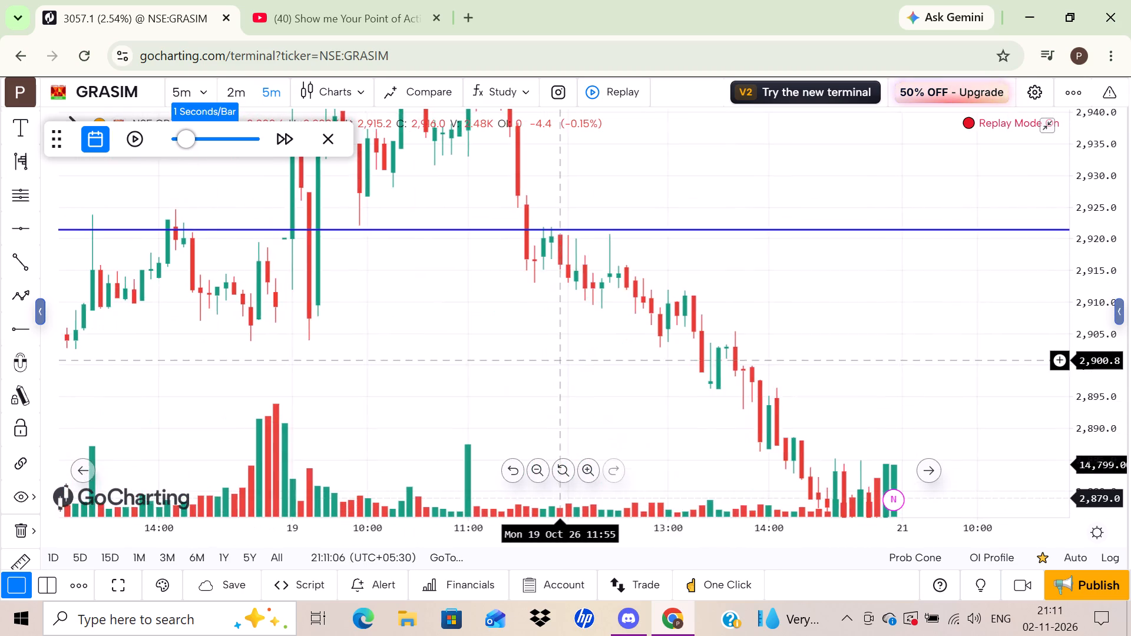
{"action": "left_click", "coordinate": [414, 309]}
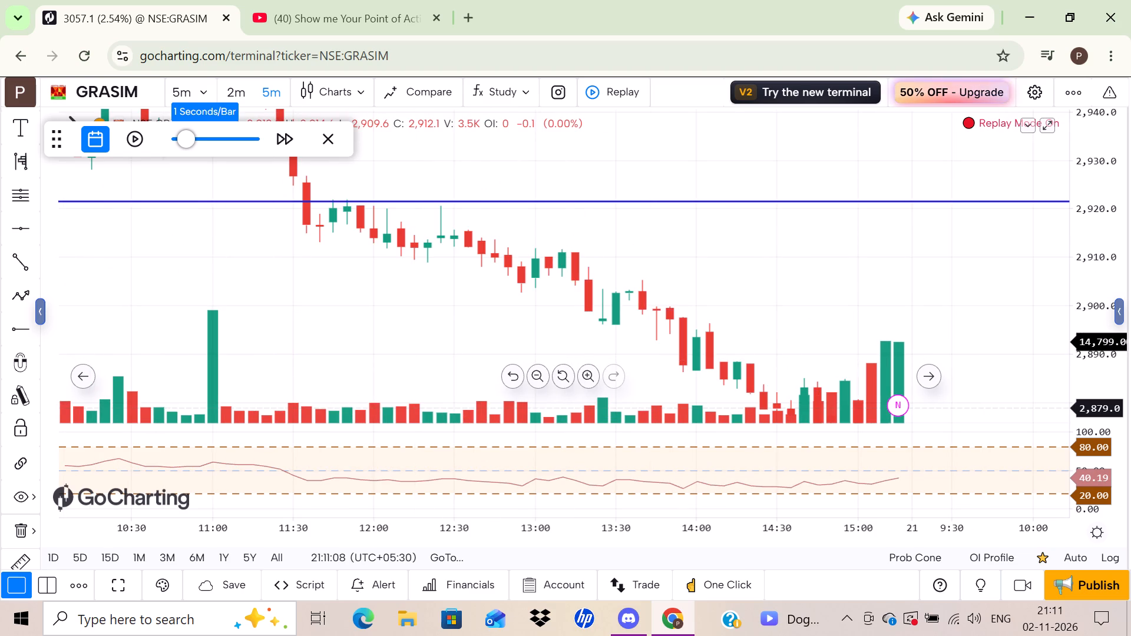
{"action": "double_click", "coordinate": [442, 333]}
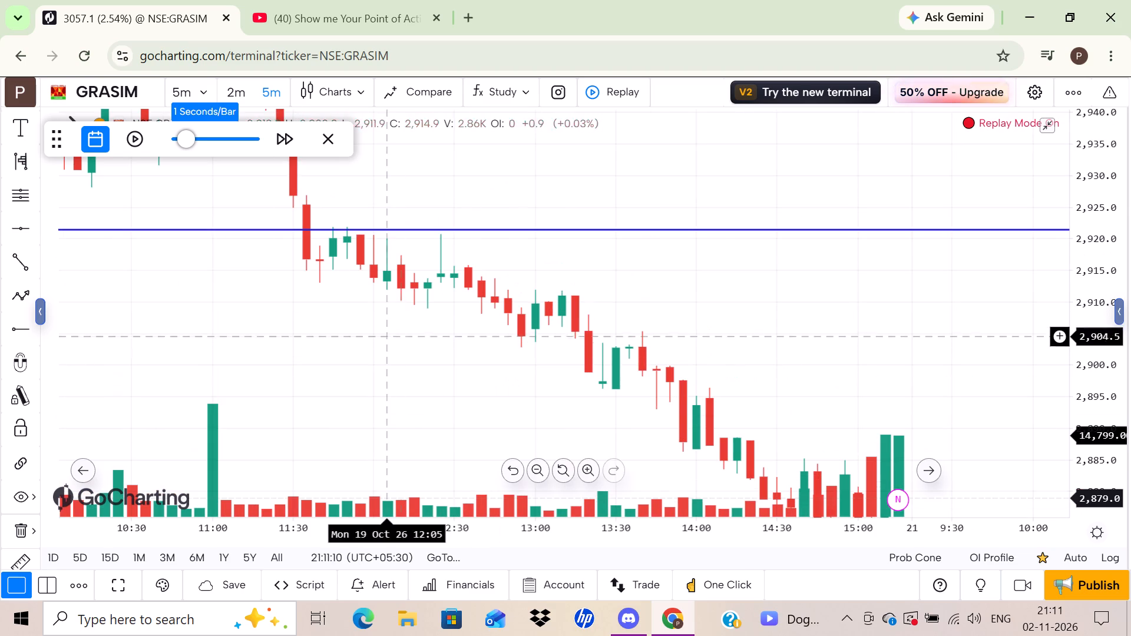
{"action": "left_click_drag", "start_coordinate": [390, 333], "coordinate": [524, 330]}
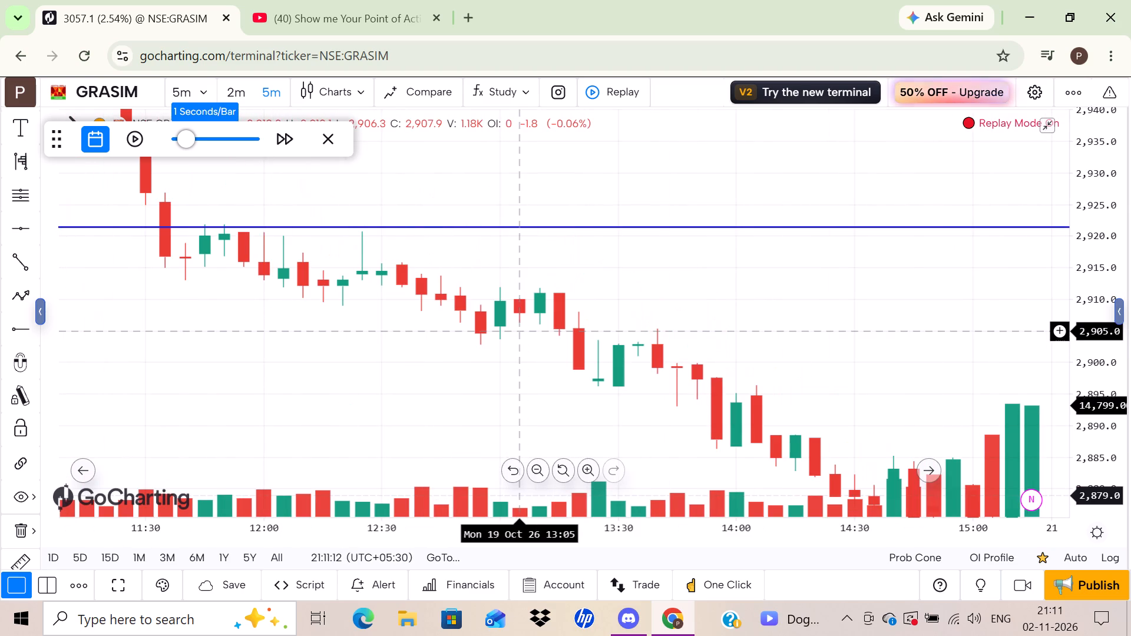
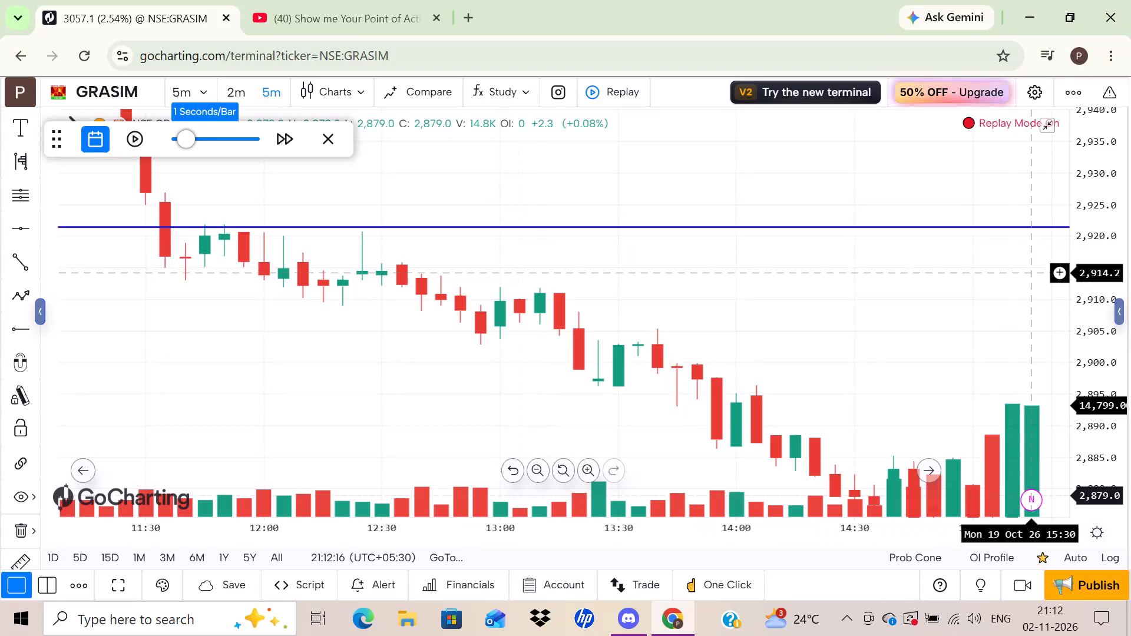
Place a horizontal ray at about 2,915.5, starting at the low of the 19 Oct 11:45 candle on the 5-minute GRASIM chart.
{"action": "left_click_drag", "start_coordinate": [1094, 315], "coordinate": [1093, 211]}
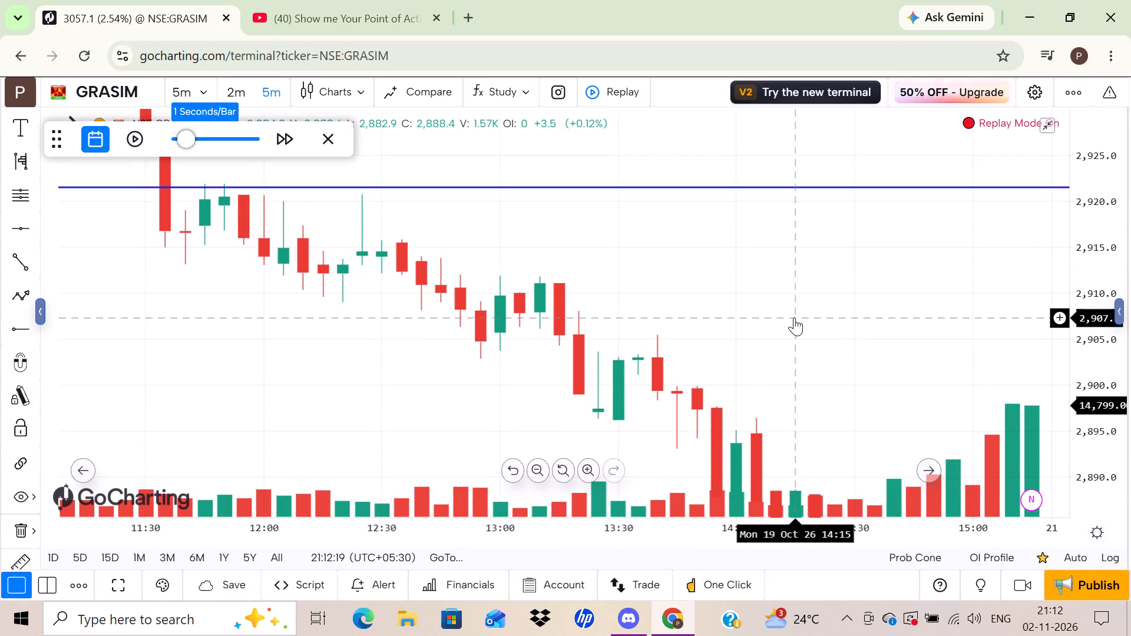
{"action": "left_click_drag", "start_coordinate": [794, 317], "coordinate": [957, 405]}
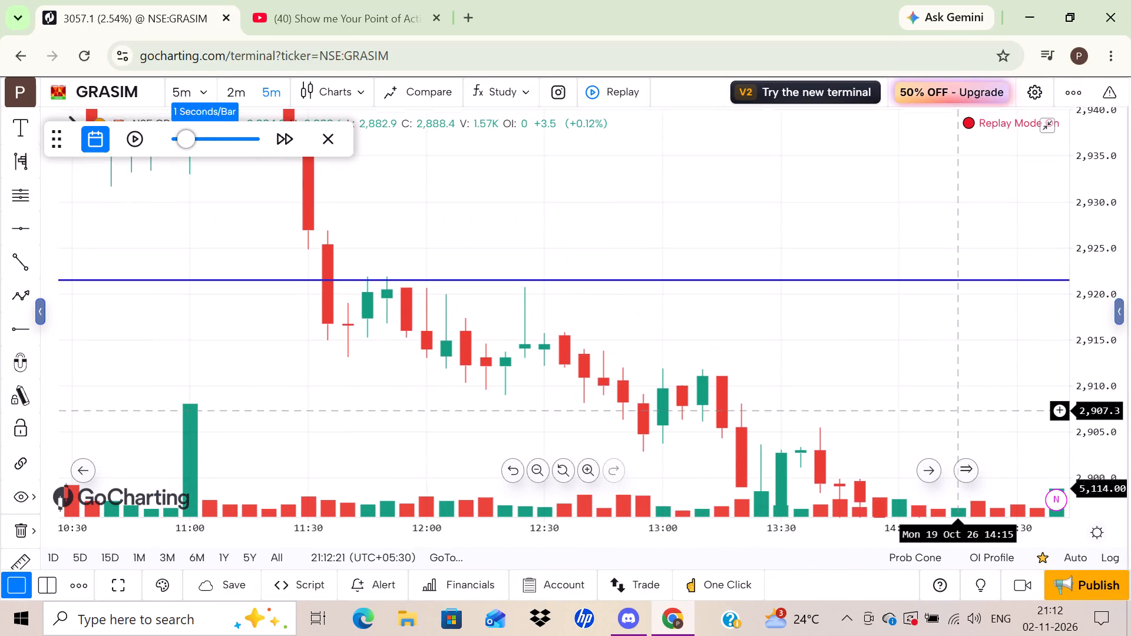
{"action": "left_click_drag", "start_coordinate": [957, 405], "coordinate": [957, 405]}
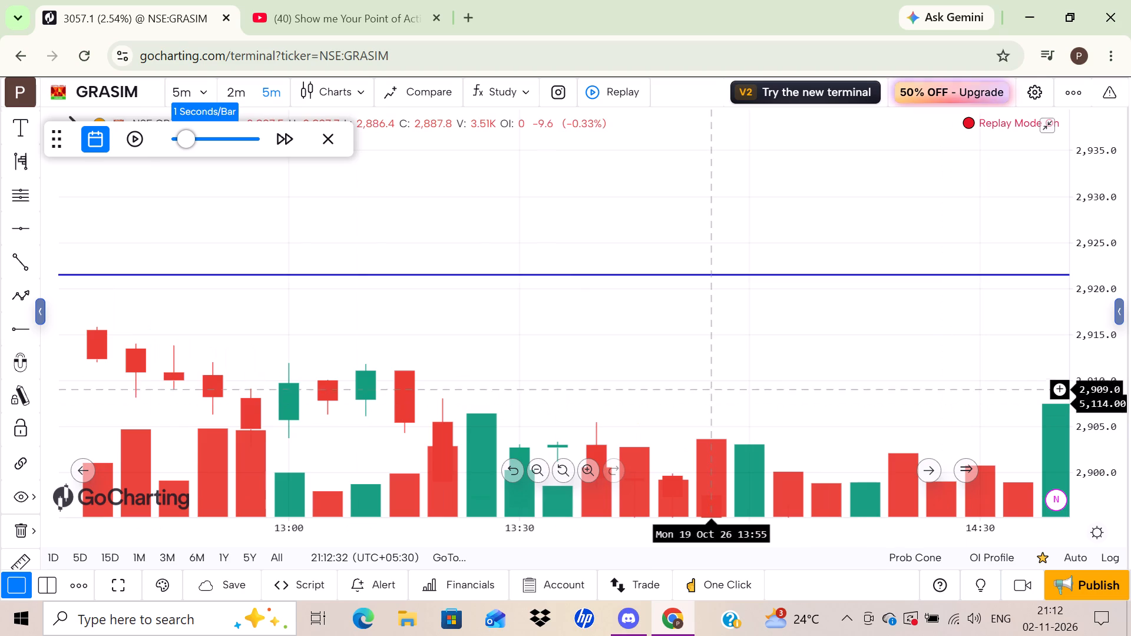
{"action": "left_click_drag", "start_coordinate": [613, 392], "coordinate": [1130, 310]}
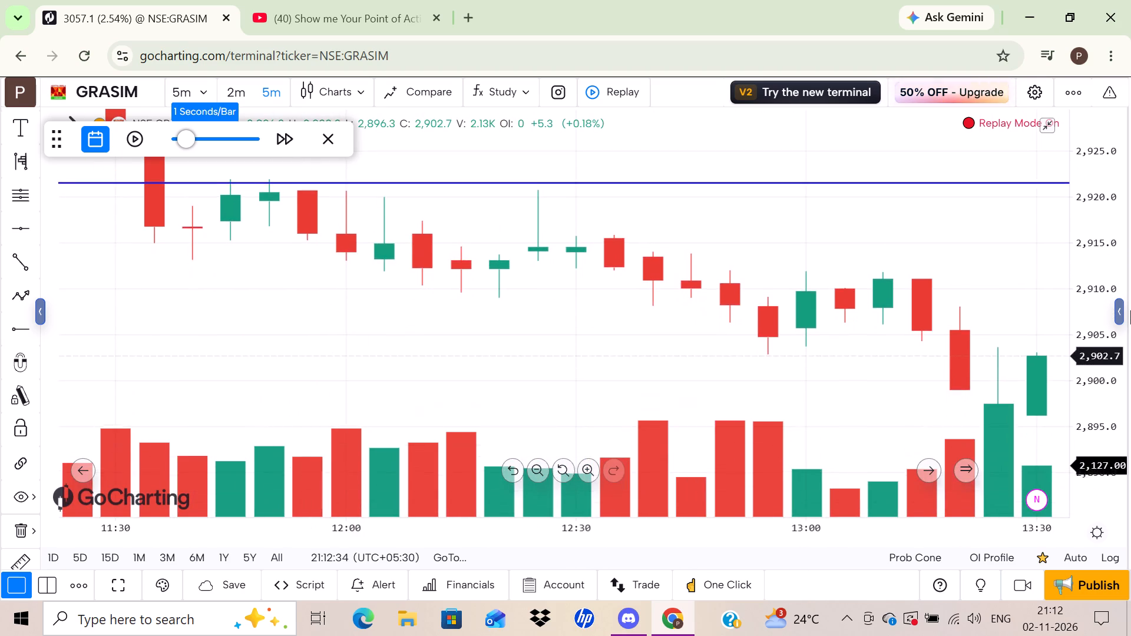
{"action": "left_click_drag", "start_coordinate": [1130, 310], "coordinate": [1130, 313]}
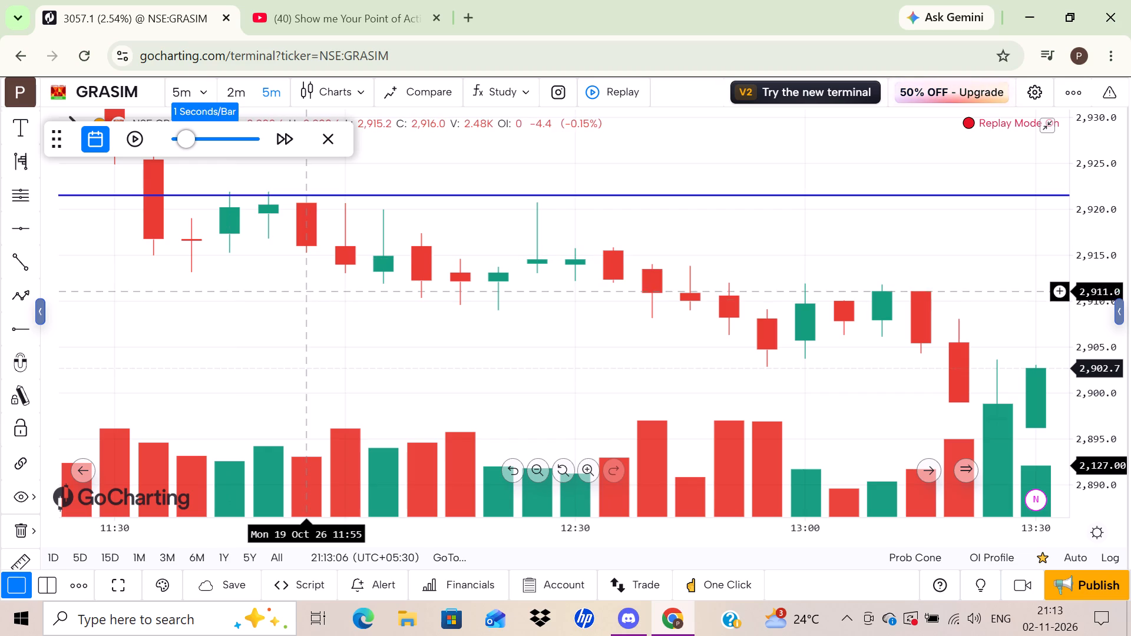
{"action": "left_click", "coordinate": [303, 336]}
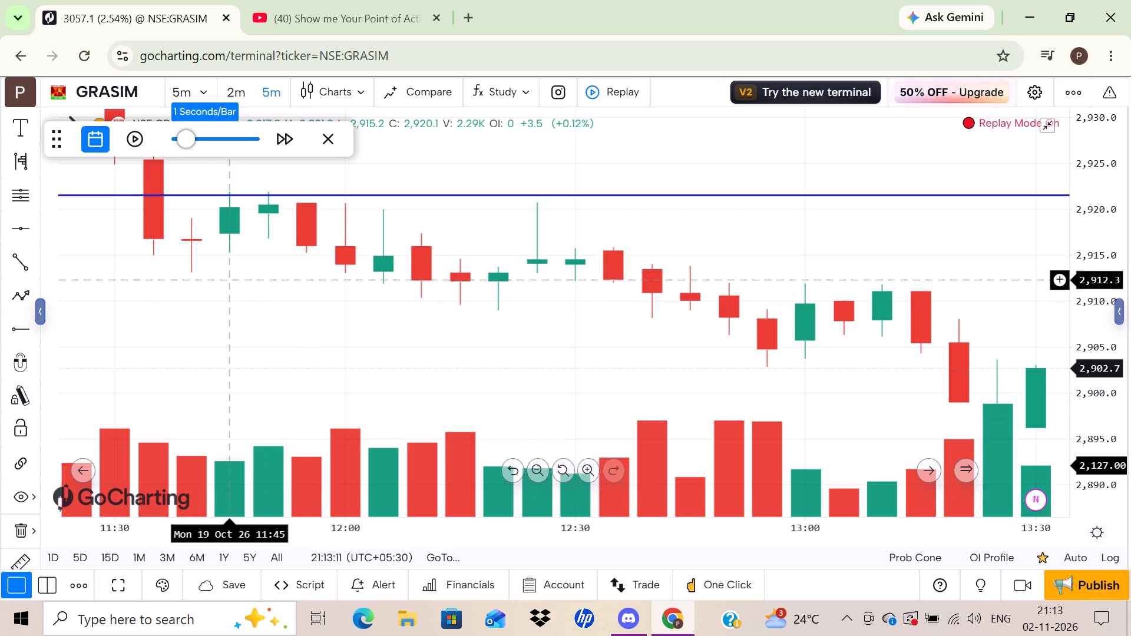
{"action": "left_click", "coordinate": [13, 327]}
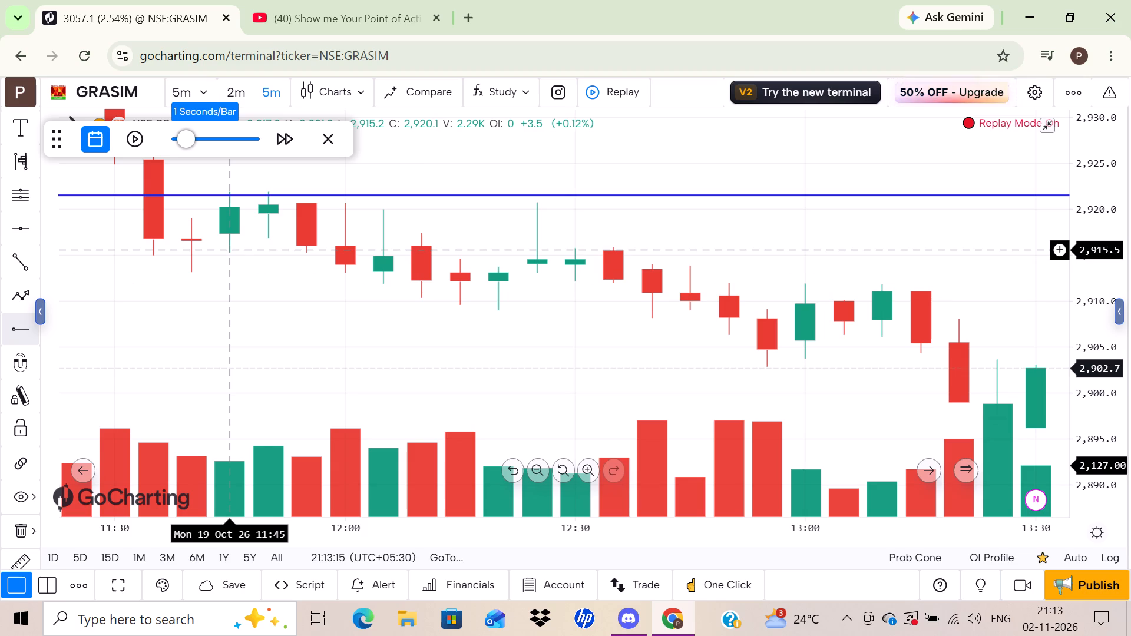
{"action": "left_click", "coordinate": [227, 250]}
{"action": "left_click", "coordinate": [278, 308]}
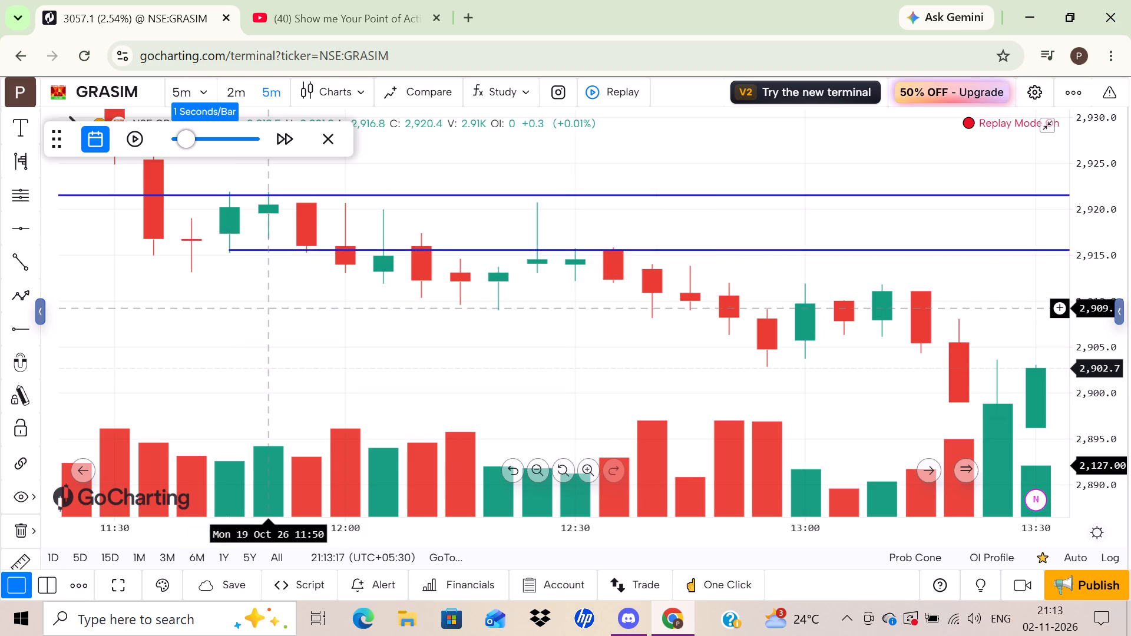
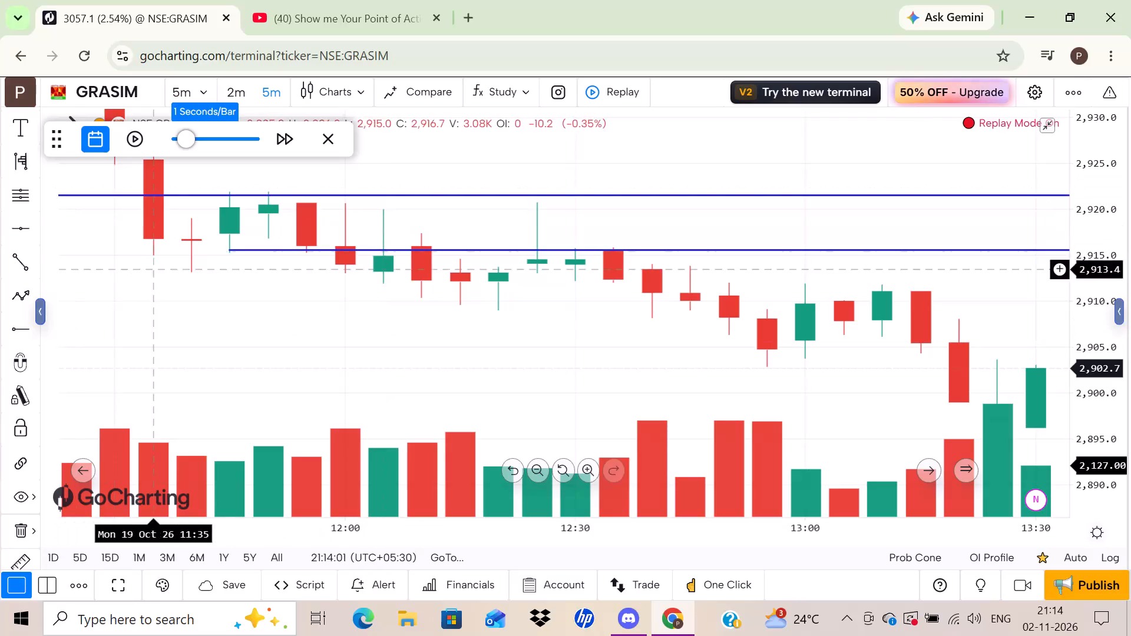
Adjust the lower horizontal ray to about 2,915.3, keeping its start at the low of the 19 Oct 11:45 candle.
{"action": "left_click_drag", "start_coordinate": [229, 251], "coordinate": [227, 263]}
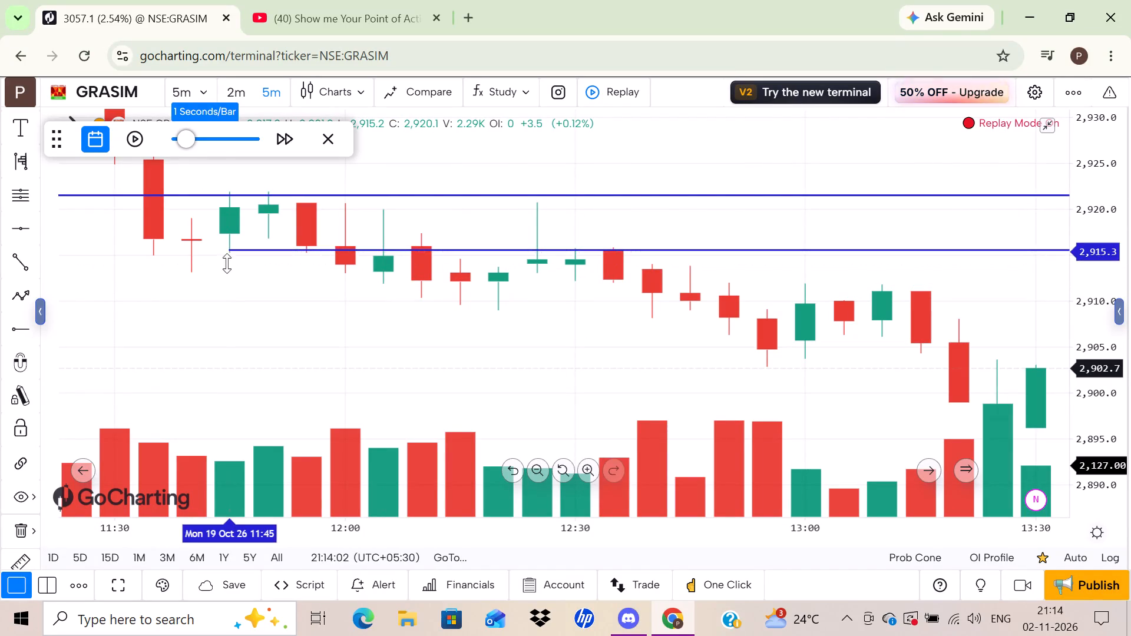
{"action": "left_click_drag", "start_coordinate": [227, 263], "coordinate": [219, 251]}
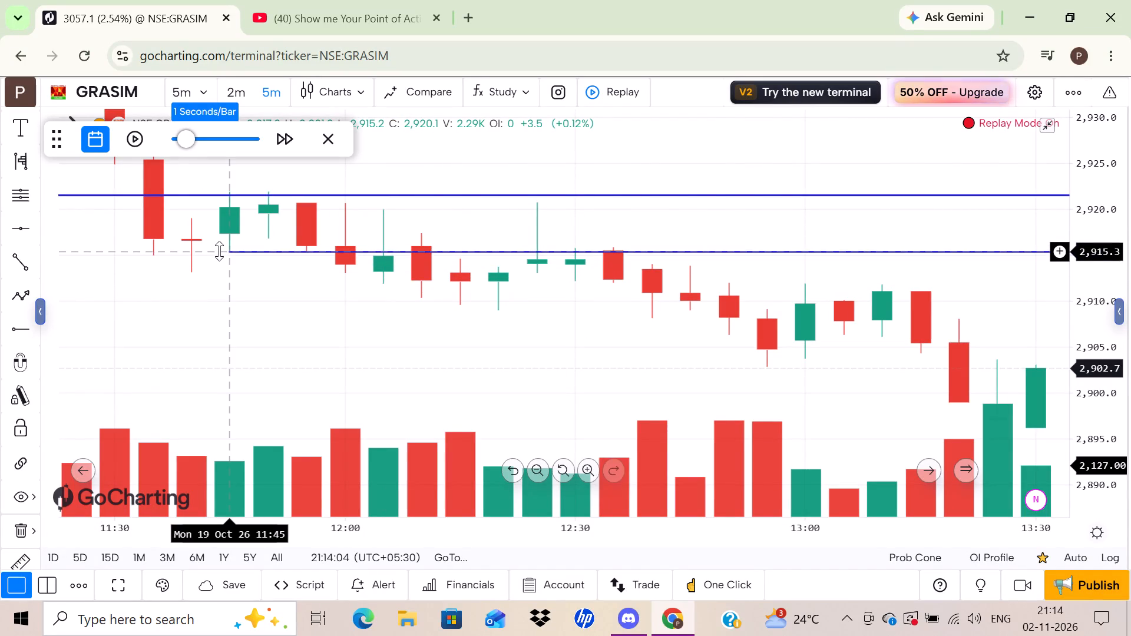
{"action": "left_click", "coordinate": [219, 251]}
{"action": "left_click", "coordinate": [259, 327]}
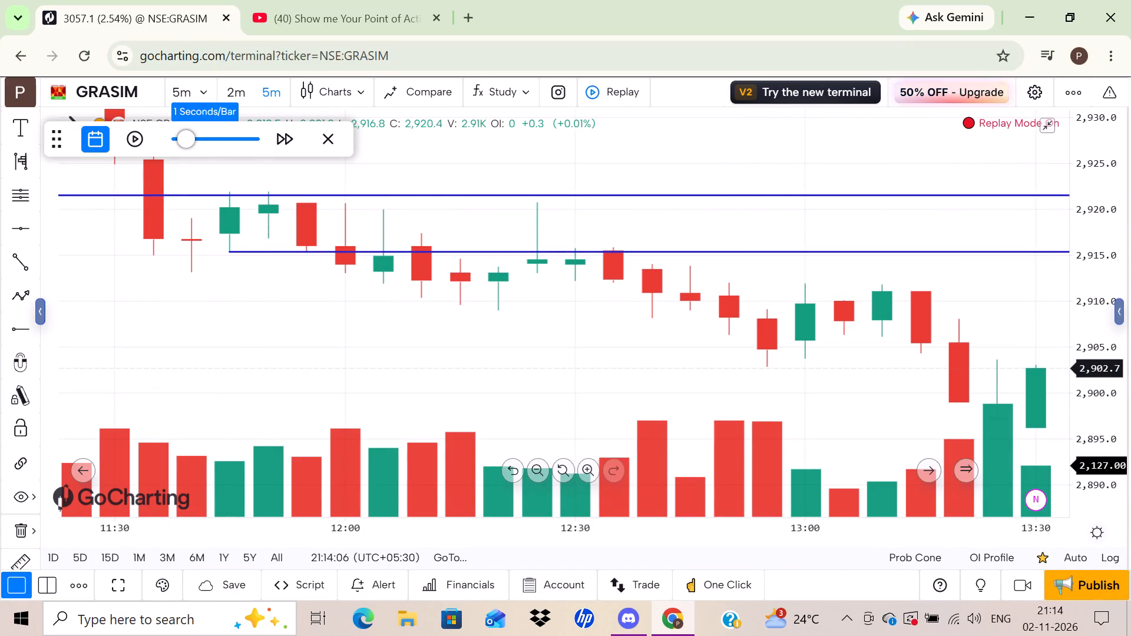
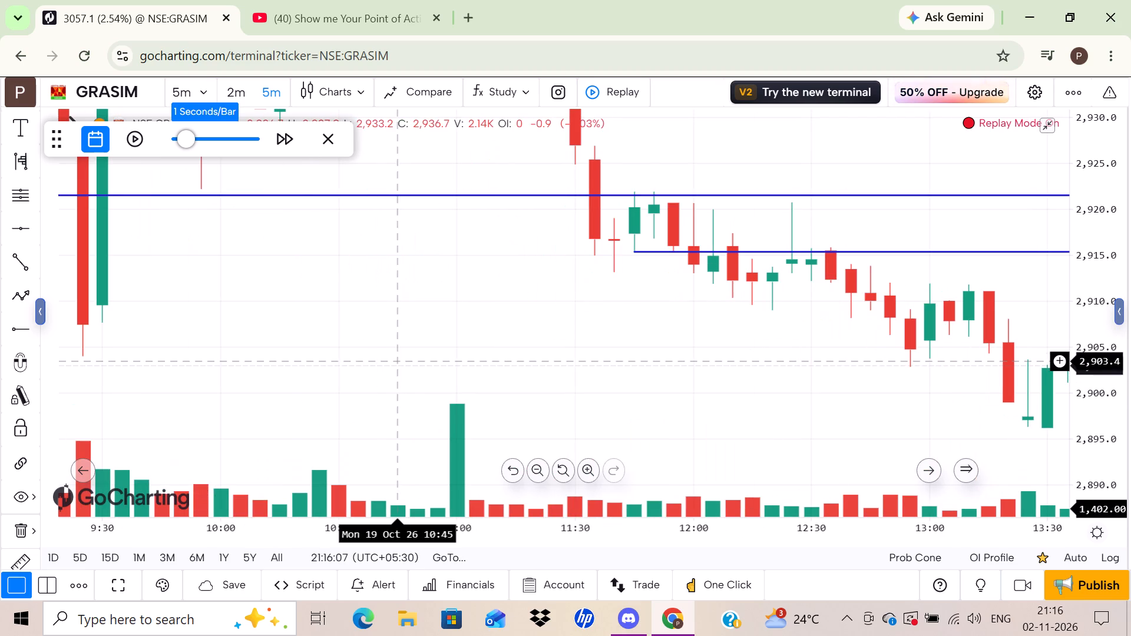
Switch the replayed GRASIM chart to the 30-minute interval after reviewing the 5-minute candles through the end of 19 Oct.
{"action": "left_click_drag", "start_coordinate": [669, 375], "coordinate": [530, 391]}
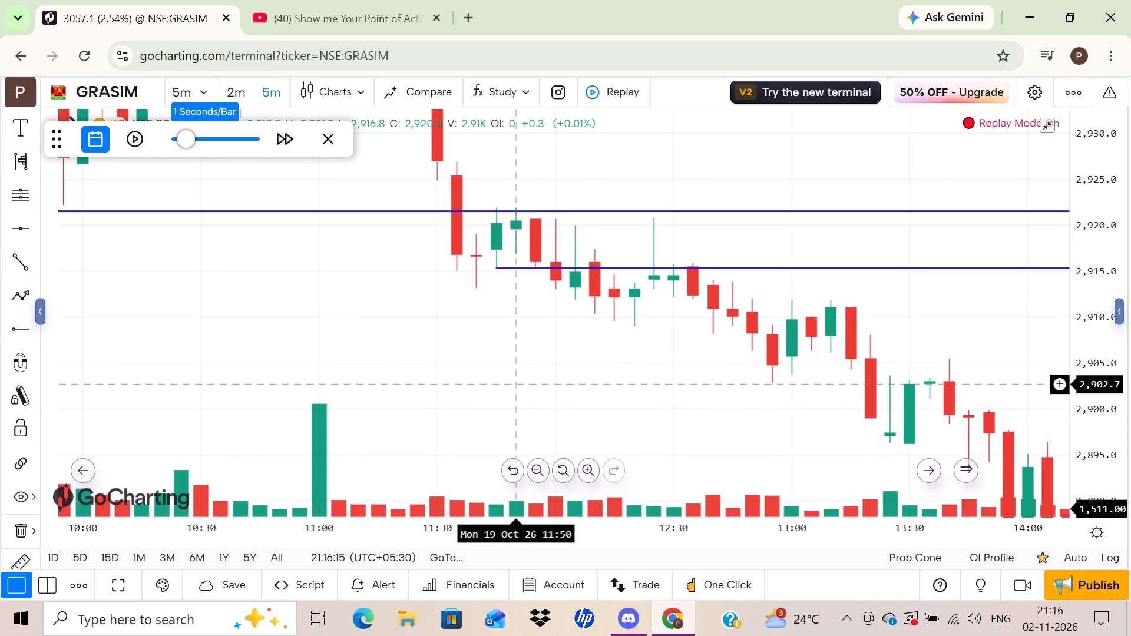
{"action": "left_click_drag", "start_coordinate": [638, 373], "coordinate": [535, 371]}
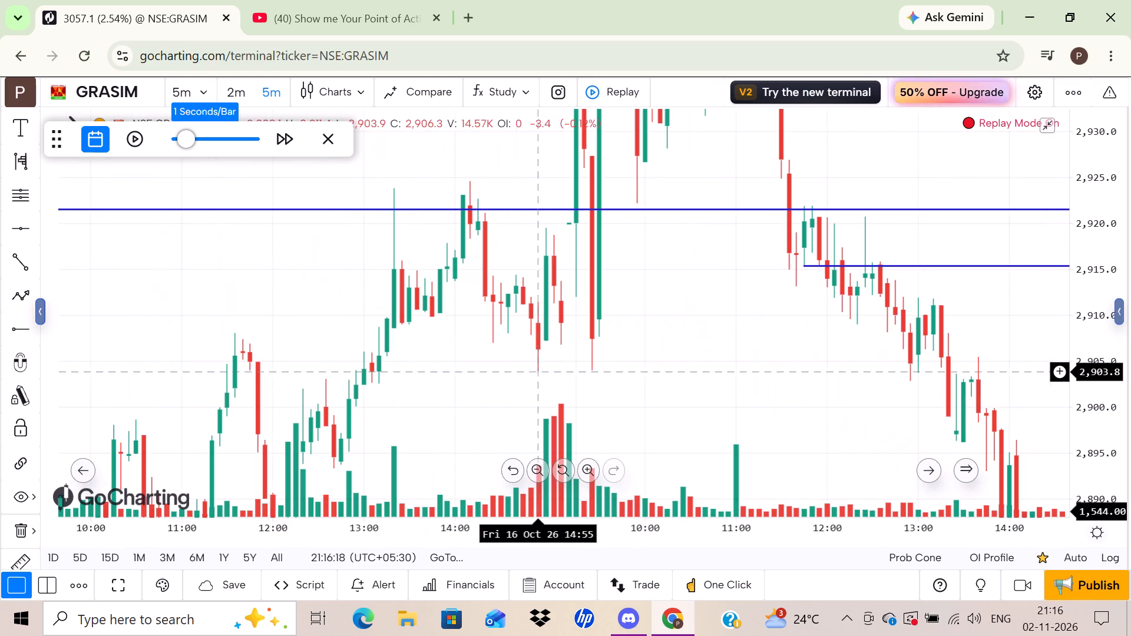
{"action": "left_click_drag", "start_coordinate": [759, 379], "coordinate": [506, 344]}
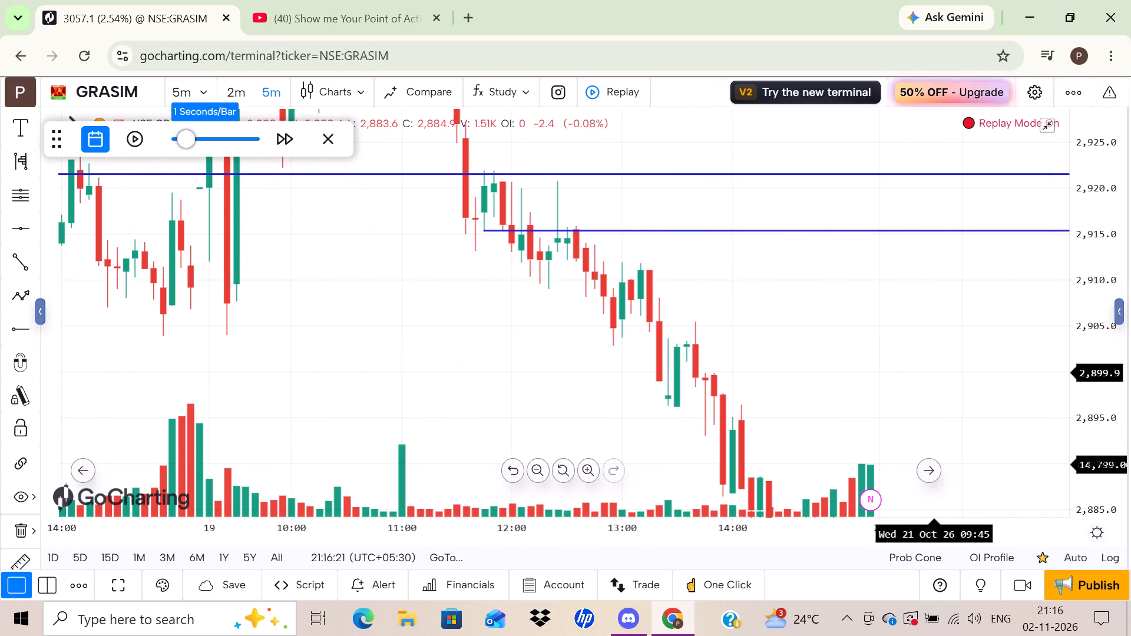
{"action": "left_click_drag", "start_coordinate": [939, 339], "coordinate": [932, 415]}
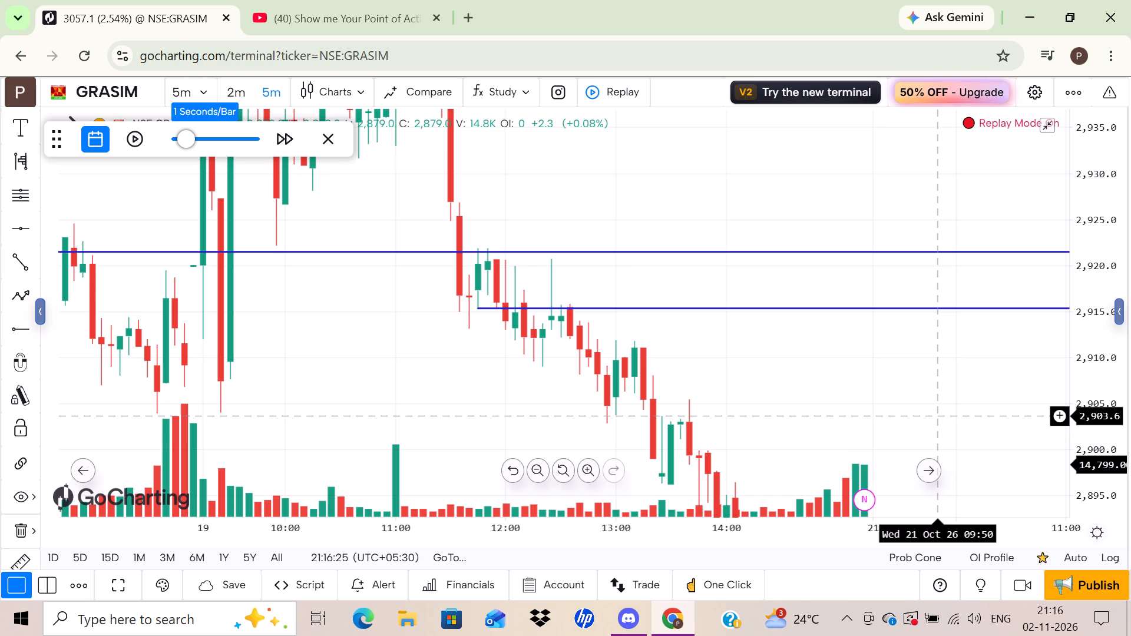
{"action": "left_click_drag", "start_coordinate": [1103, 205], "coordinate": [1107, 360]}
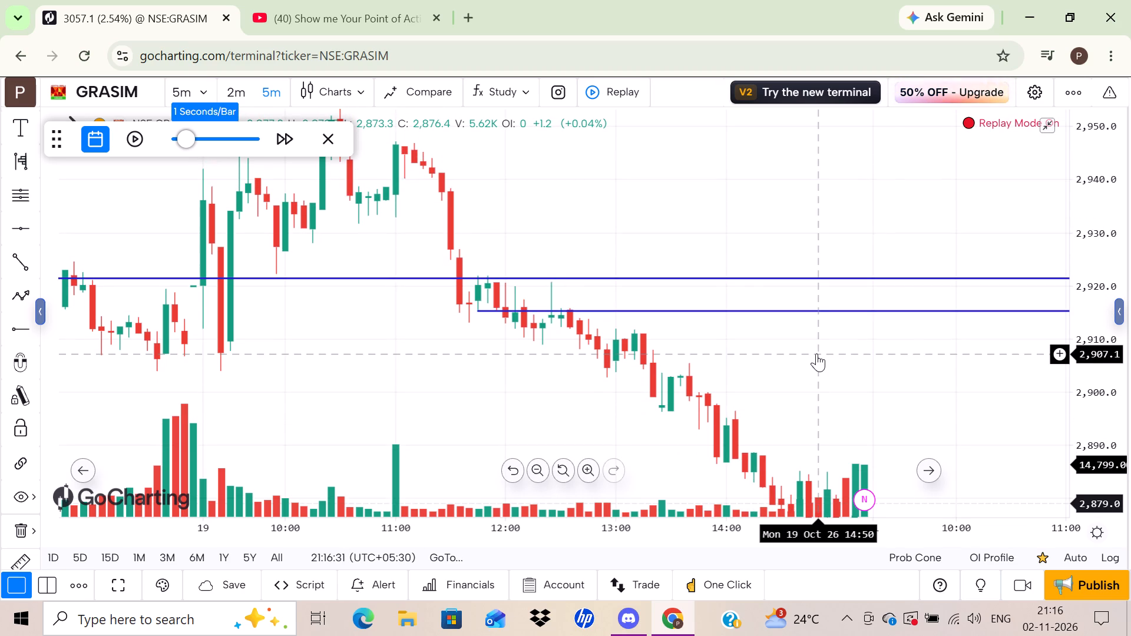
{"action": "left_click", "coordinate": [186, 88]}
{"action": "left_click", "coordinate": [131, 447]}
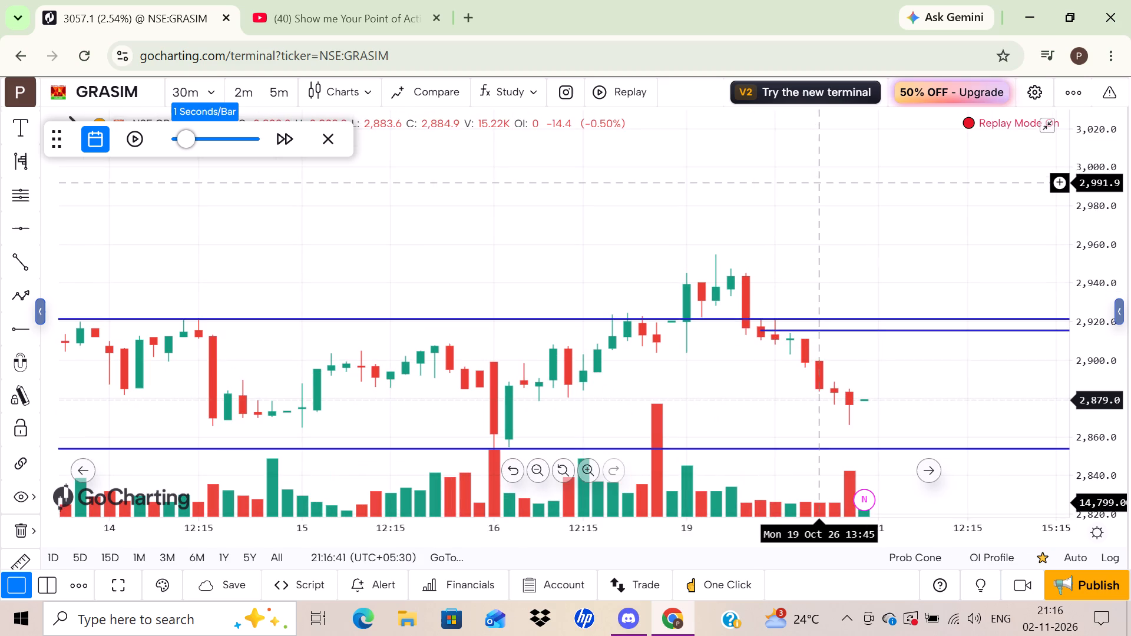
Exit Bar Replay on the 30-minute GRASIM chart.
{"action": "left_click_drag", "start_coordinate": [1094, 331], "coordinate": [1076, 230]}
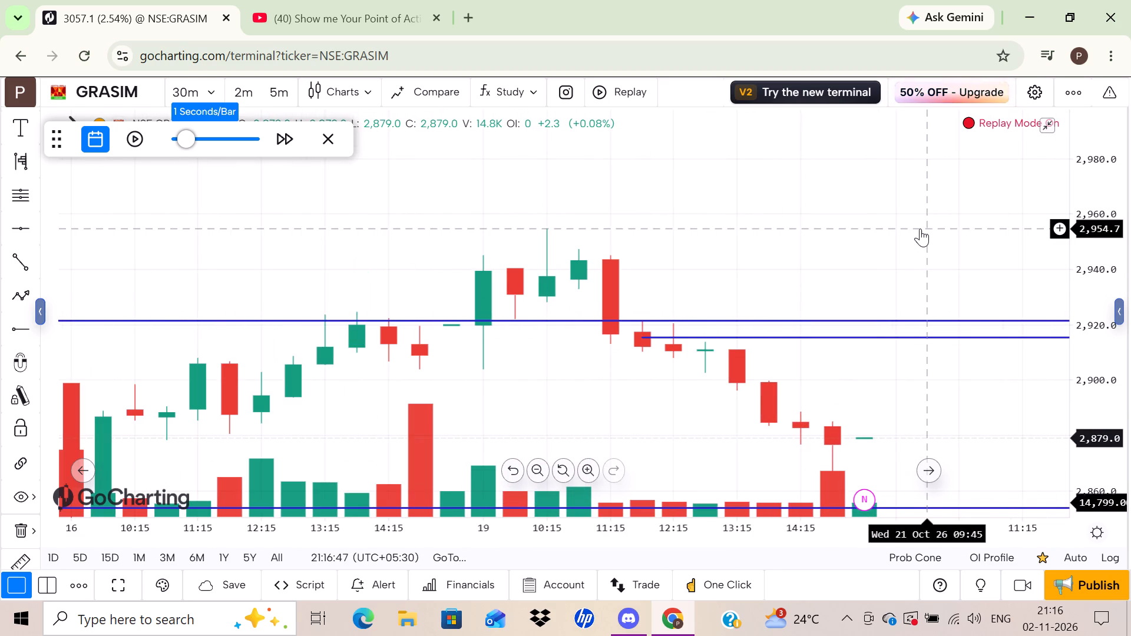
{"action": "left_click_drag", "start_coordinate": [803, 229], "coordinate": [733, 191]}
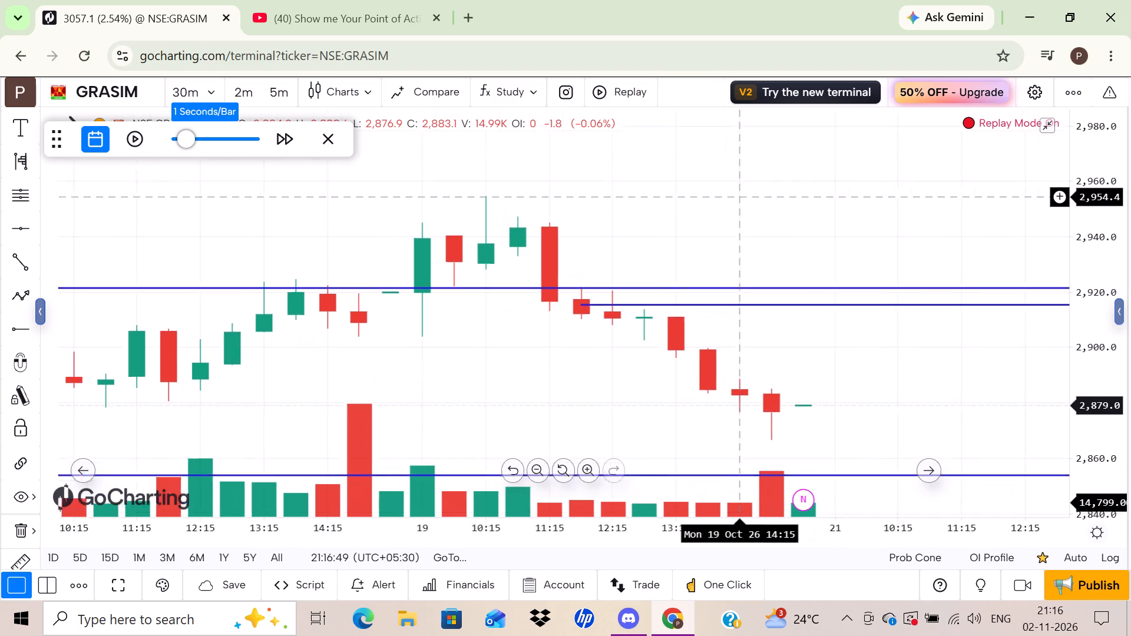
{"action": "left_click_drag", "start_coordinate": [733, 191], "coordinate": [730, 189]}
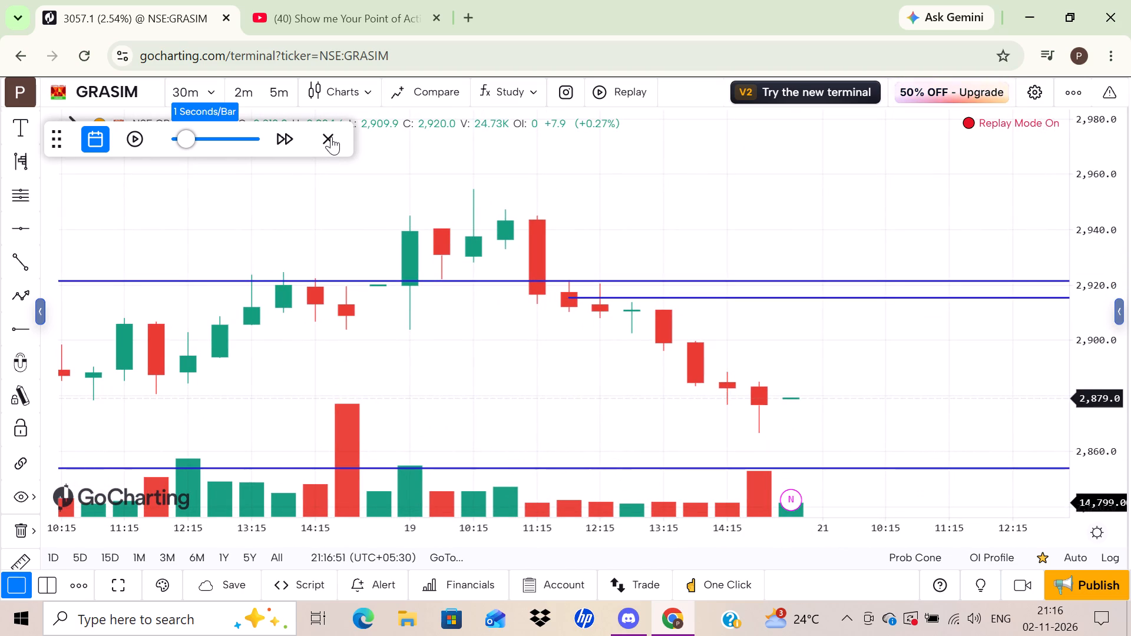
{"action": "left_click", "coordinate": [331, 137]}
Draw a horizontal ray at about 2,882.7 from the high of the 21 Oct 12:45 candle.
{"action": "scroll", "coordinate": [602, 186], "scroll_direction": "left", "scroll_amount": 5}
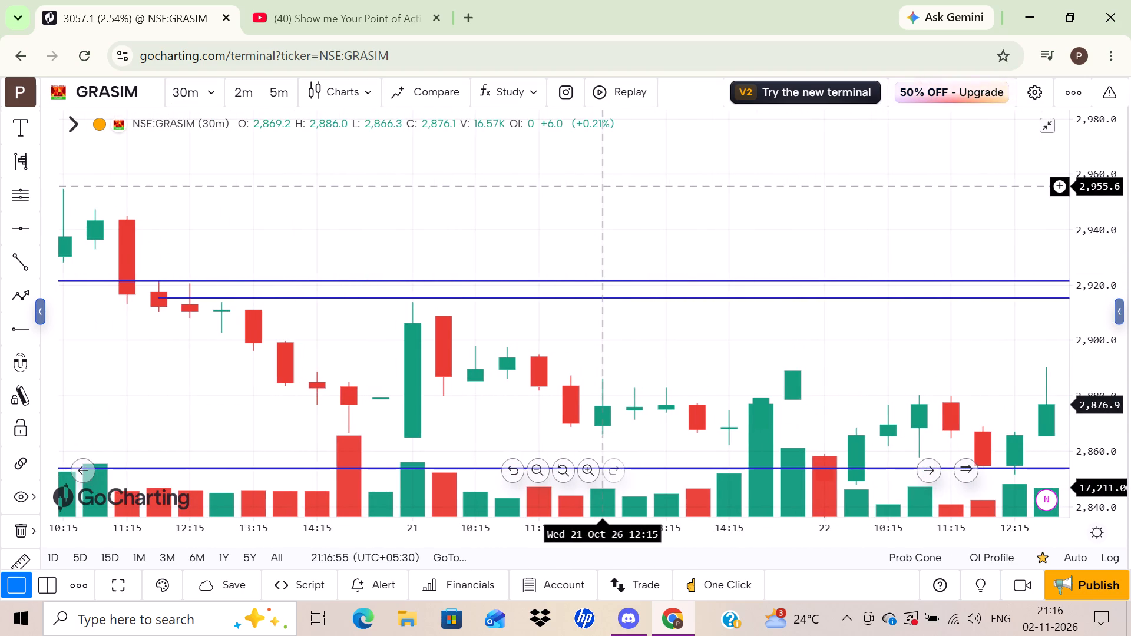
{"action": "scroll", "coordinate": [602, 186], "scroll_direction": "left", "scroll_amount": 2}
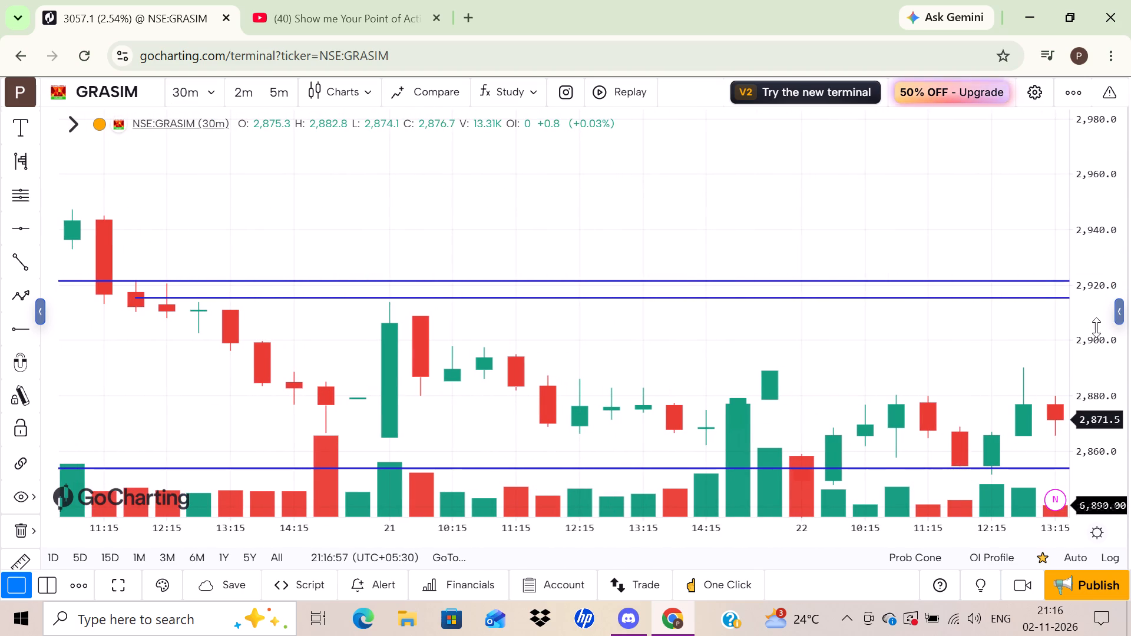
{"action": "left_click_drag", "start_coordinate": [1096, 327], "coordinate": [1073, 267]}
{"action": "left_click_drag", "start_coordinate": [877, 362], "coordinate": [851, 288]}
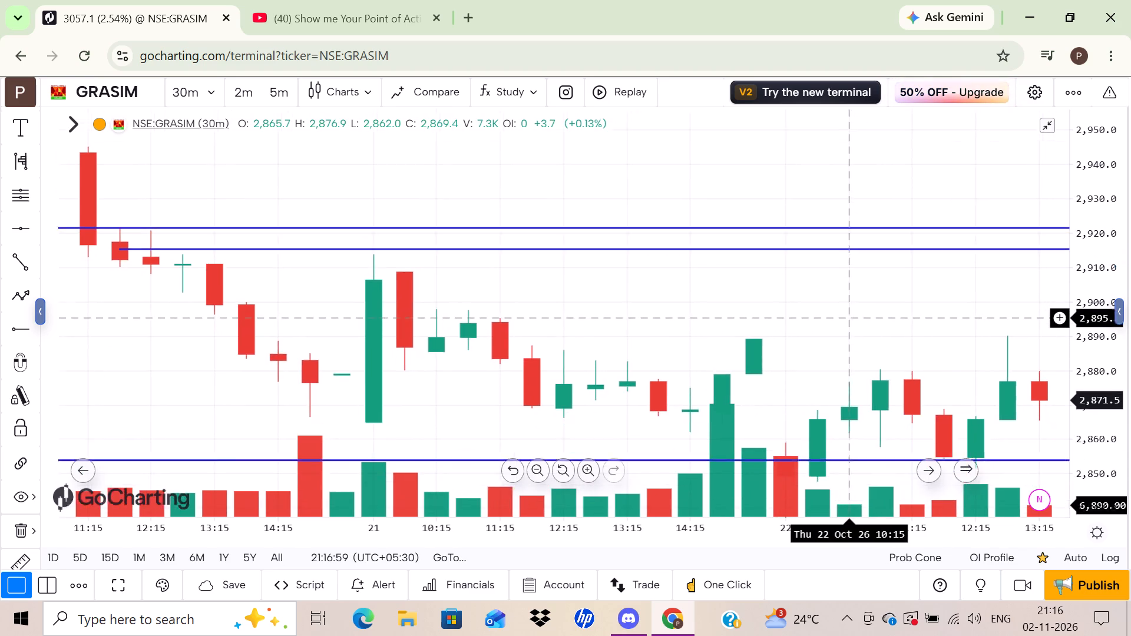
{"action": "left_click_drag", "start_coordinate": [851, 288], "coordinate": [809, 234]}
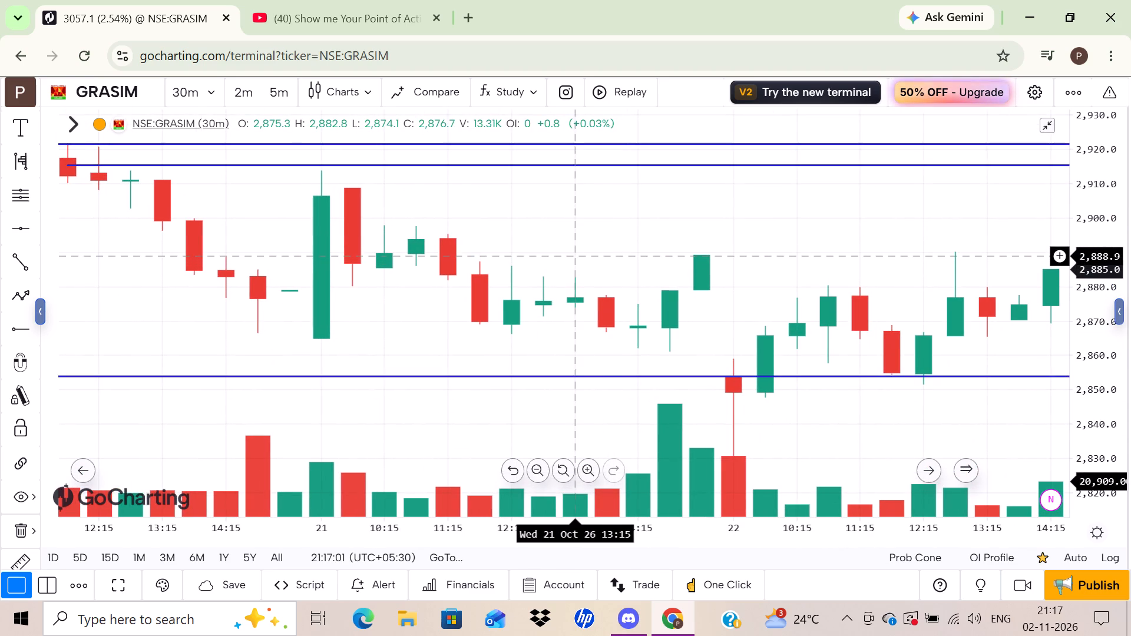
{"action": "left_click", "coordinate": [16, 335]}
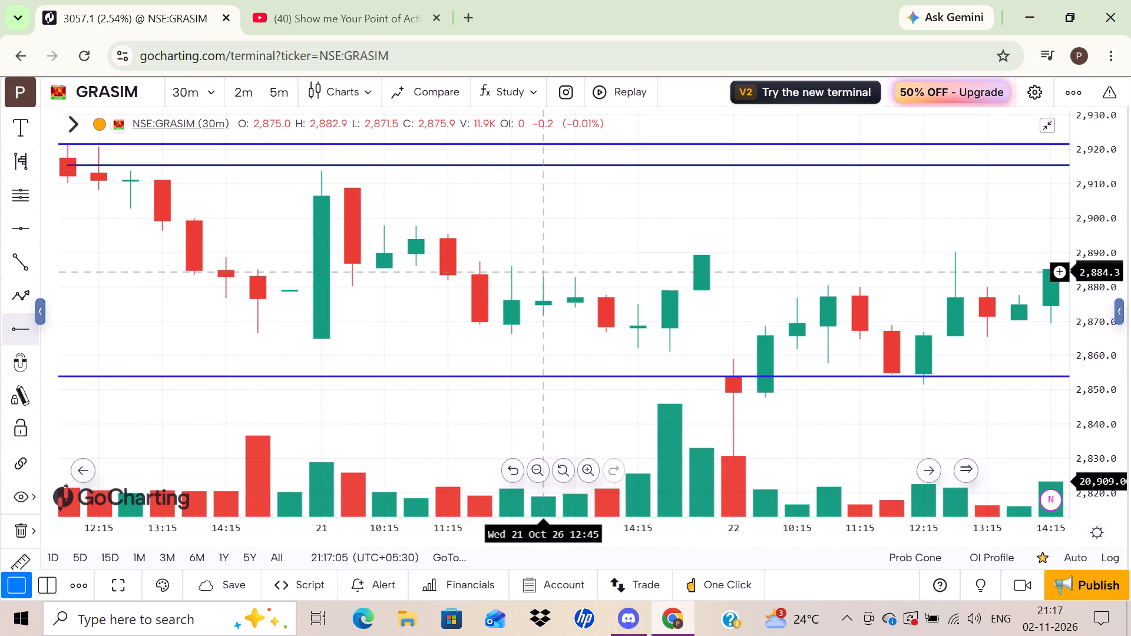
{"action": "left_click", "coordinate": [543, 277]}
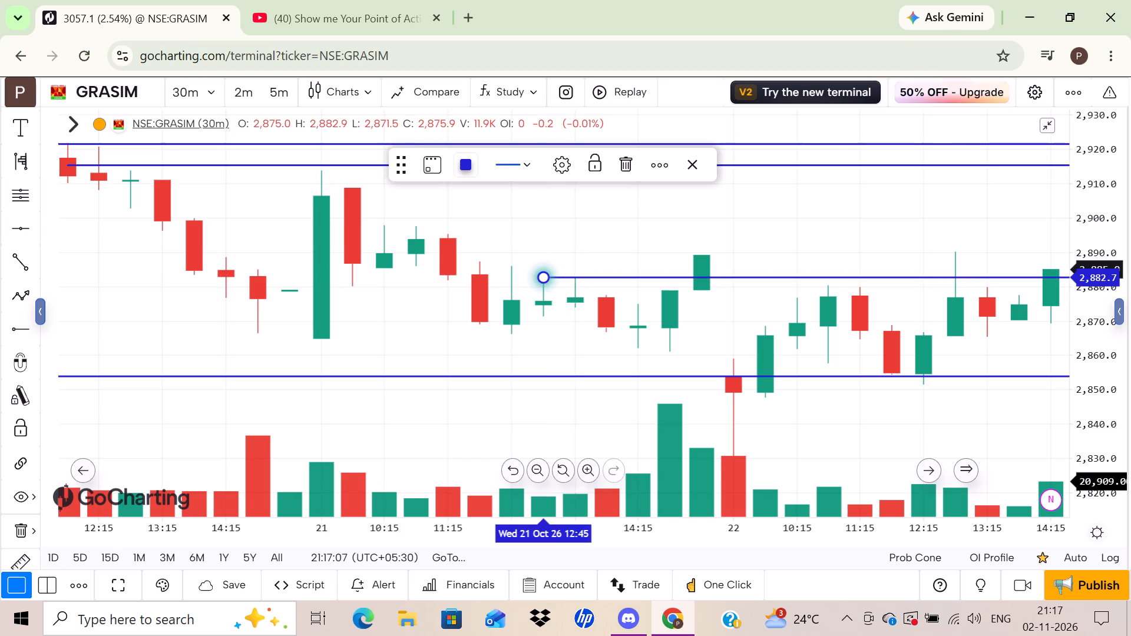
Draw a horizontal ray at about 2,866.8 from the low of the 21 Oct 13:45 candle.
{"action": "left_click", "coordinate": [22, 337]}
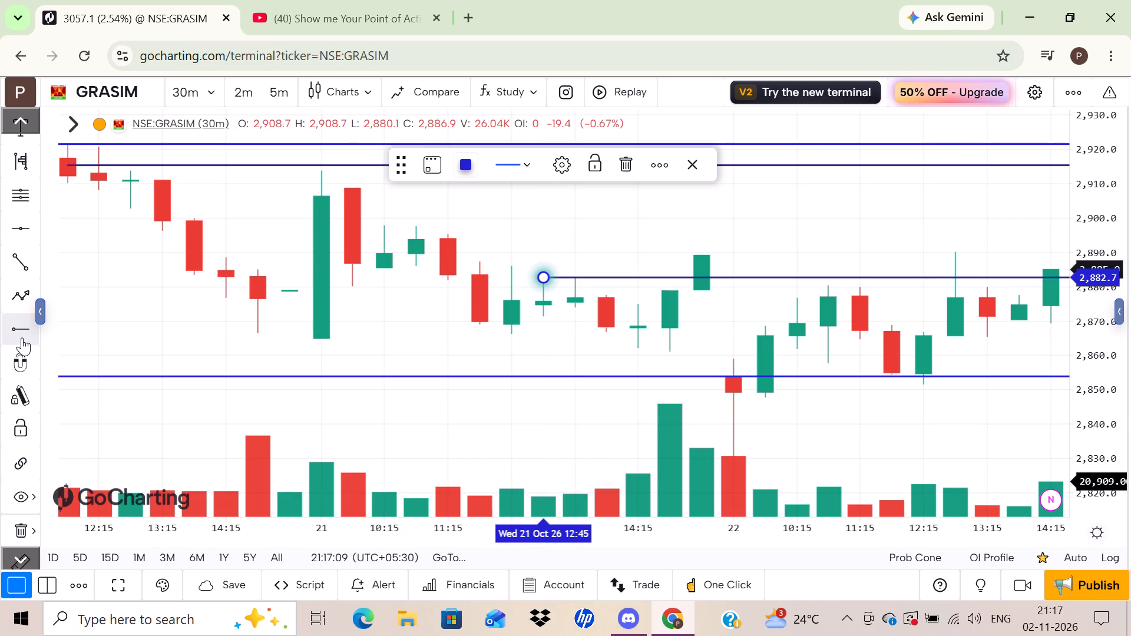
{"action": "left_click", "coordinate": [607, 332]}
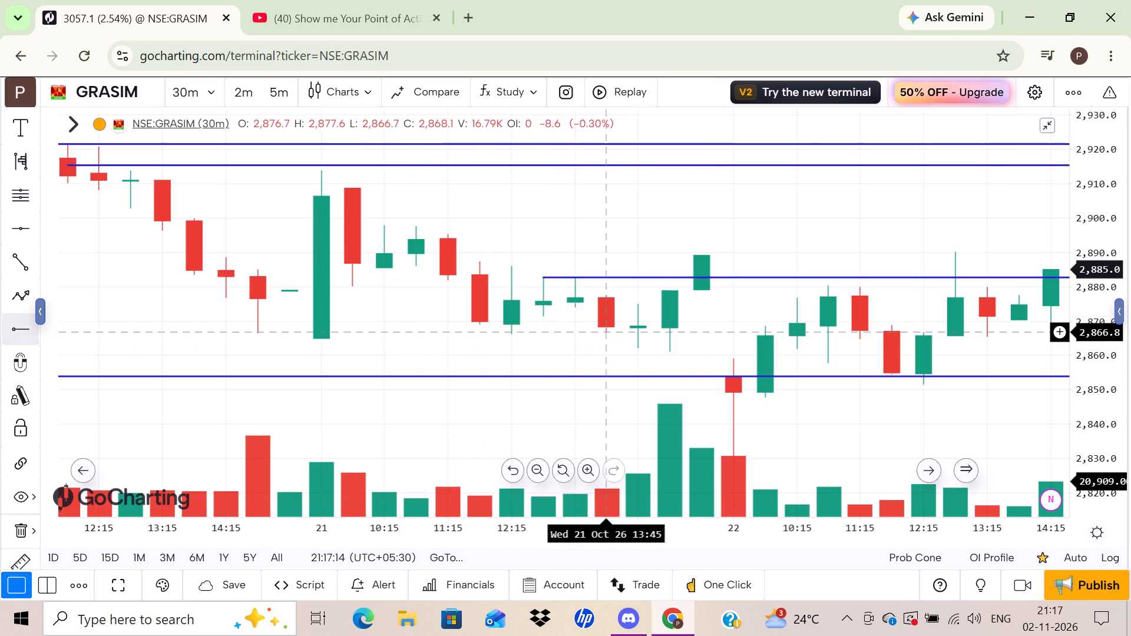
{"action": "left_click", "coordinate": [550, 352]}
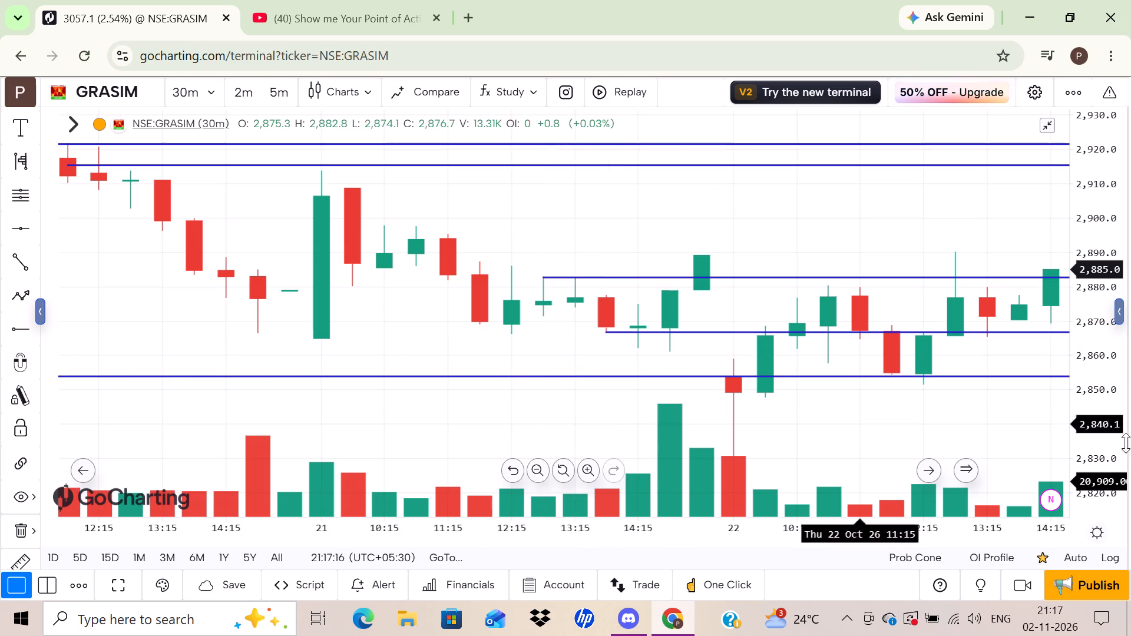
Start Bar Replay from the 22 Oct 09:15 candle and view it on the 5-minute interval.
{"action": "left_click_drag", "start_coordinate": [1103, 408], "coordinate": [1086, 304]}
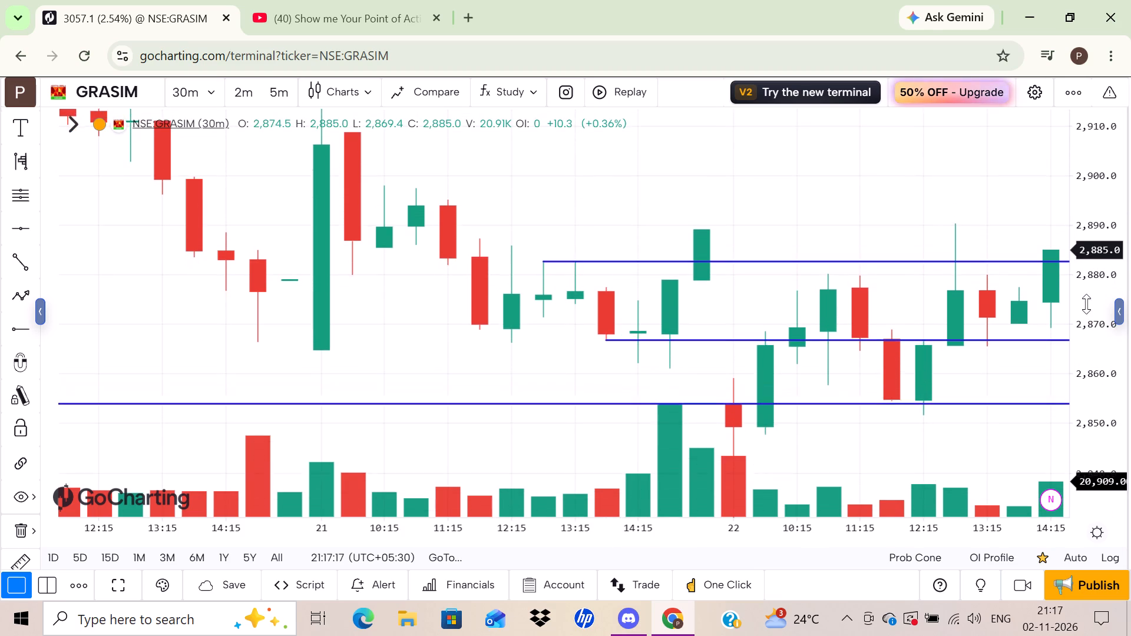
{"action": "left_click_drag", "start_coordinate": [1086, 304], "coordinate": [1082, 251]}
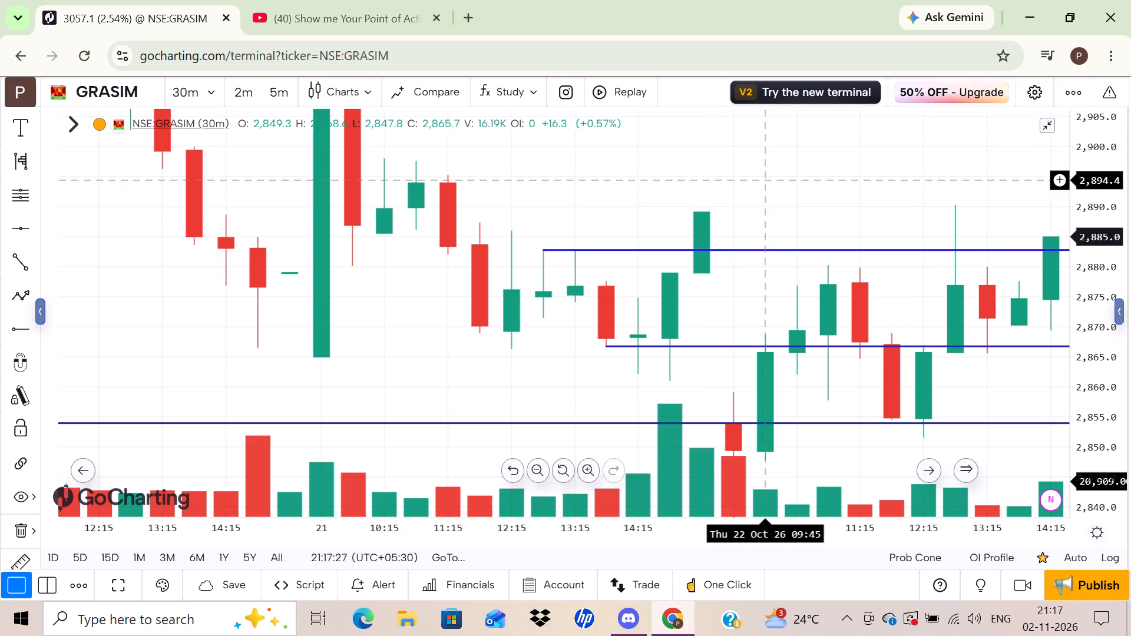
{"action": "left_click_drag", "start_coordinate": [783, 165], "coordinate": [681, 25]}
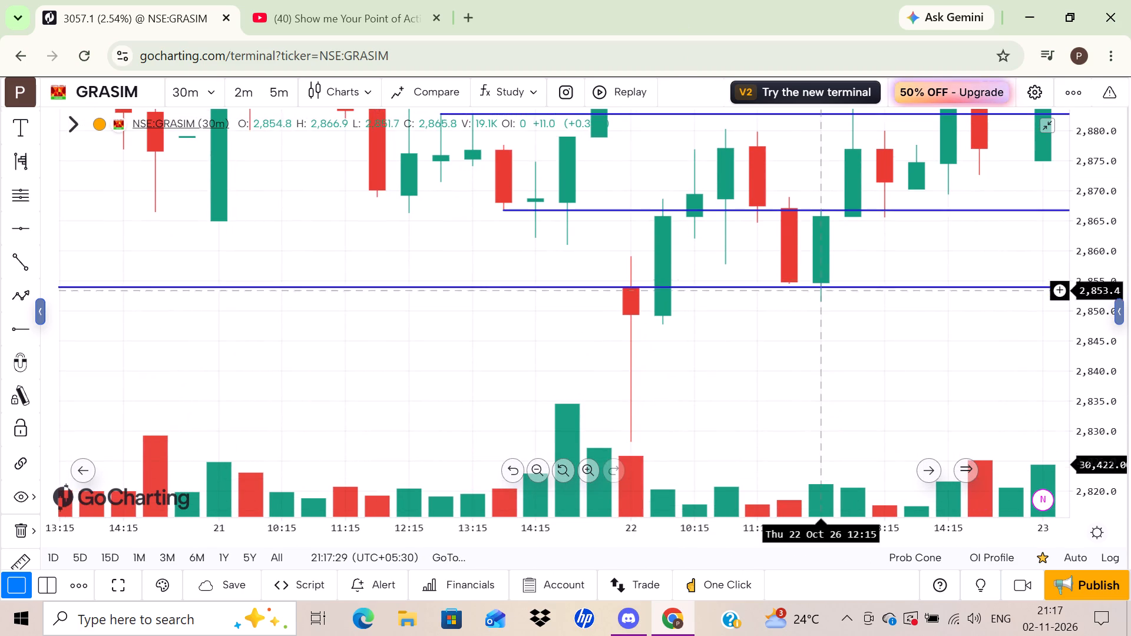
{"action": "left_click_drag", "start_coordinate": [902, 433], "coordinate": [820, 473]}
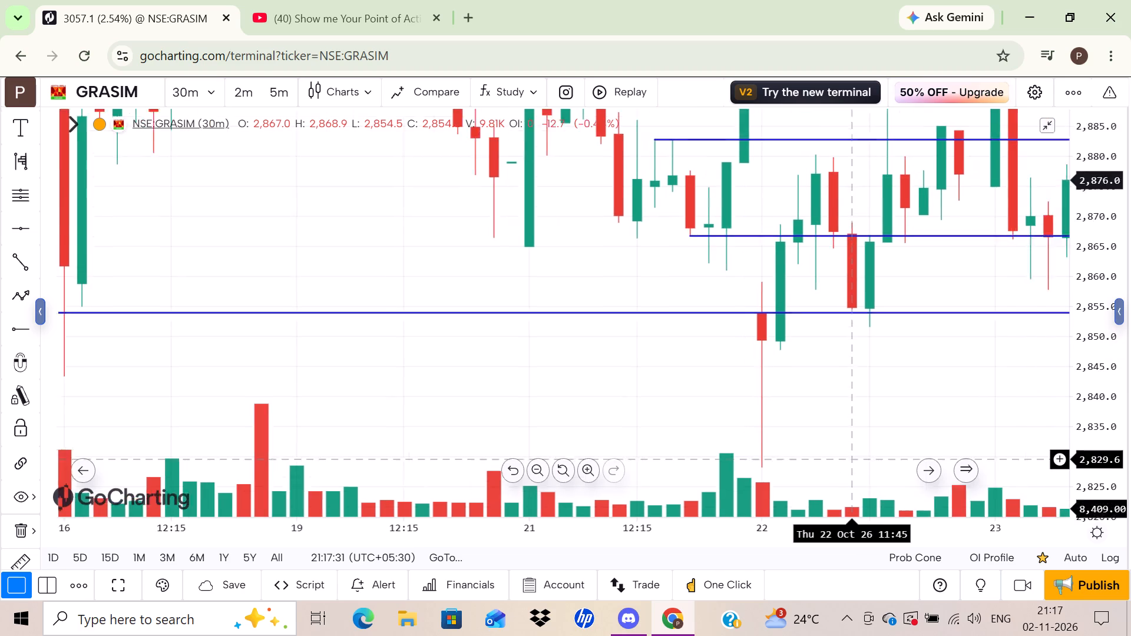
{"action": "left_click_drag", "start_coordinate": [820, 473], "coordinate": [751, 481]}
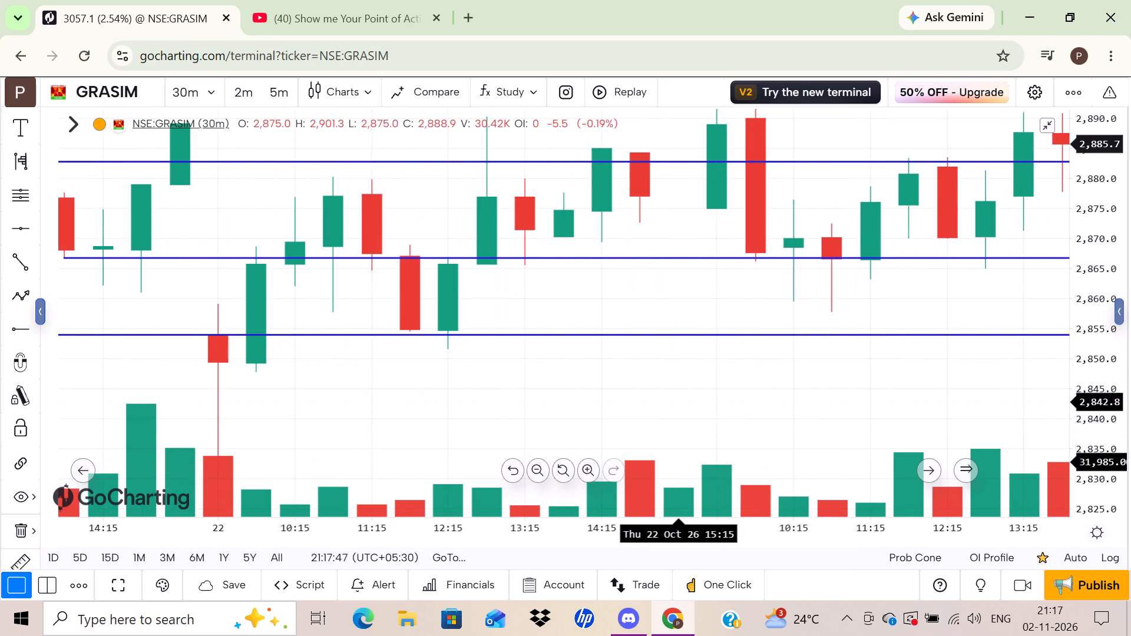
{"action": "left_click_drag", "start_coordinate": [667, 387], "coordinate": [657, 435]}
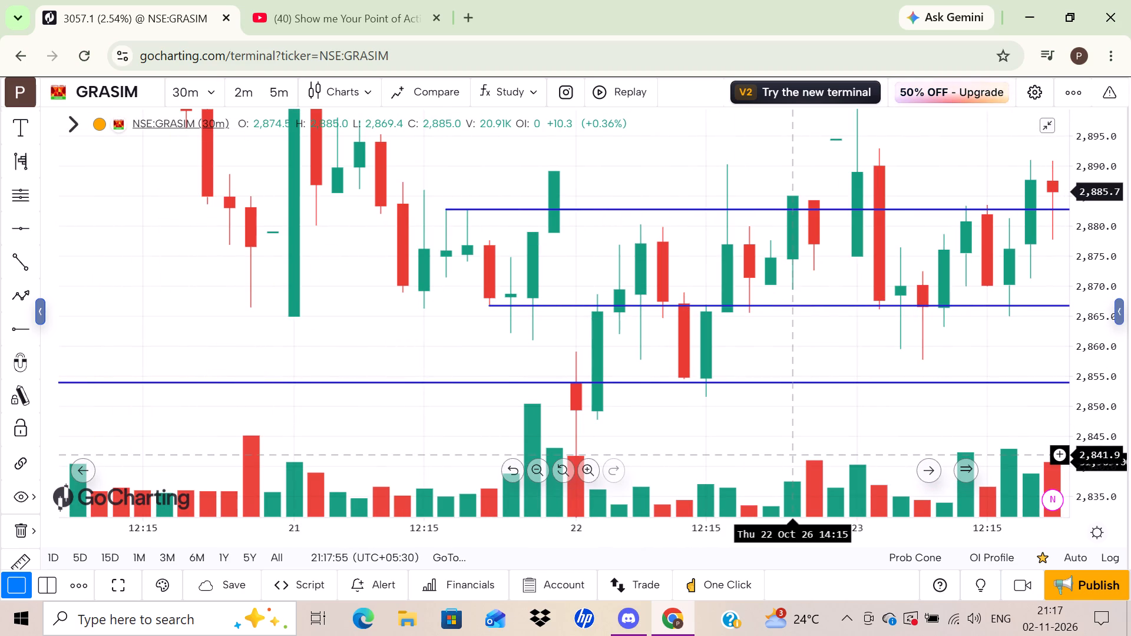
{"action": "left_click", "coordinate": [627, 91]}
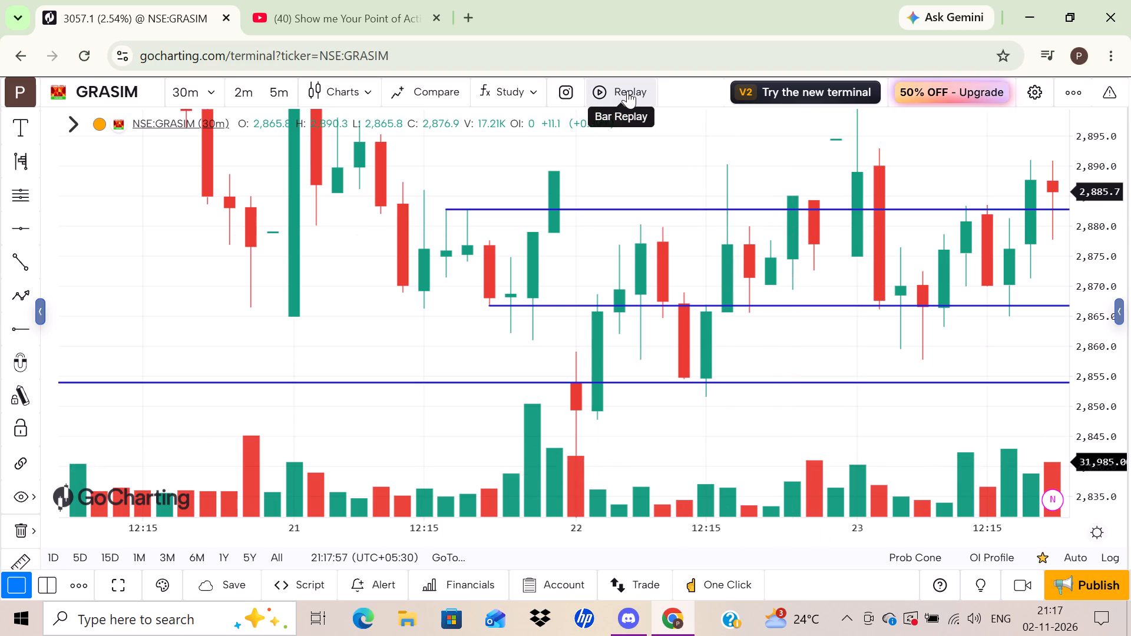
{"action": "double_click", "coordinate": [576, 194]}
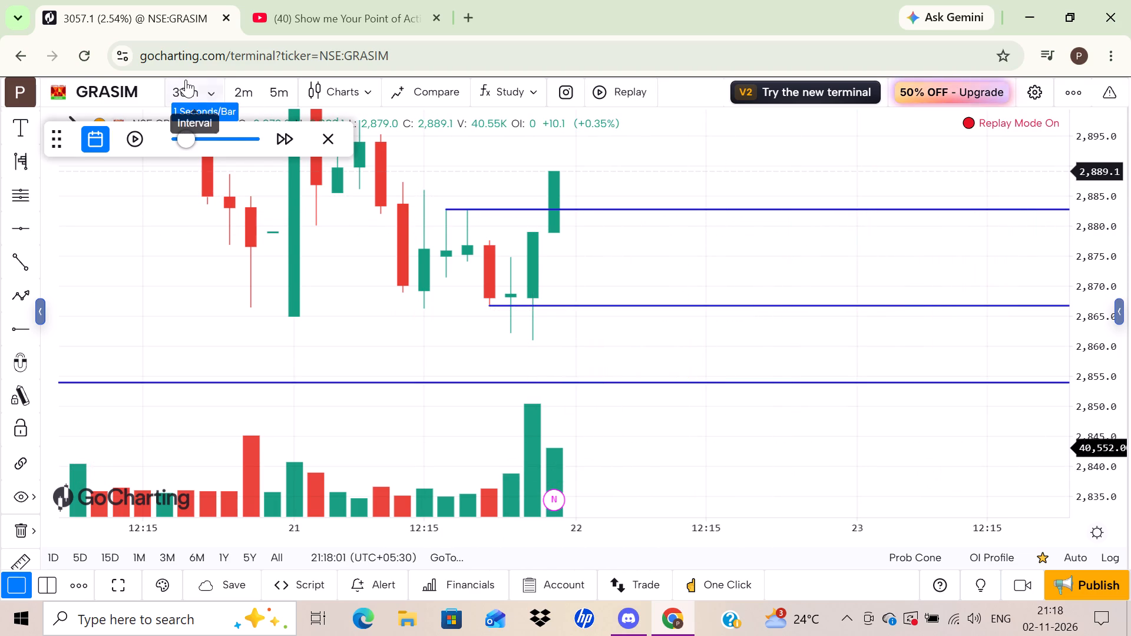
{"action": "left_click", "coordinate": [286, 88]}
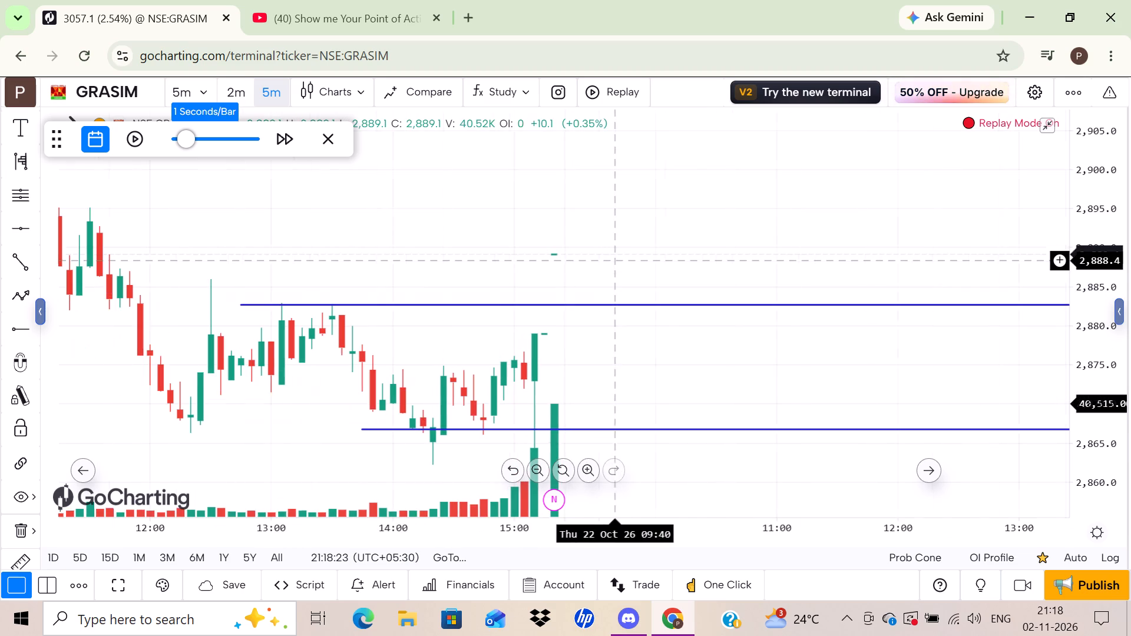
Return the chart to the 30-minute interval and exit Bar Replay.
{"action": "left_click", "coordinate": [188, 81]}
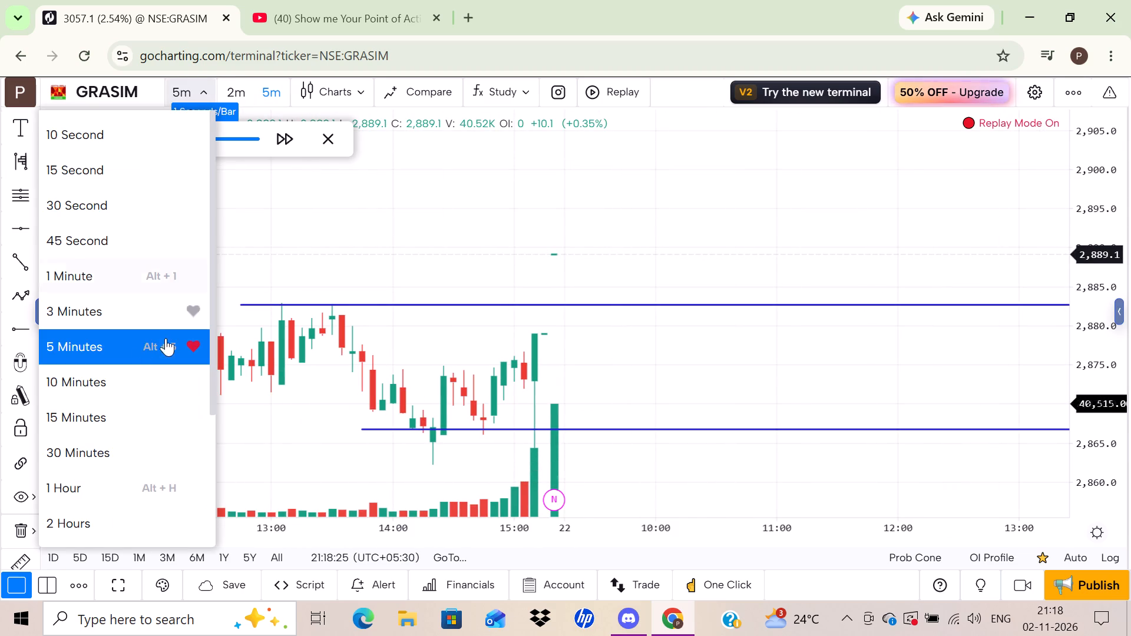
{"action": "left_click", "coordinate": [127, 456]}
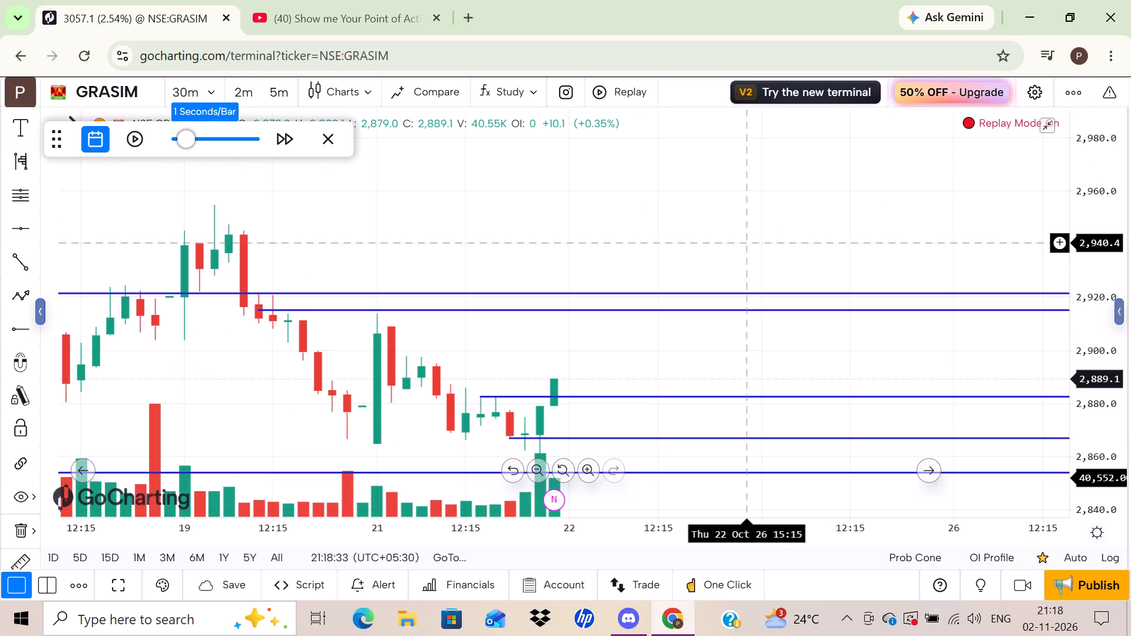
{"action": "left_click", "coordinate": [332, 137]}
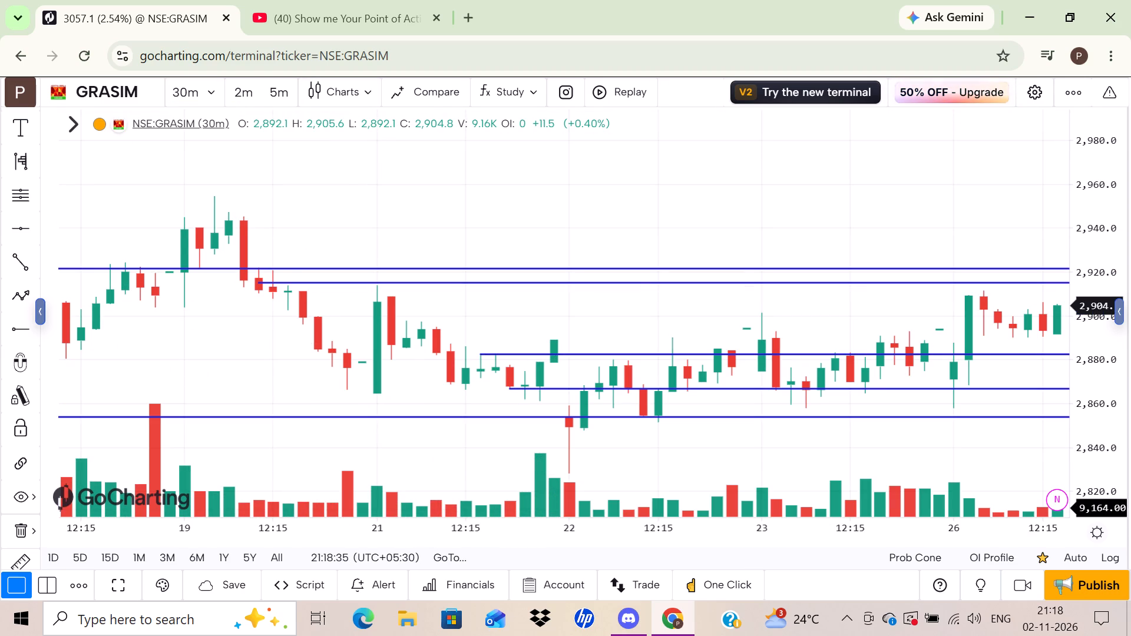
Draw a horizontal ray at about 2,886.8 from the low of the 28 Oct 12:15 candle.
{"action": "scroll", "coordinate": [533, 157], "scroll_direction": "left", "scroll_amount": 3}
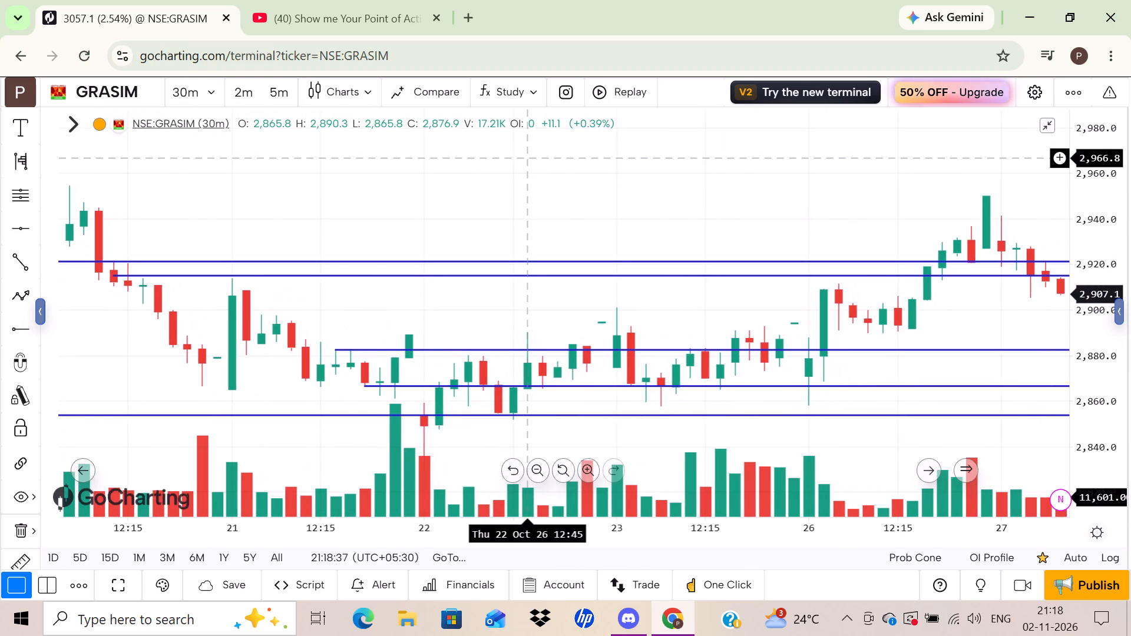
{"action": "scroll", "coordinate": [533, 157], "scroll_direction": "left", "scroll_amount": 2}
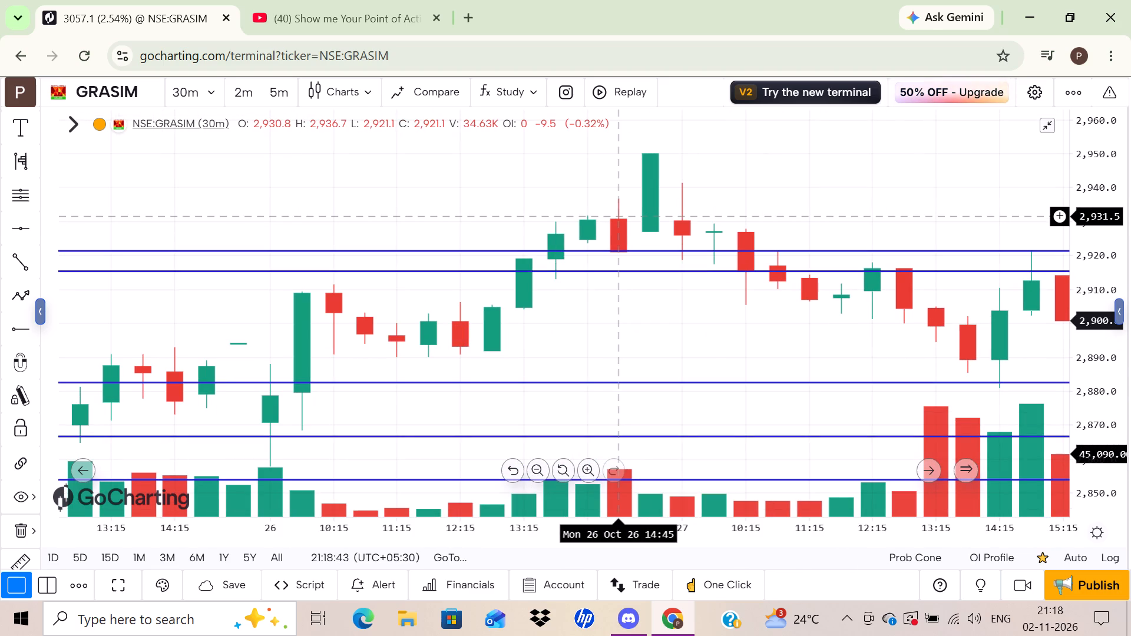
{"action": "scroll", "coordinate": [611, 216], "scroll_direction": "left", "scroll_amount": 1}
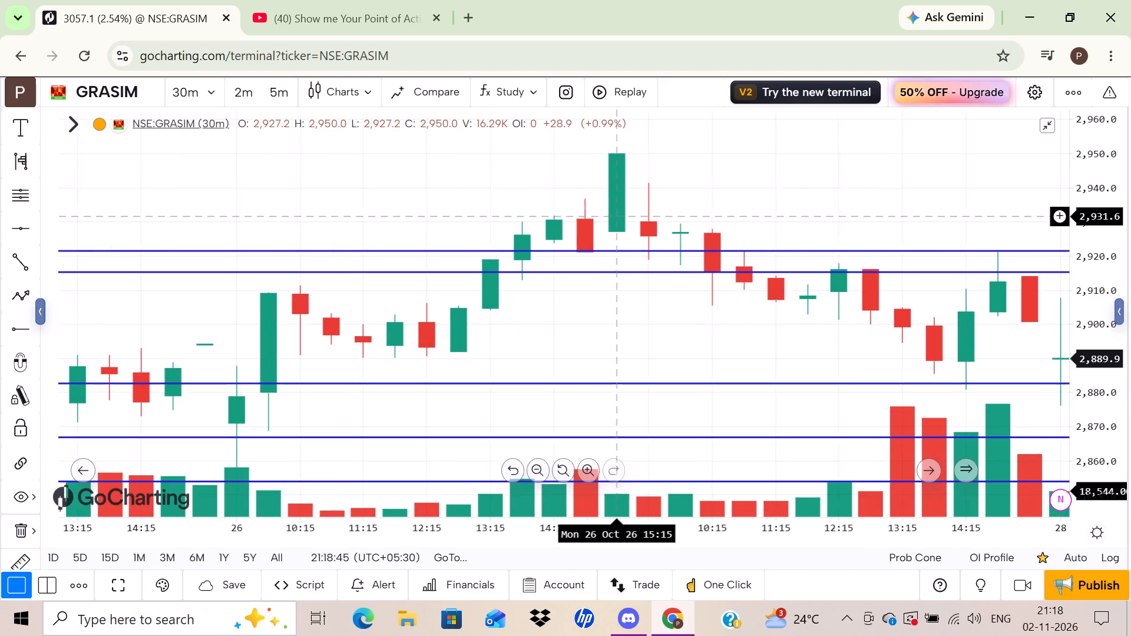
{"action": "scroll", "coordinate": [611, 216], "scroll_direction": "left", "scroll_amount": 3}
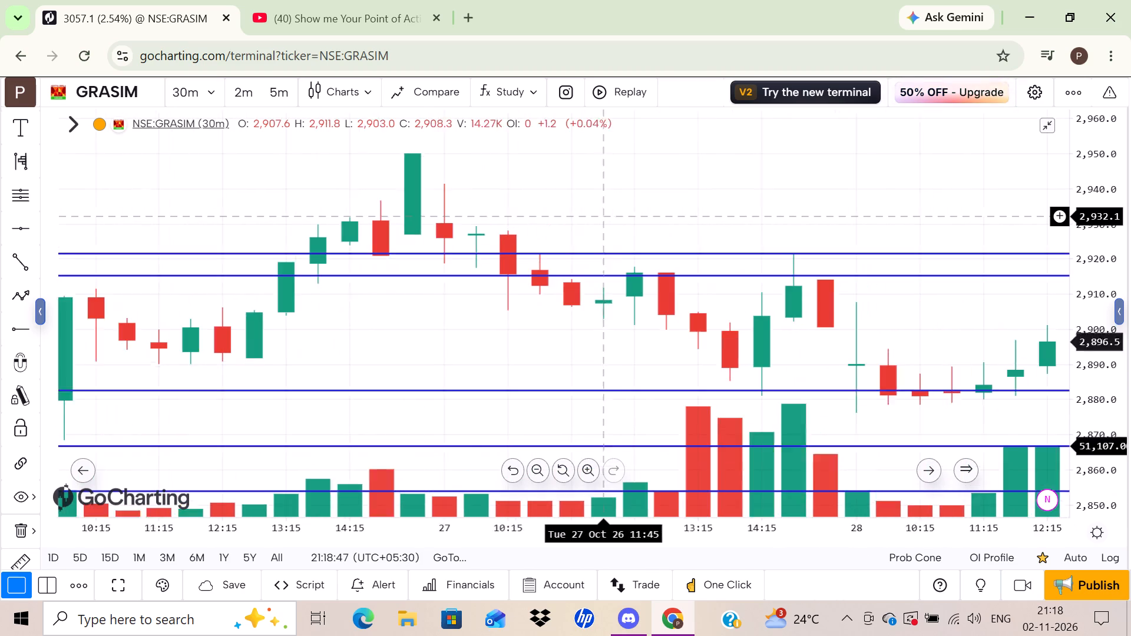
{"action": "scroll", "coordinate": [611, 216], "scroll_direction": "left", "scroll_amount": 2}
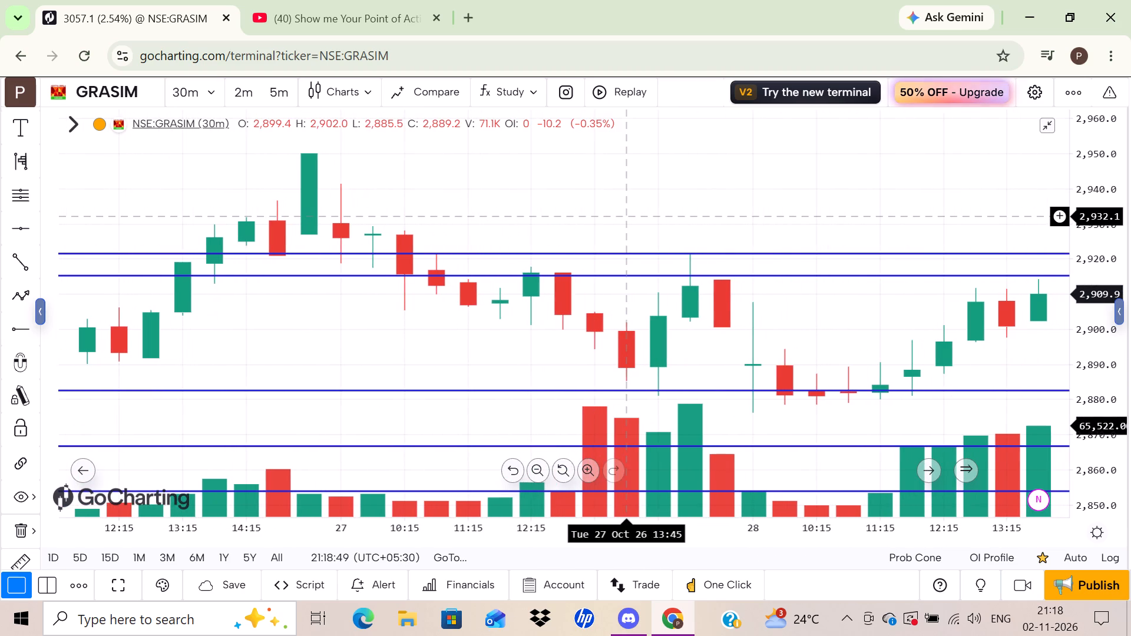
{"action": "scroll", "coordinate": [611, 216], "scroll_direction": "left", "scroll_amount": 4}
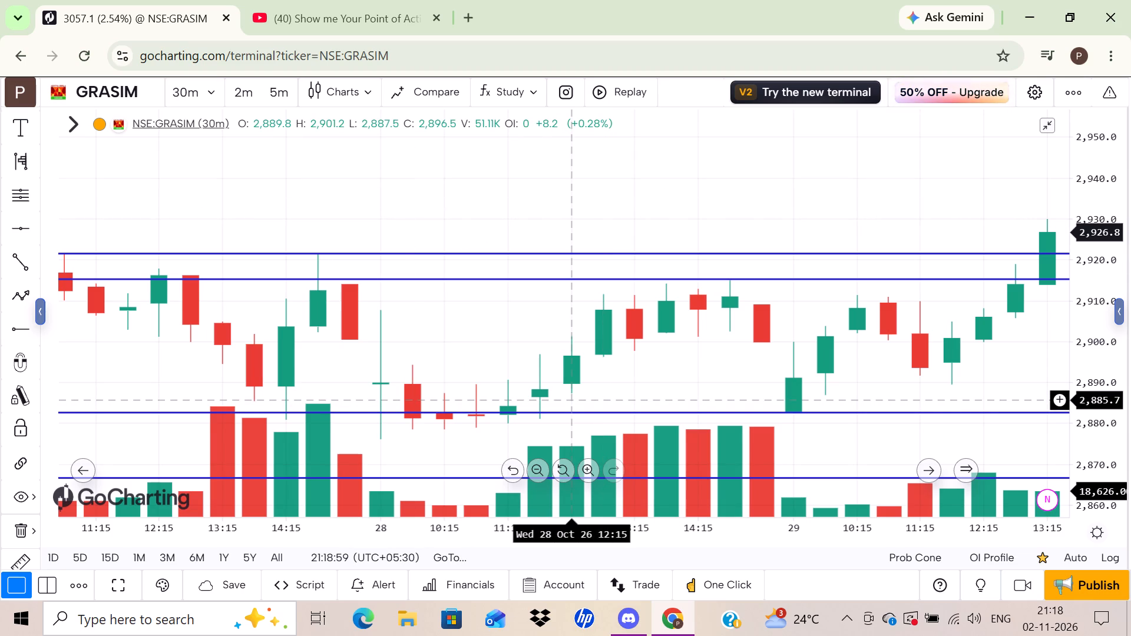
{"action": "left_click", "coordinate": [19, 337]}
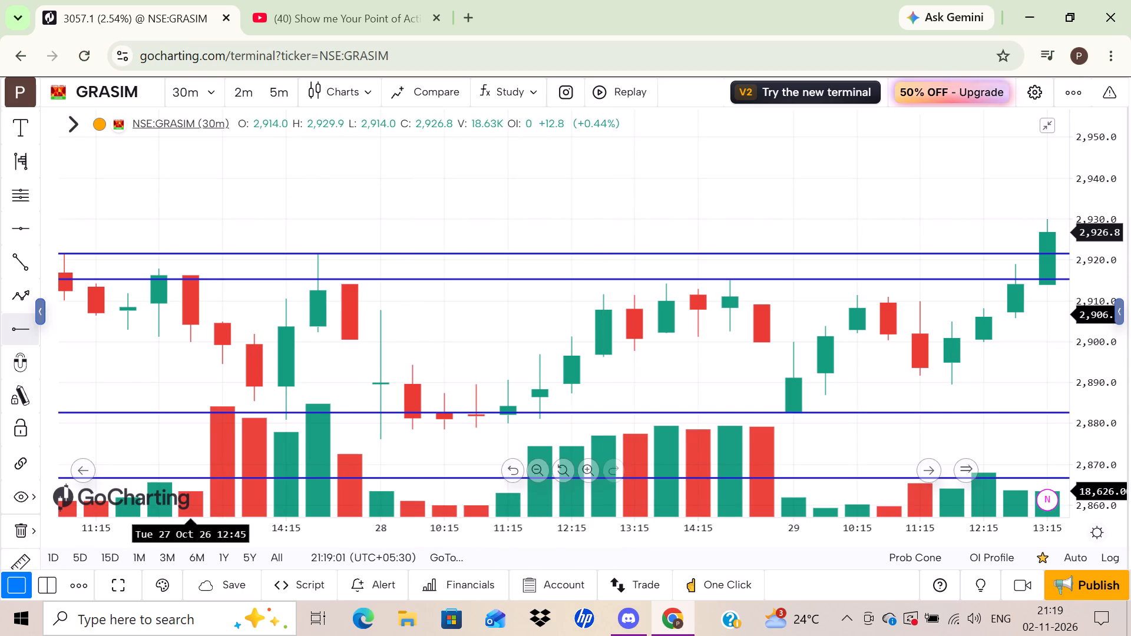
{"action": "left_click", "coordinate": [571, 395]}
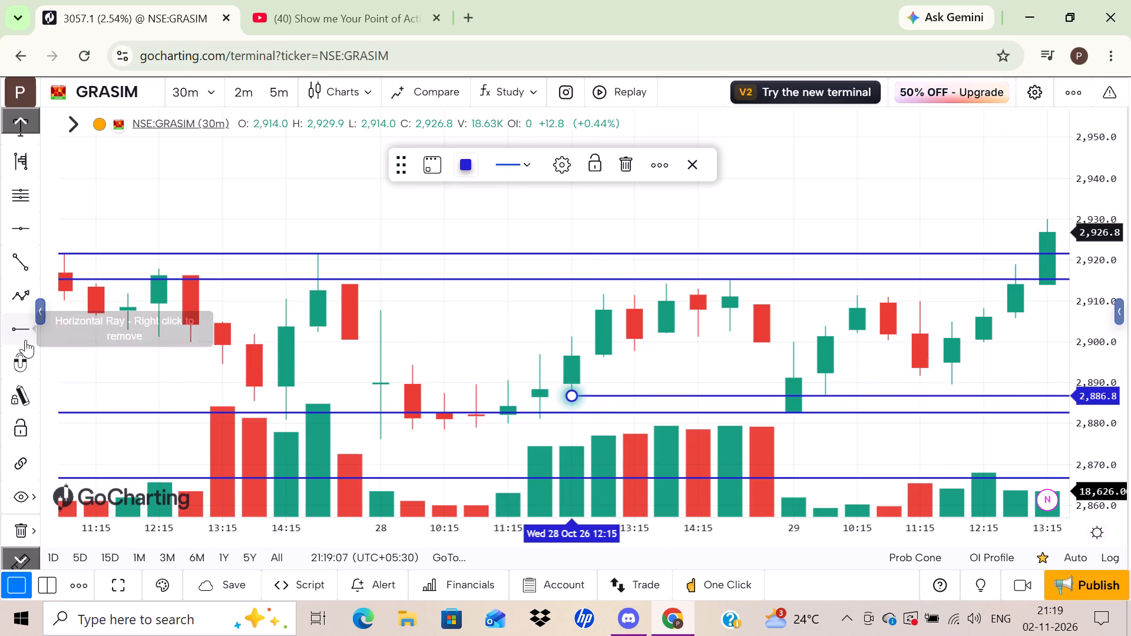
Draw a horizontal ray at about 2,911.6 from the high of the 28 Oct 12:45 candle.
{"action": "left_click", "coordinate": [16, 339]}
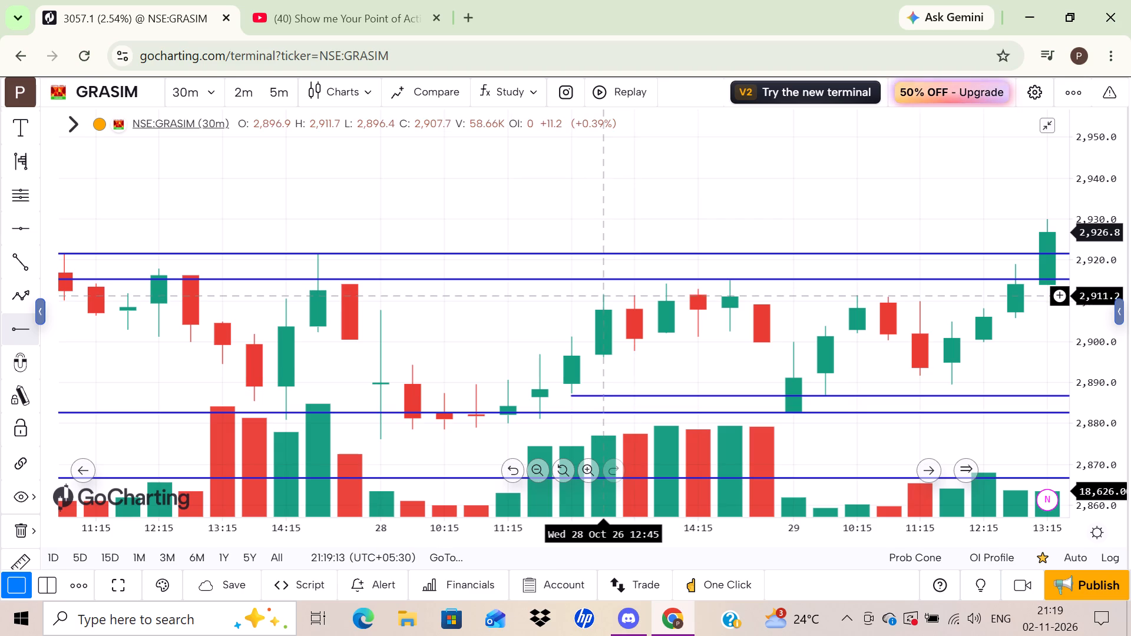
{"action": "left_click", "coordinate": [606, 293]}
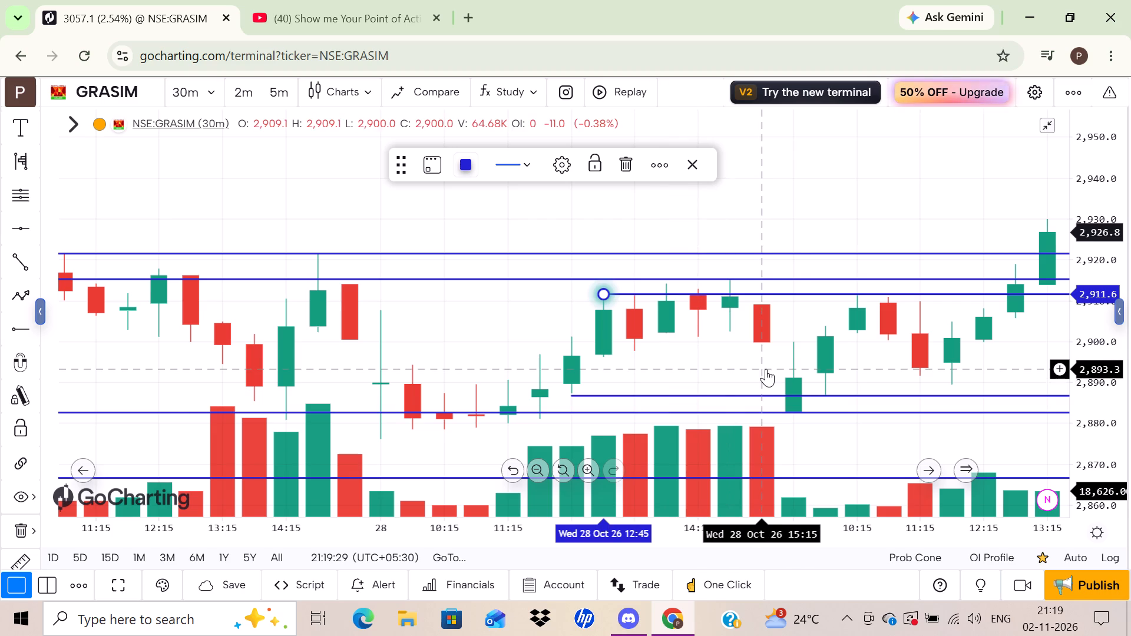
Examine the 30-minute price action around the marked levels, from late October back to the 21–23 Oct candles.
{"action": "scroll", "coordinate": [766, 369], "scroll_direction": "left", "scroll_amount": 2}
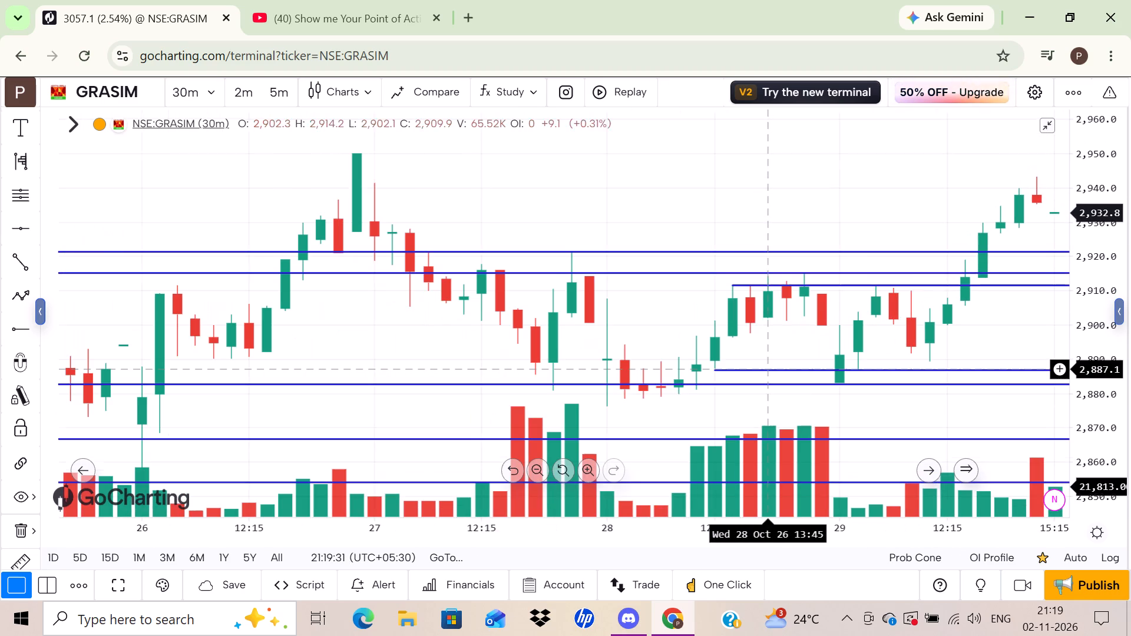
{"action": "scroll", "coordinate": [766, 369], "scroll_direction": "left", "scroll_amount": 2}
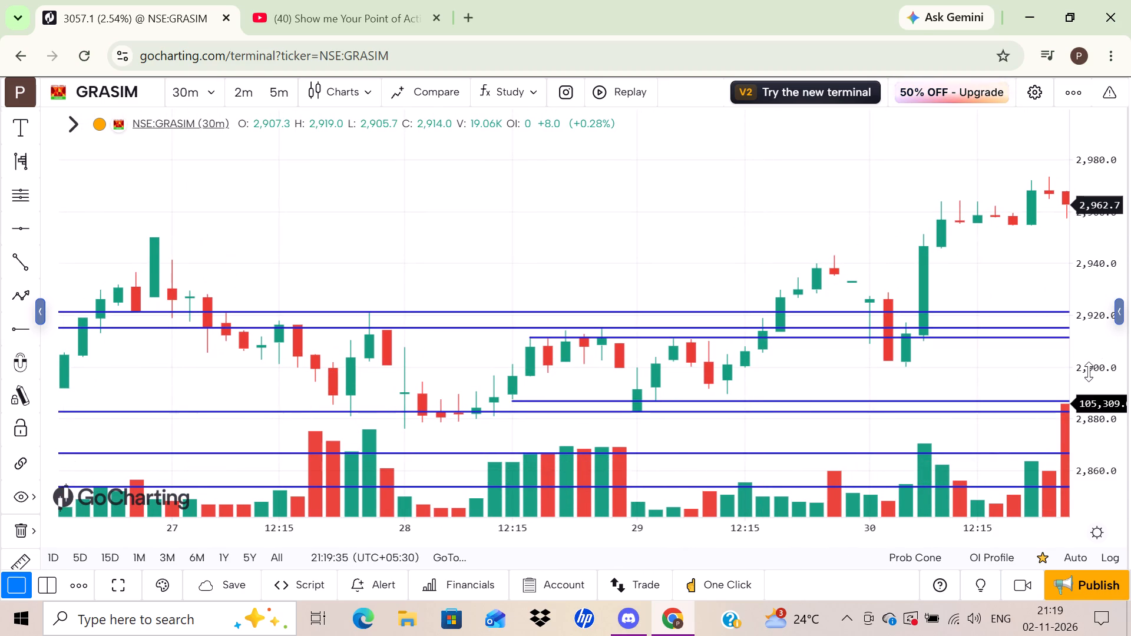
{"action": "left_click_drag", "start_coordinate": [1089, 372], "coordinate": [1054, 186]}
{"action": "left_click_drag", "start_coordinate": [798, 398], "coordinate": [777, 294]}
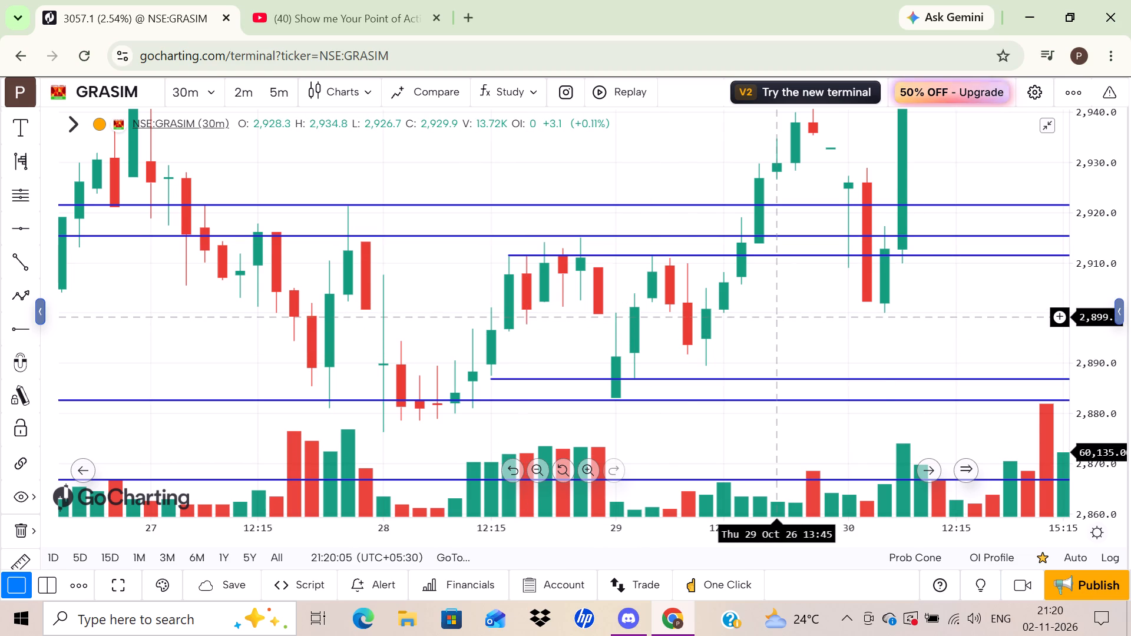
{"action": "left_click_drag", "start_coordinate": [781, 316], "coordinate": [889, 300]}
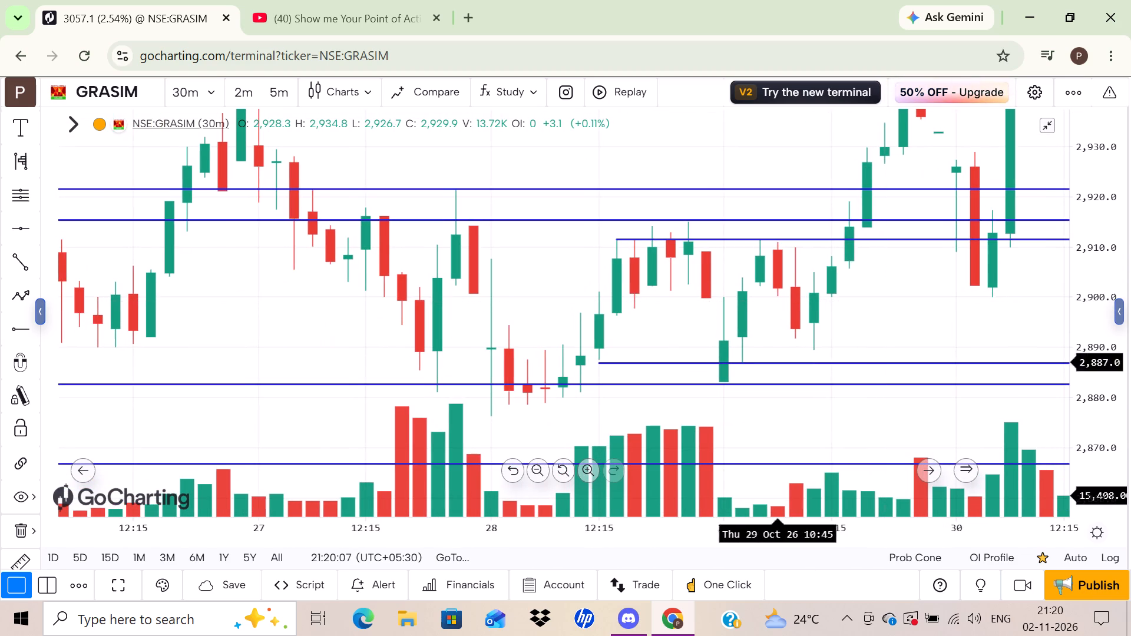
{"action": "left_click_drag", "start_coordinate": [563, 335], "coordinate": [644, 193]}
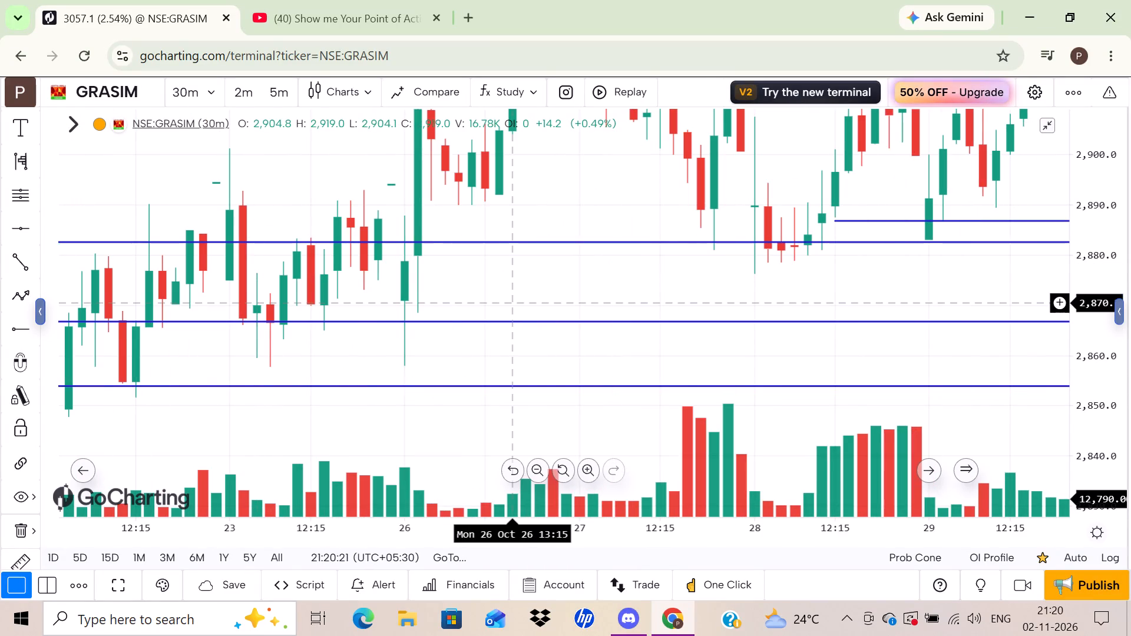
{"action": "left_click_drag", "start_coordinate": [514, 302], "coordinate": [171, 492]}
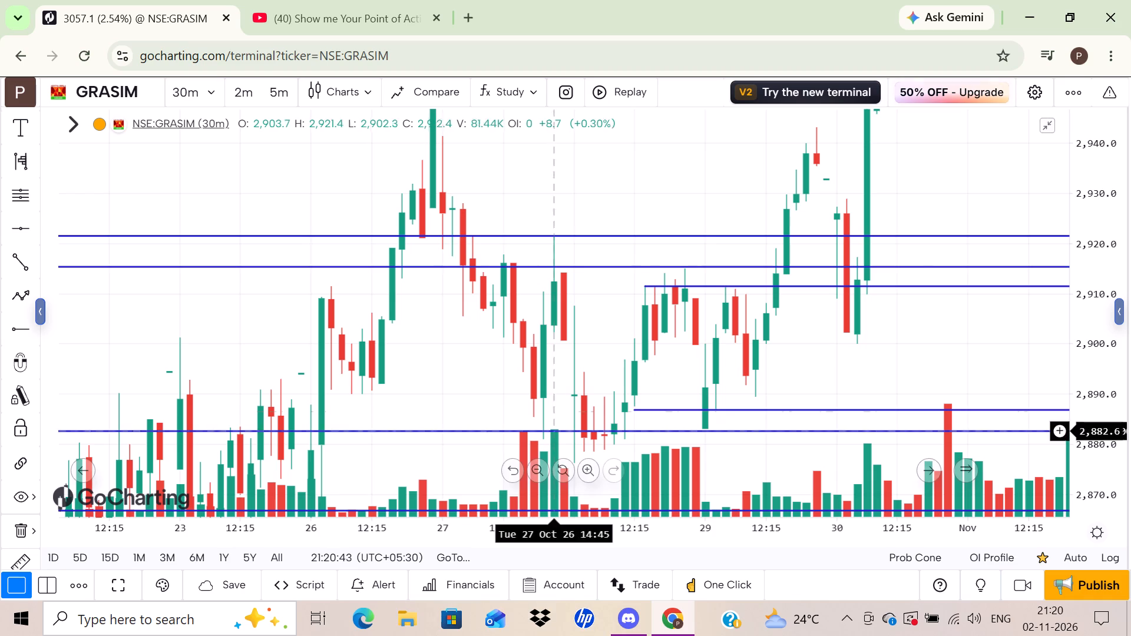
{"action": "left_click_drag", "start_coordinate": [504, 355], "coordinate": [945, 150]}
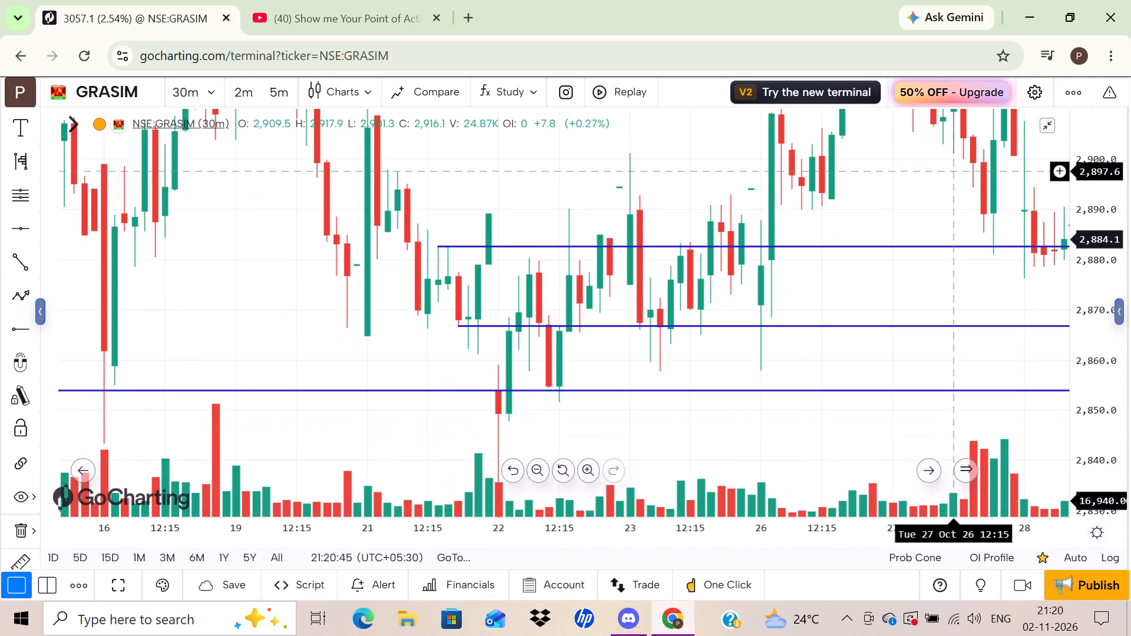
{"action": "left_click_drag", "start_coordinate": [945, 150], "coordinate": [934, 161]}
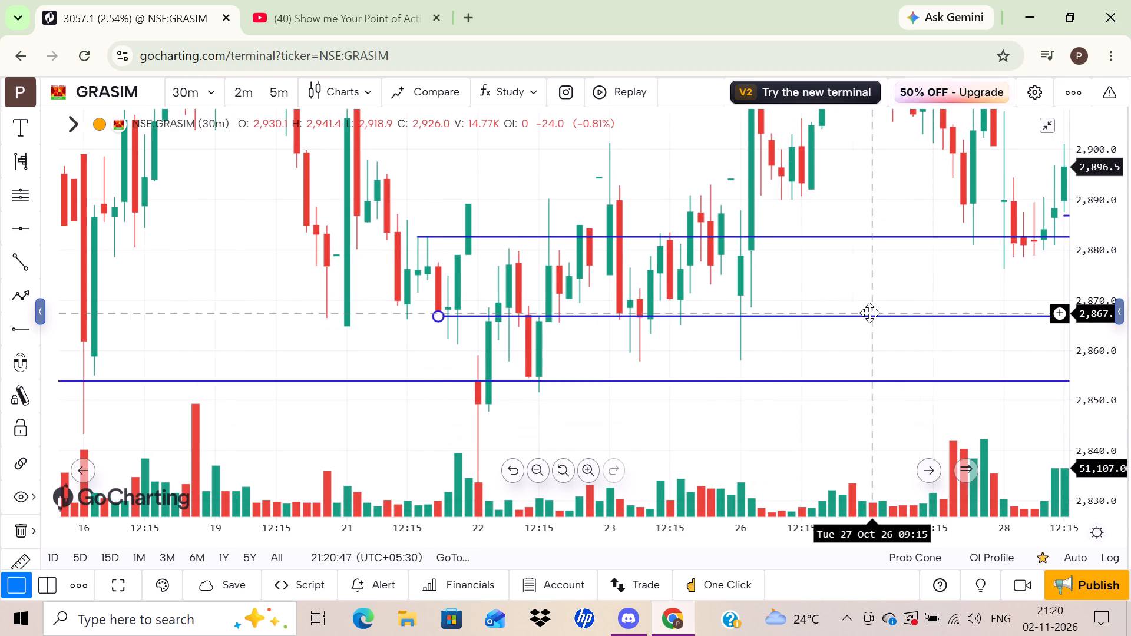
{"action": "left_click_drag", "start_coordinate": [453, 408], "coordinate": [631, 399]}
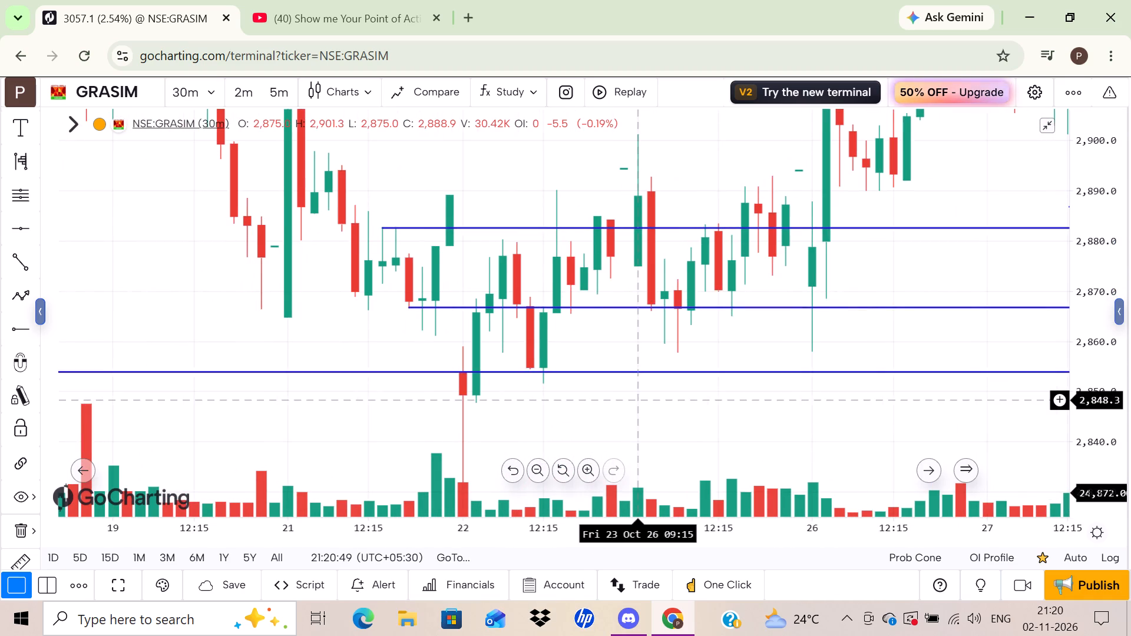
{"action": "left_click_drag", "start_coordinate": [631, 399], "coordinate": [632, 399]}
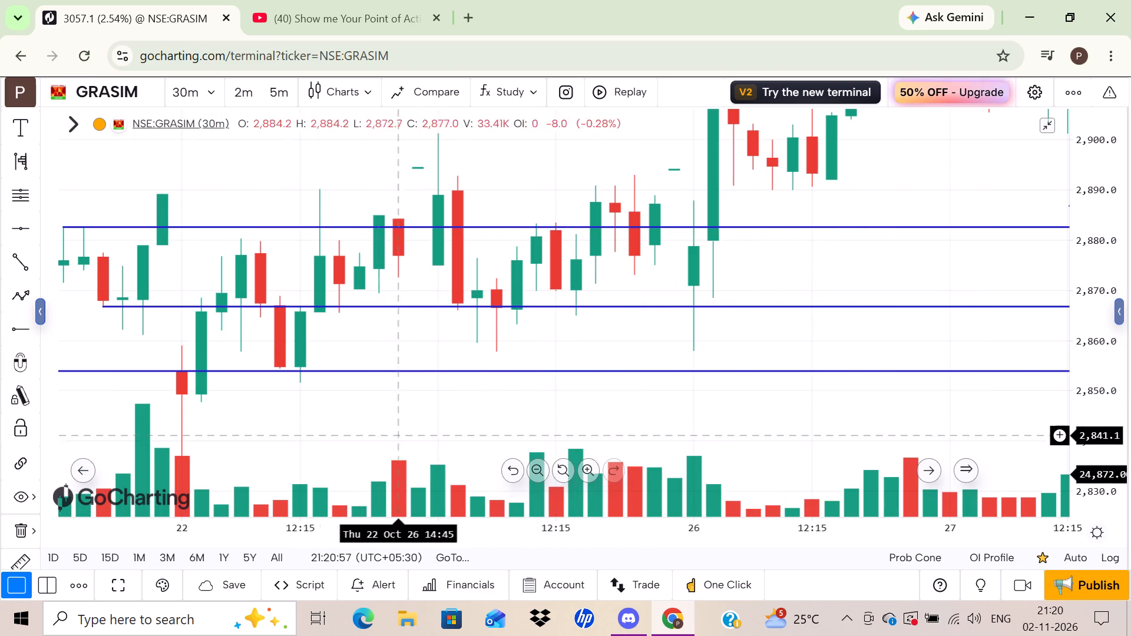
{"action": "left_click_drag", "start_coordinate": [344, 421], "coordinate": [732, 397]}
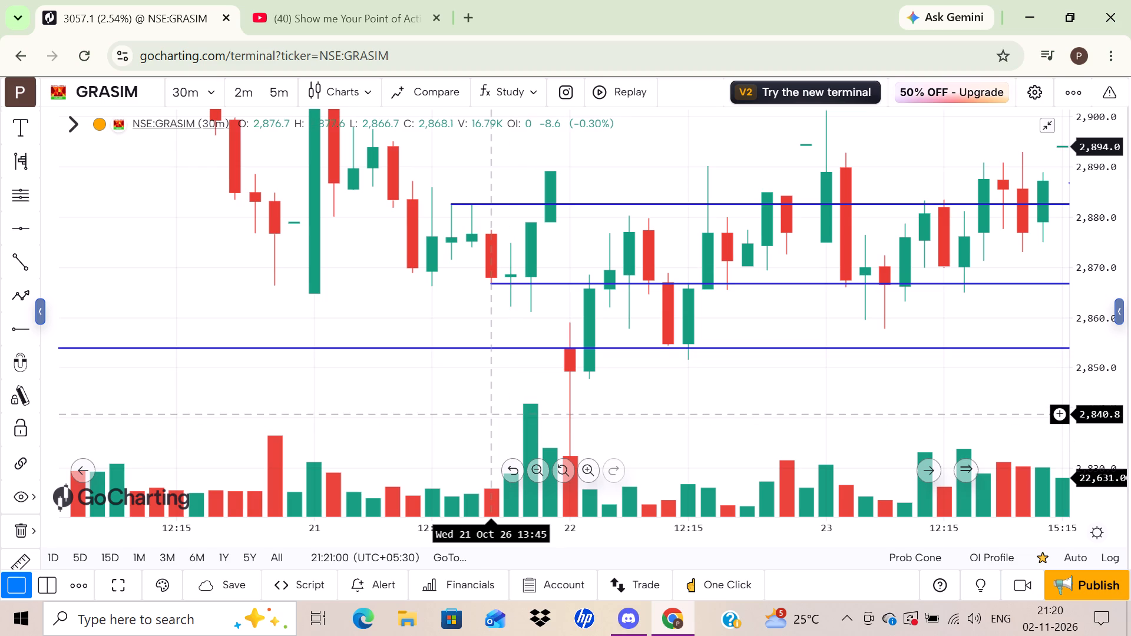
{"action": "left_click_drag", "start_coordinate": [498, 410], "coordinate": [498, 445]}
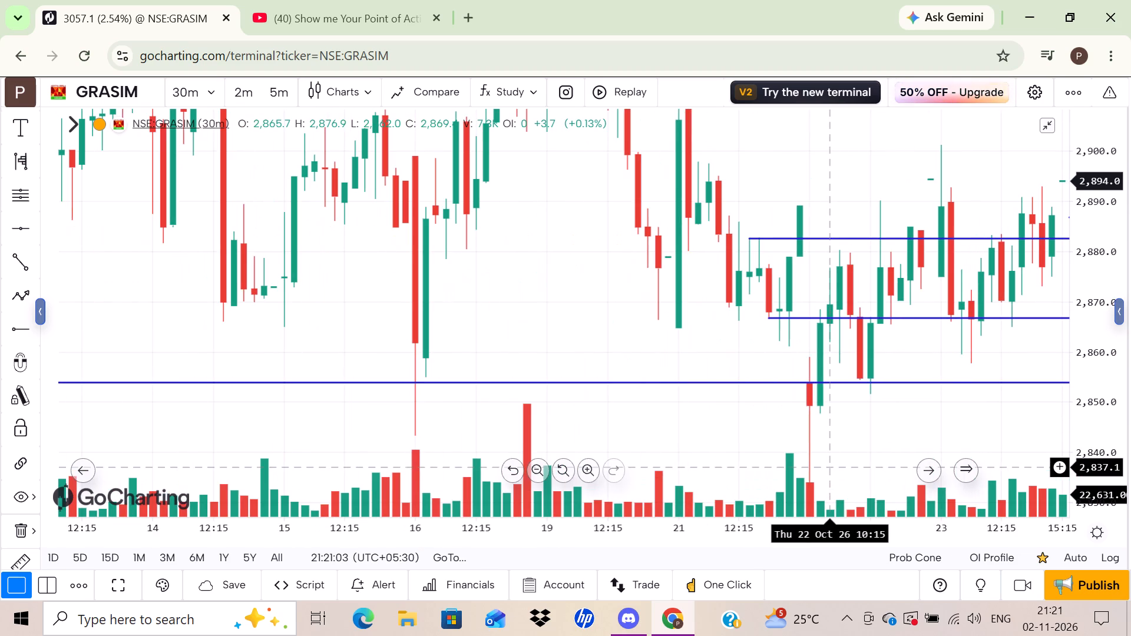
{"action": "left_click_drag", "start_coordinate": [609, 296], "coordinate": [457, 314]}
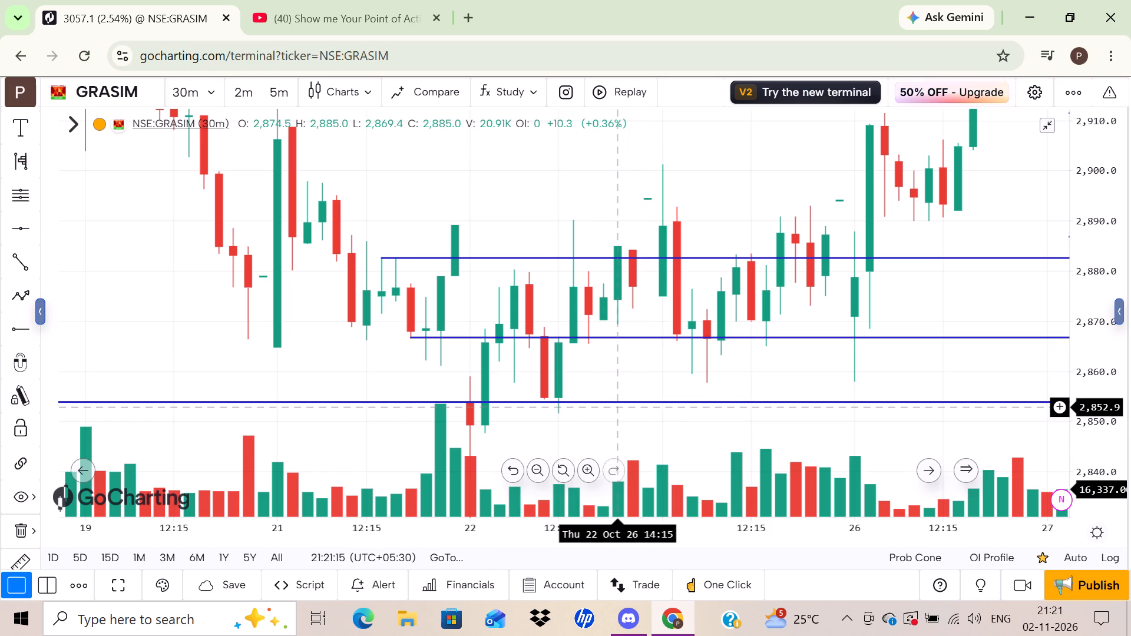
Move the horizontal ray anchored at the 21 Oct 13:45 candle to about 2,870.1, starting from the 22 Oct 13:15 candle.
{"action": "left_click_drag", "start_coordinate": [613, 337], "coordinate": [716, 319]}
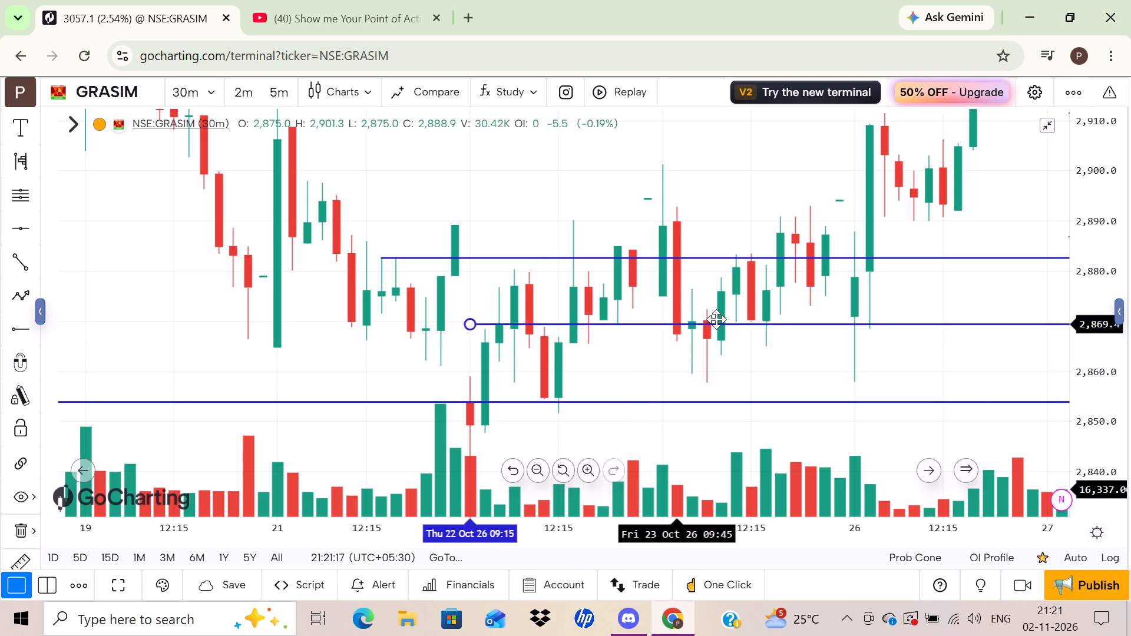
{"action": "left_click_drag", "start_coordinate": [716, 319], "coordinate": [811, 322]}
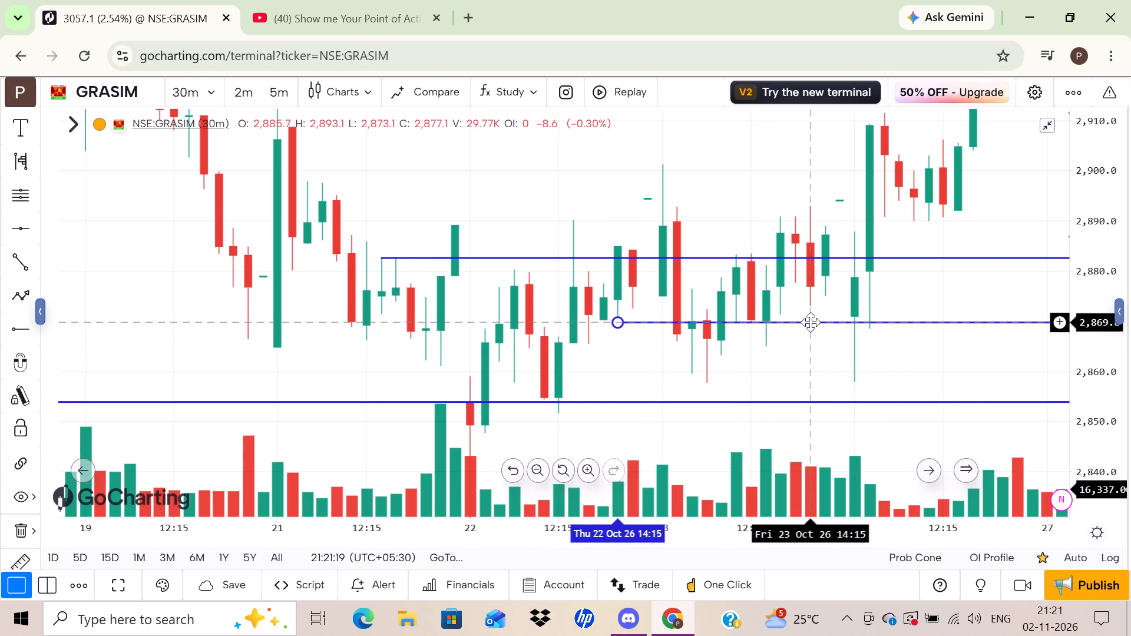
{"action": "left_click_drag", "start_coordinate": [811, 322], "coordinate": [798, 320]}
{"action": "left_click", "coordinate": [798, 320]}
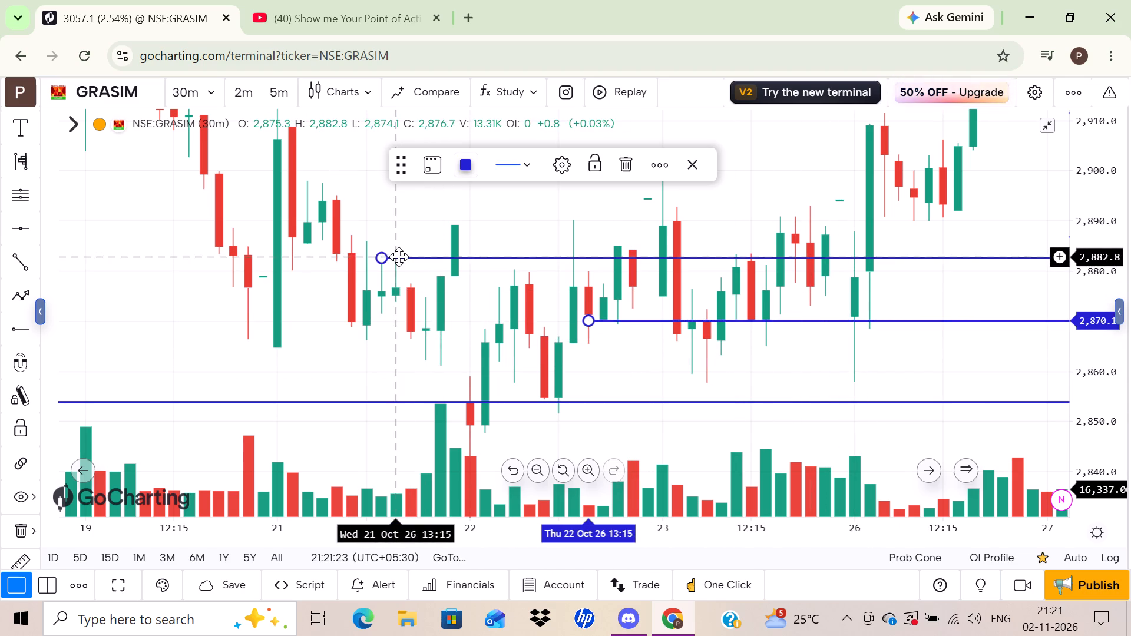
Move the horizontal ray anchored at the 21 Oct 12:45 candle to about 2,884.9, starting from the high of the 22 Oct 14:15 candle.
{"action": "left_click_drag", "start_coordinate": [385, 257], "coordinate": [692, 250]}
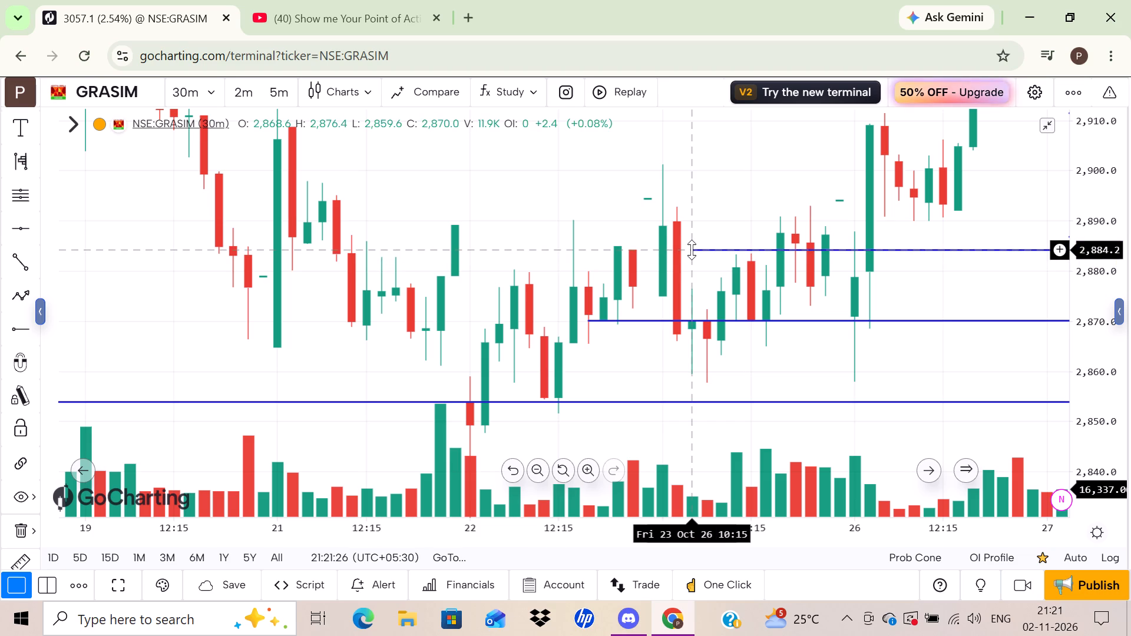
{"action": "left_click_drag", "start_coordinate": [692, 250], "coordinate": [623, 243]}
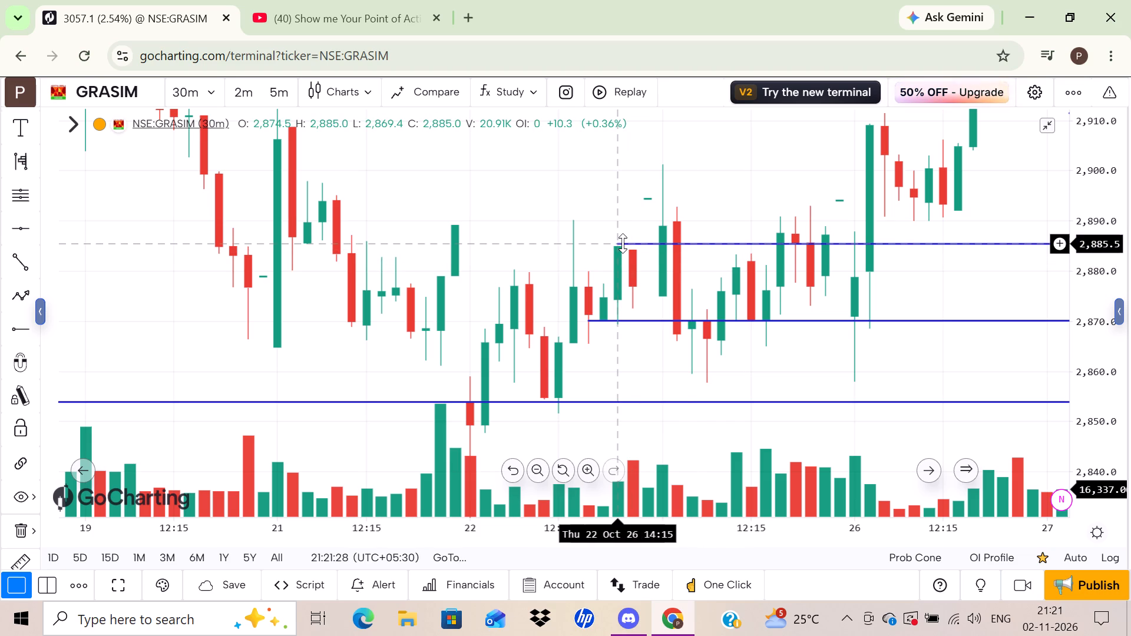
{"action": "left_click_drag", "start_coordinate": [623, 243], "coordinate": [631, 238]}
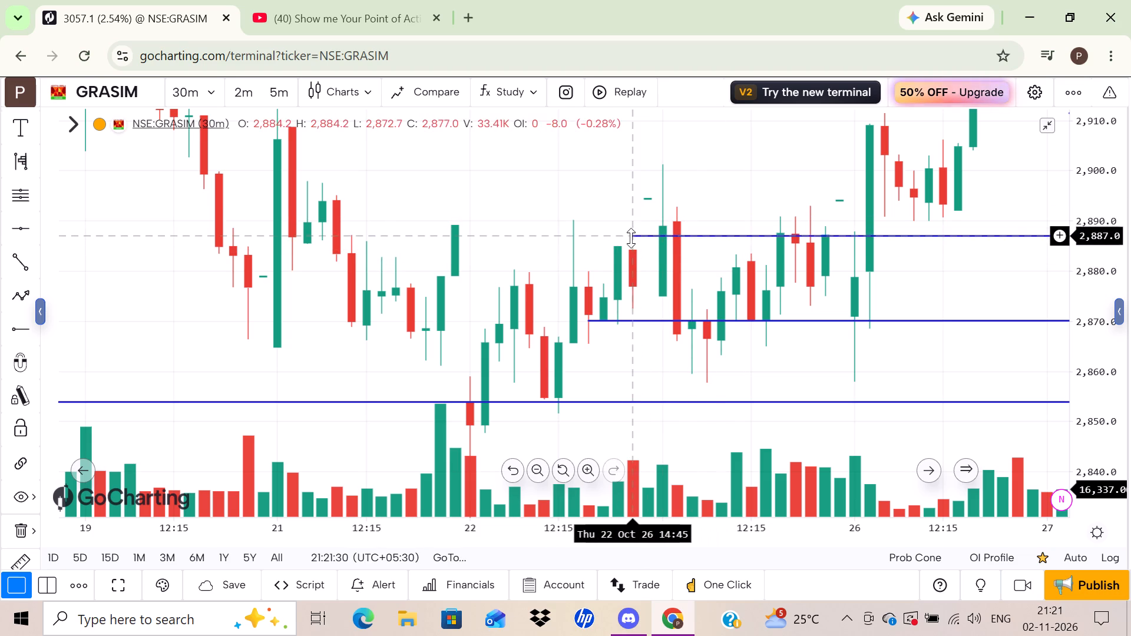
{"action": "left_click_drag", "start_coordinate": [631, 238], "coordinate": [616, 246]}
{"action": "left_click", "coordinate": [616, 246]}
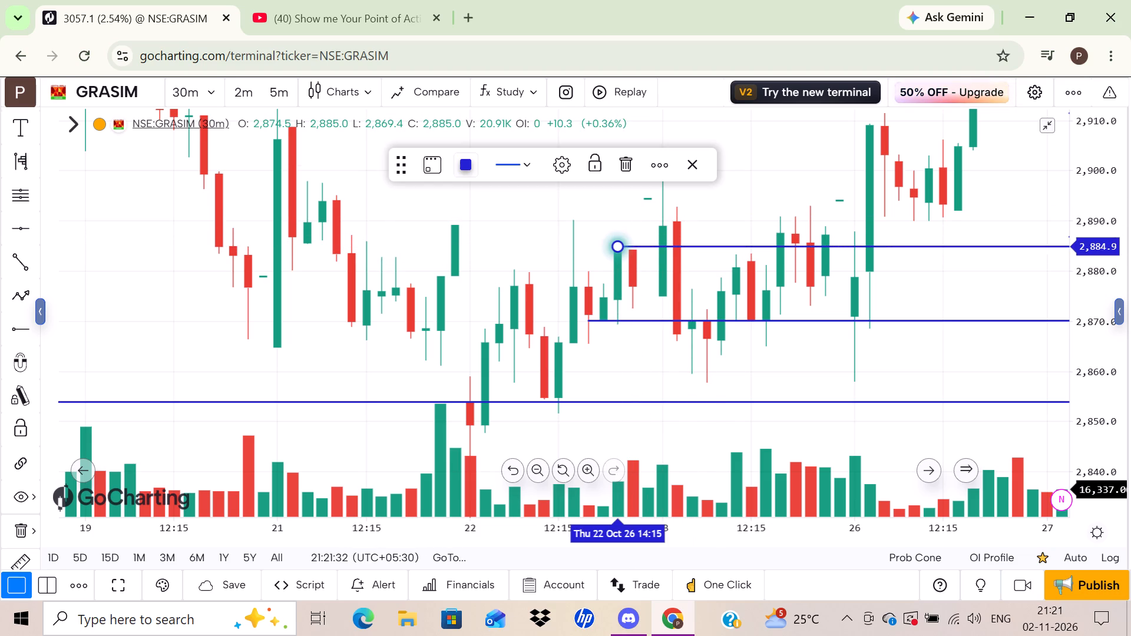
{"action": "left_click", "coordinate": [761, 363]}
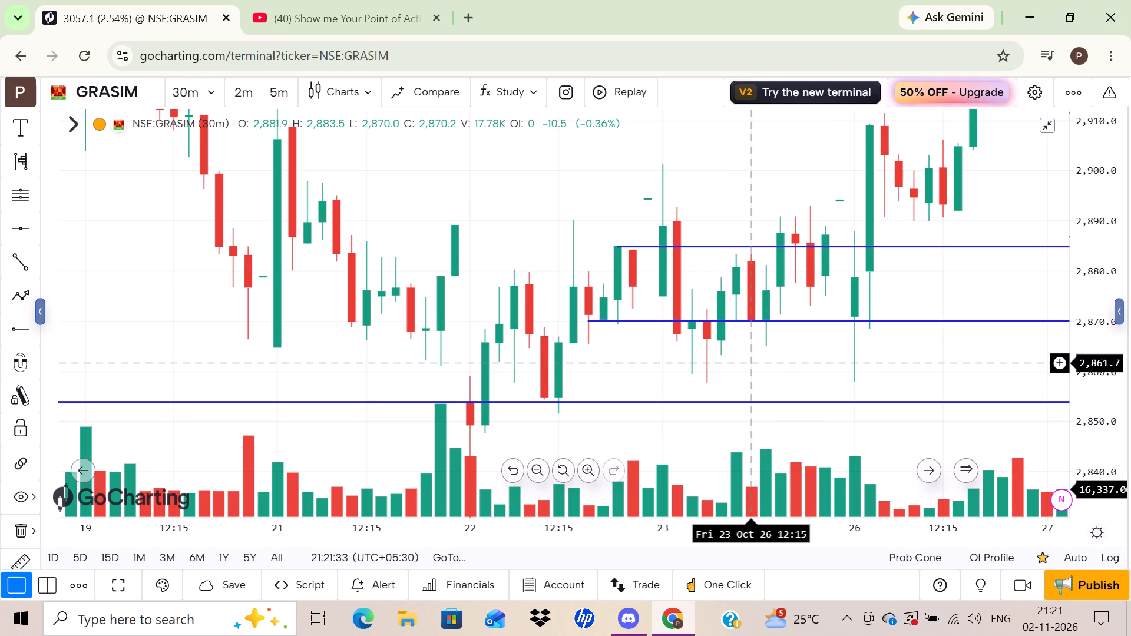
Examine how price behaves around the repositioned rays between 22 Oct and 30 Oct.
{"action": "left_click_drag", "start_coordinate": [749, 357], "coordinate": [677, 339]}
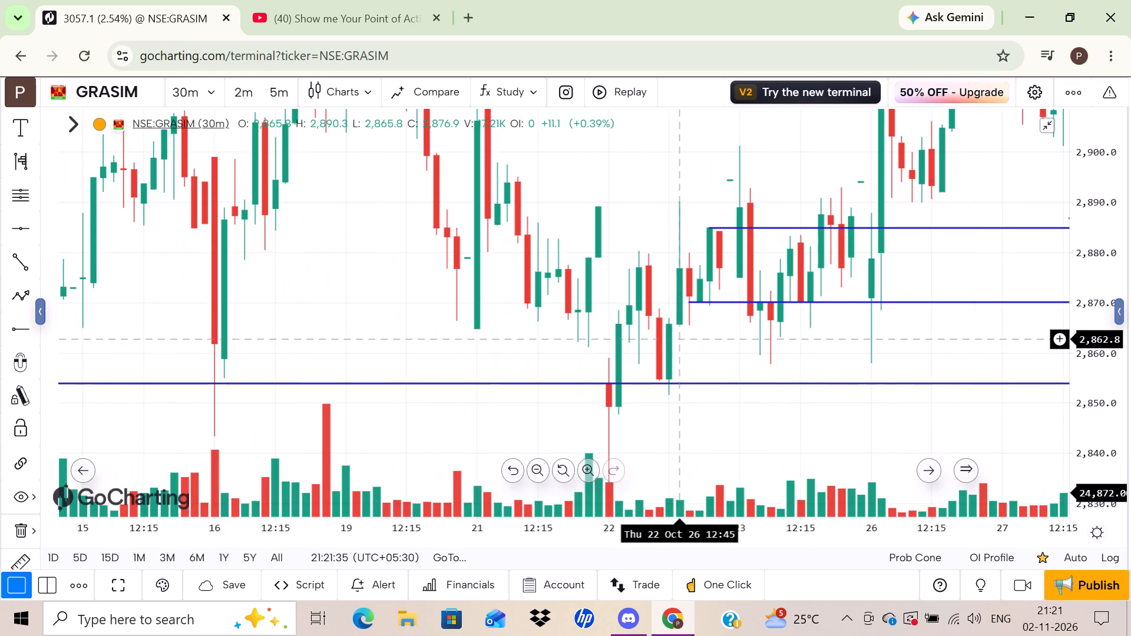
{"action": "left_click_drag", "start_coordinate": [902, 349], "coordinate": [756, 405]}
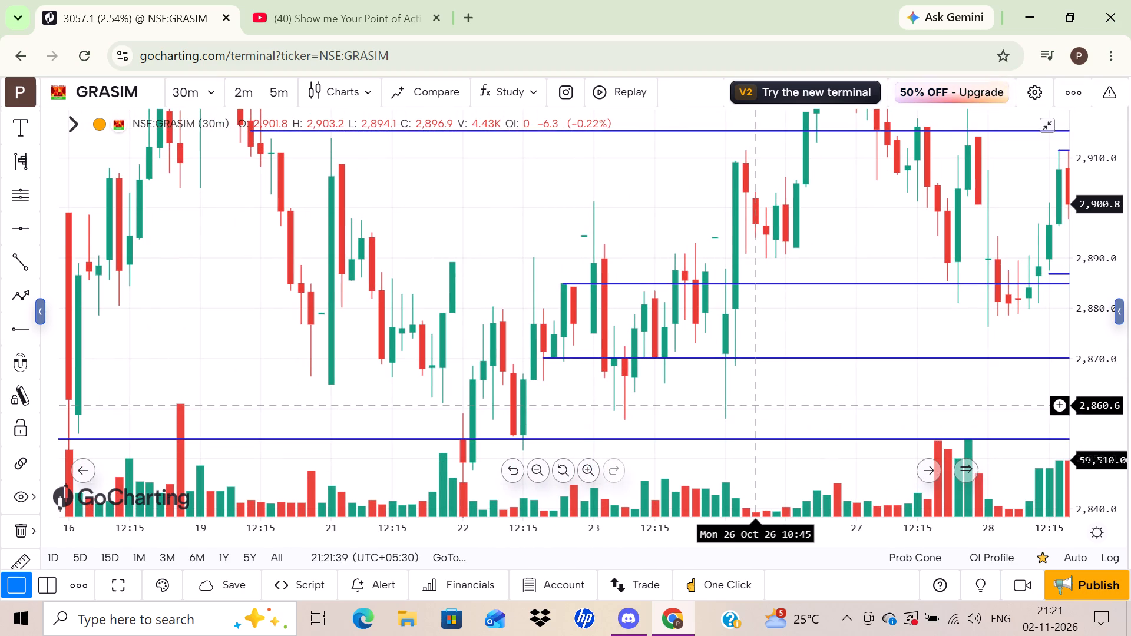
{"action": "left_click_drag", "start_coordinate": [649, 240], "coordinate": [488, 216]}
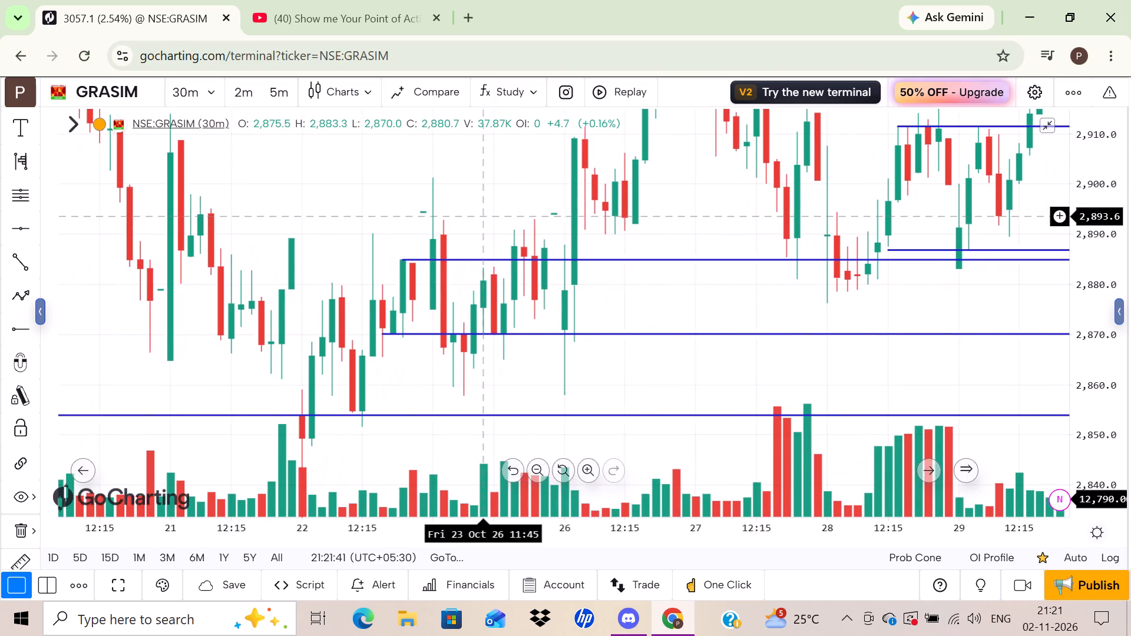
{"action": "left_click_drag", "start_coordinate": [488, 216], "coordinate": [429, 209]}
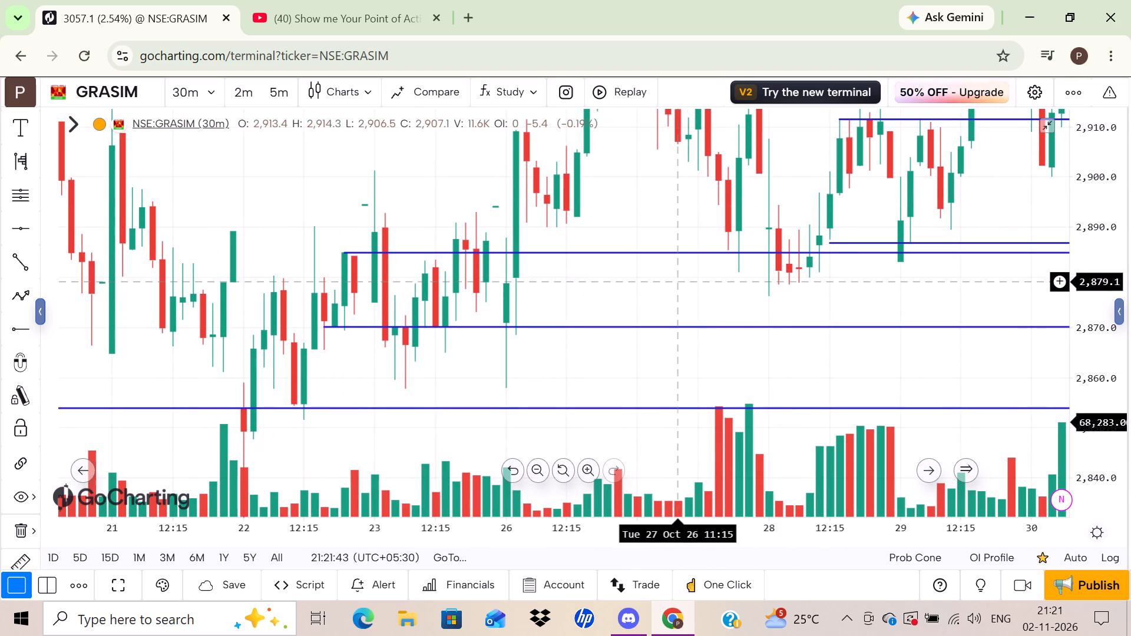
{"action": "left_click_drag", "start_coordinate": [680, 280], "coordinate": [468, 330]}
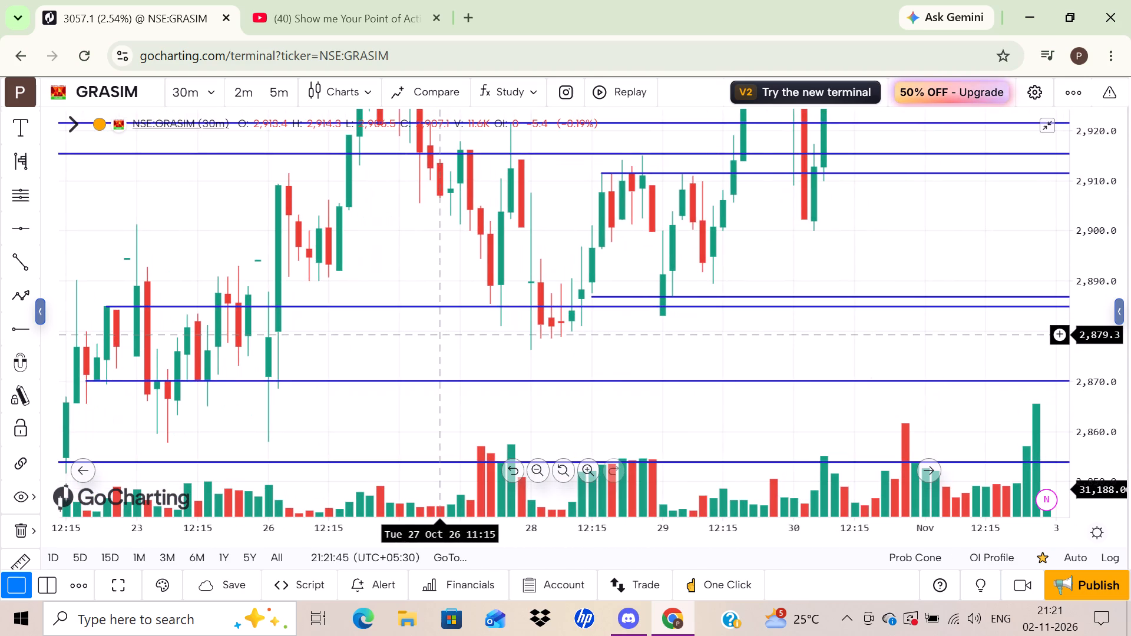
{"action": "left_click_drag", "start_coordinate": [468, 330], "coordinate": [511, 334]}
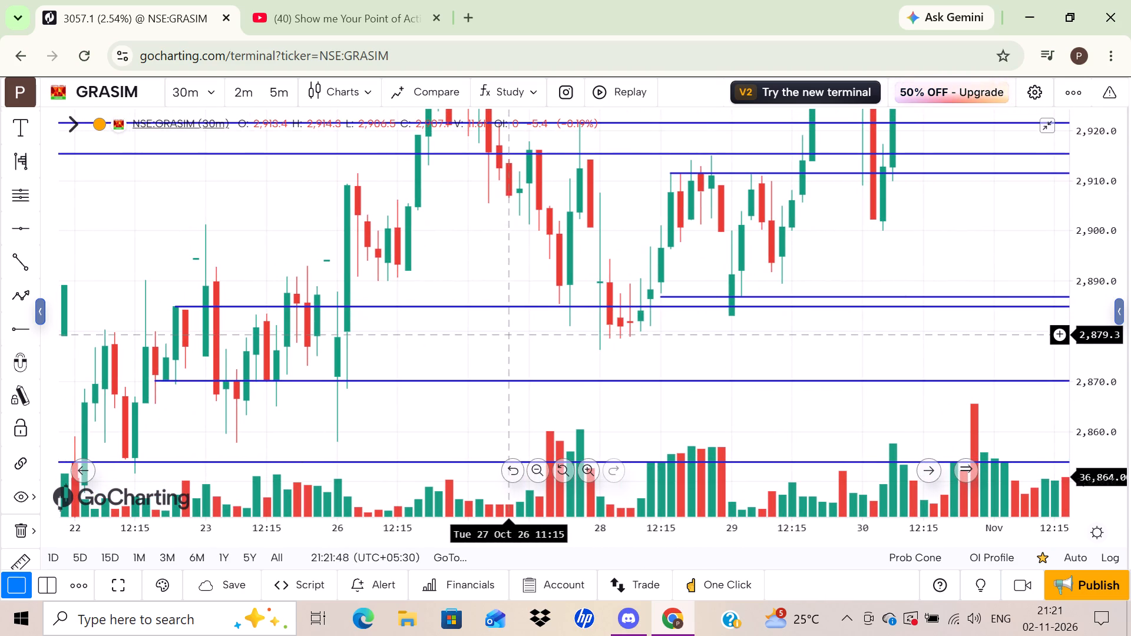
{"action": "left_click_drag", "start_coordinate": [511, 334], "coordinate": [582, 326]}
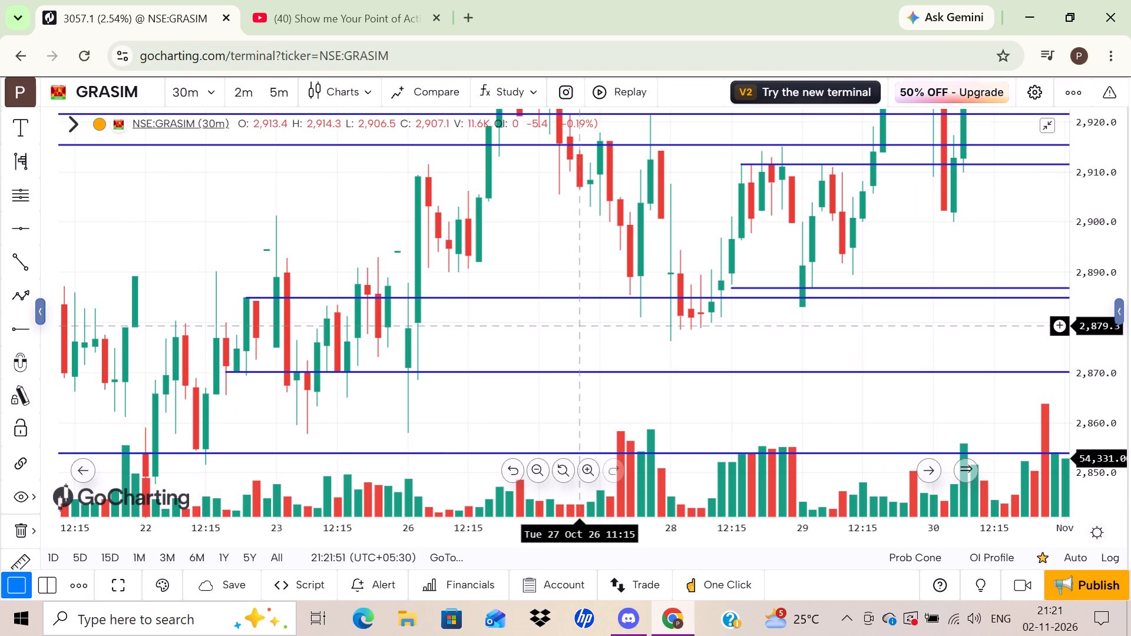
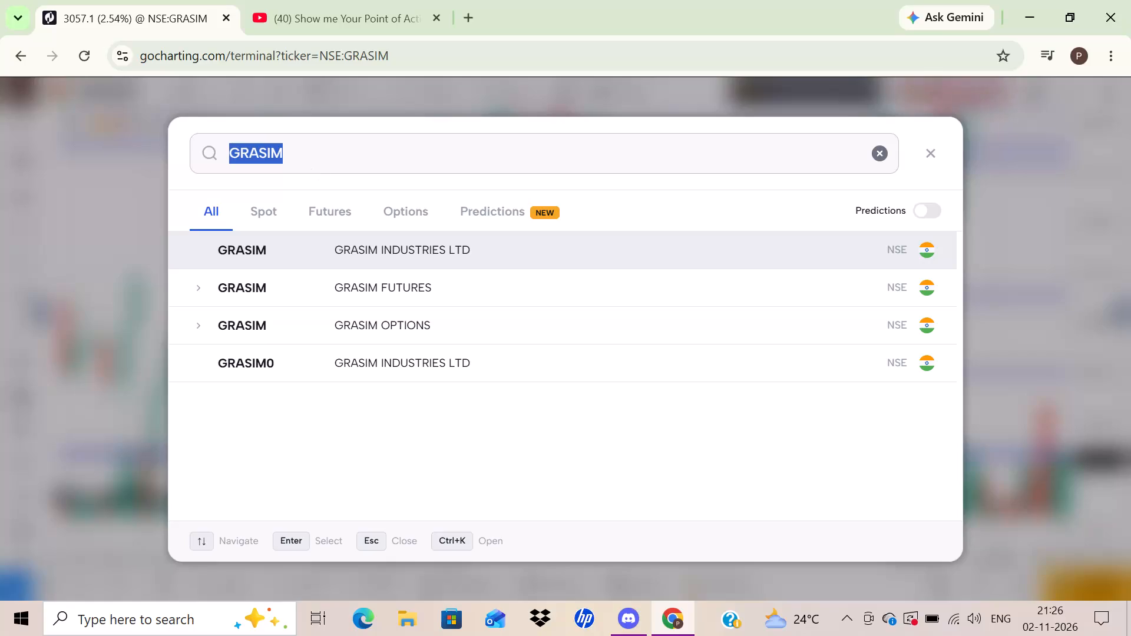
Replace GRASIM in the symbol search with BRITAN and load the NSE BRITANNIA INDUSTRIES LTD chart.
{"action": "key", "text": "BackSpace"}
{"action": "key", "text": "BackSpace"}
{"action": "key", "text": "BackSpace"}
{"action": "key", "text": "BackSpace"}
{"action": "key", "text": "BackSpace"}
{"action": "key", "text": "BackSpace"}
{"action": "key", "text": "BackSpace"}
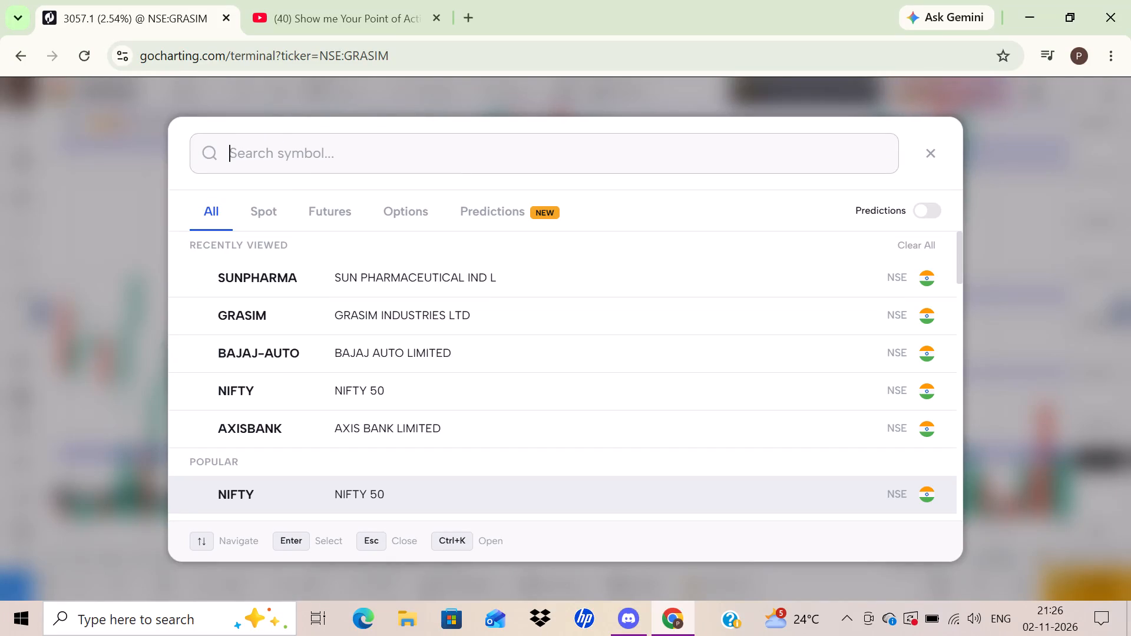
{"action": "key", "text": "b"}
{"action": "type", "text": "RIT"}
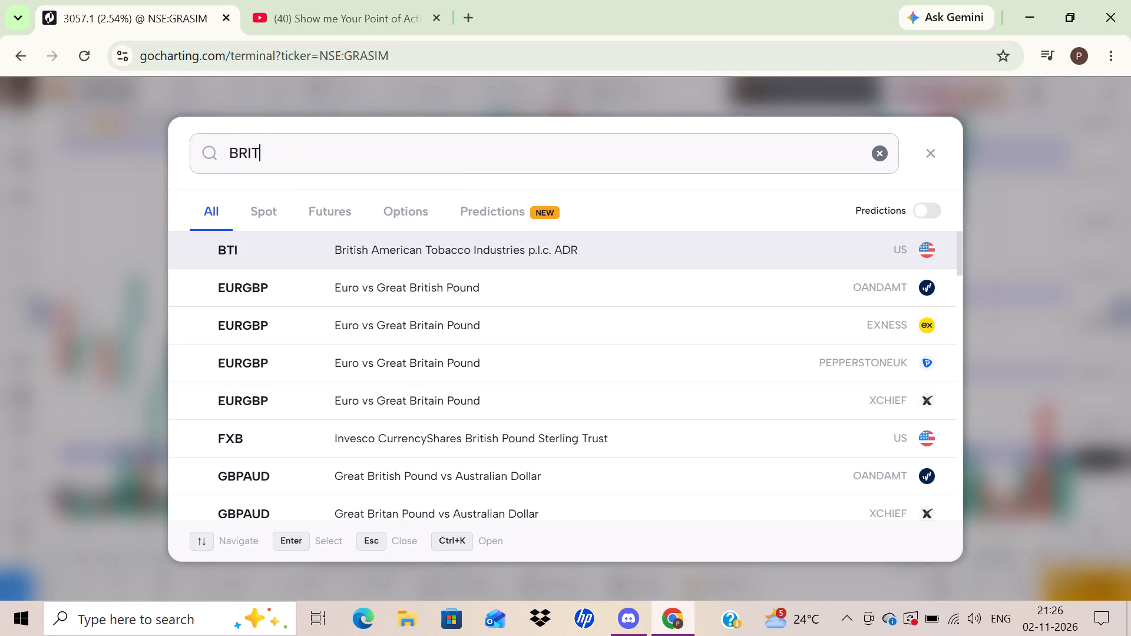
{"action": "key", "text": "a"}
{"action": "key", "text": "n"}
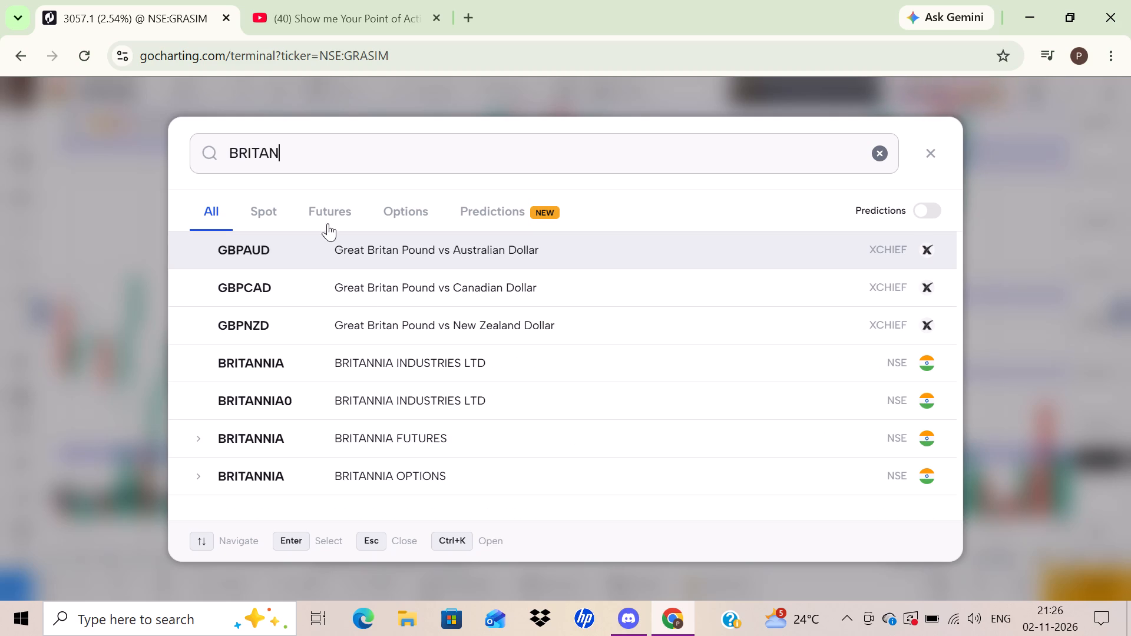
{"action": "left_click", "coordinate": [400, 360]}
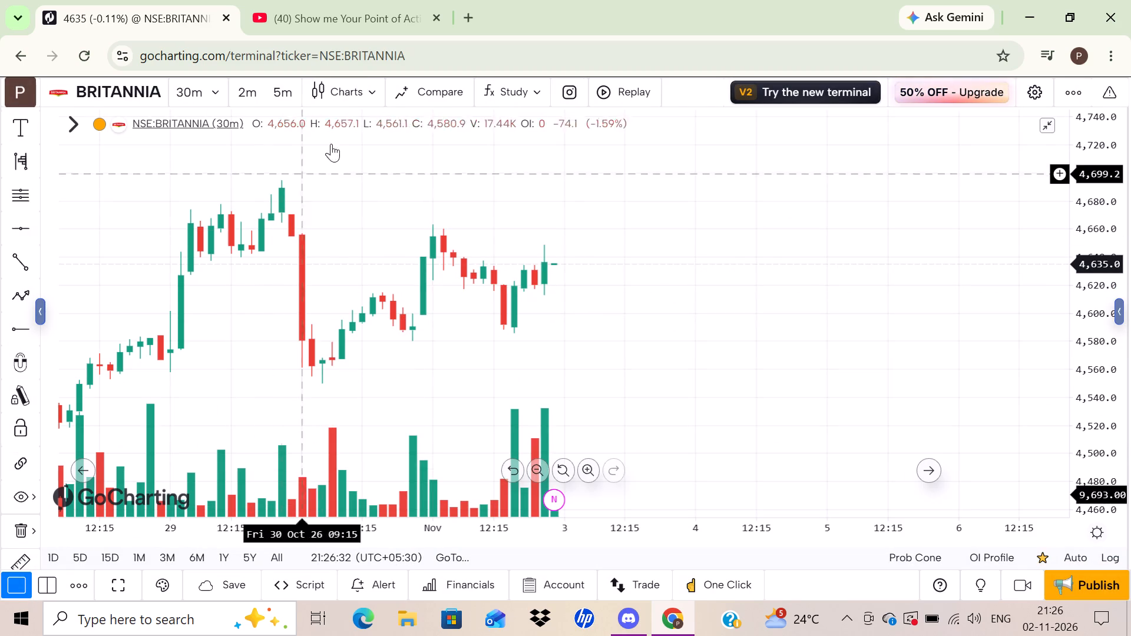
Switch to the 5-minute interval and examine BRITANNIA's price action from 30 Oct through 2 Nov, focusing on the 2 Nov morning candles.
{"action": "left_click", "coordinate": [277, 87]}
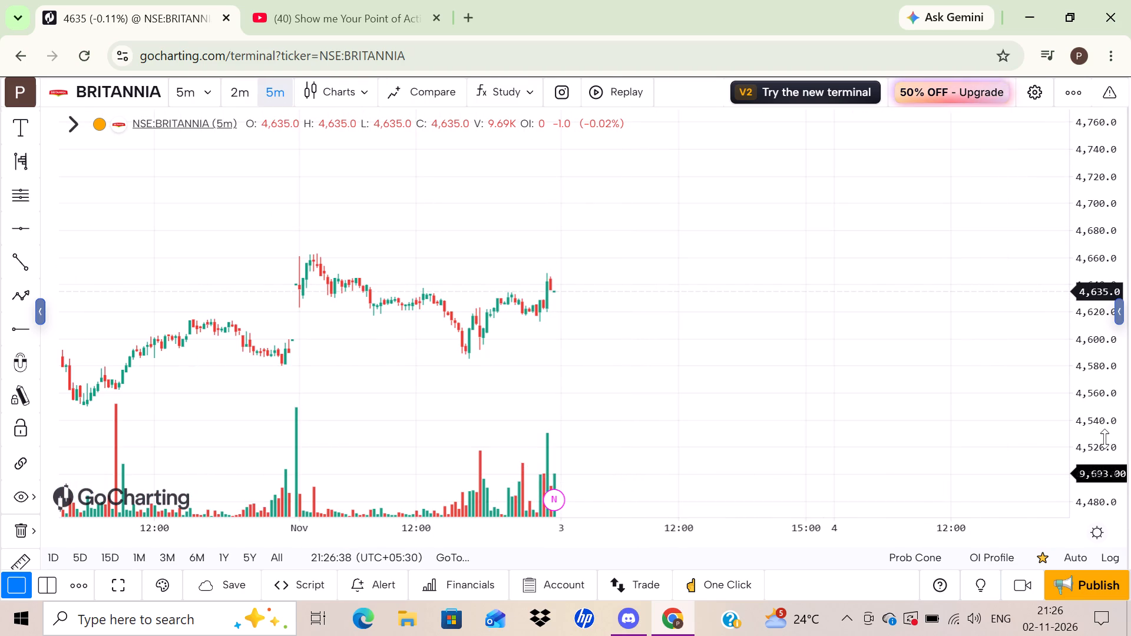
{"action": "left_click_drag", "start_coordinate": [1101, 433], "coordinate": [1111, 307]}
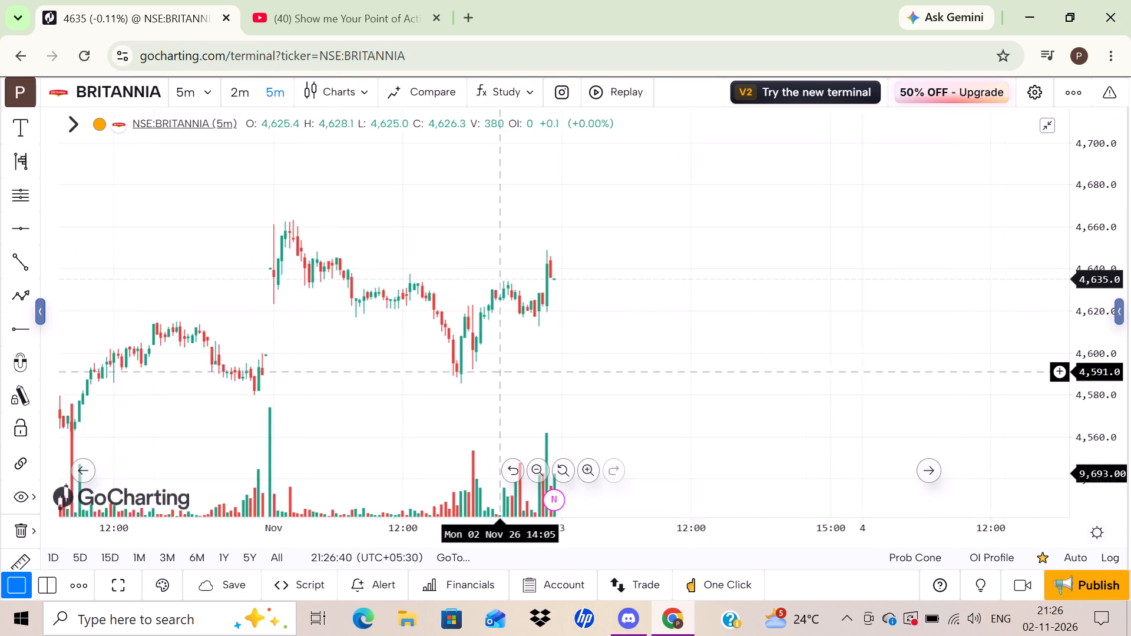
{"action": "left_click_drag", "start_coordinate": [352, 393], "coordinate": [717, 376]}
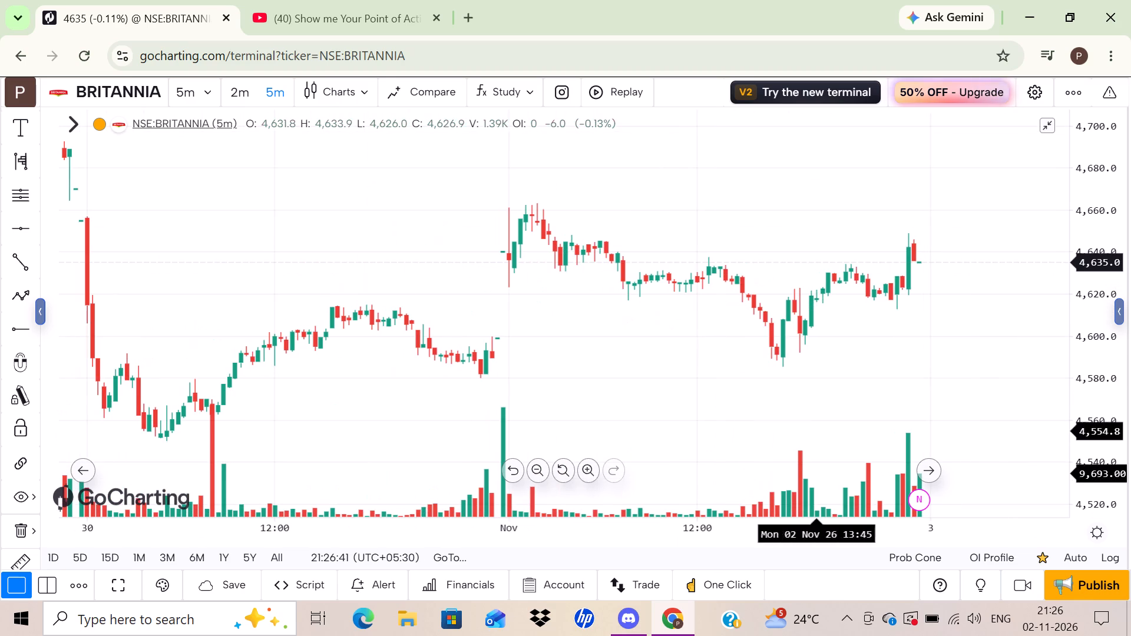
{"action": "left_click_drag", "start_coordinate": [1087, 356], "coordinate": [1107, 222]}
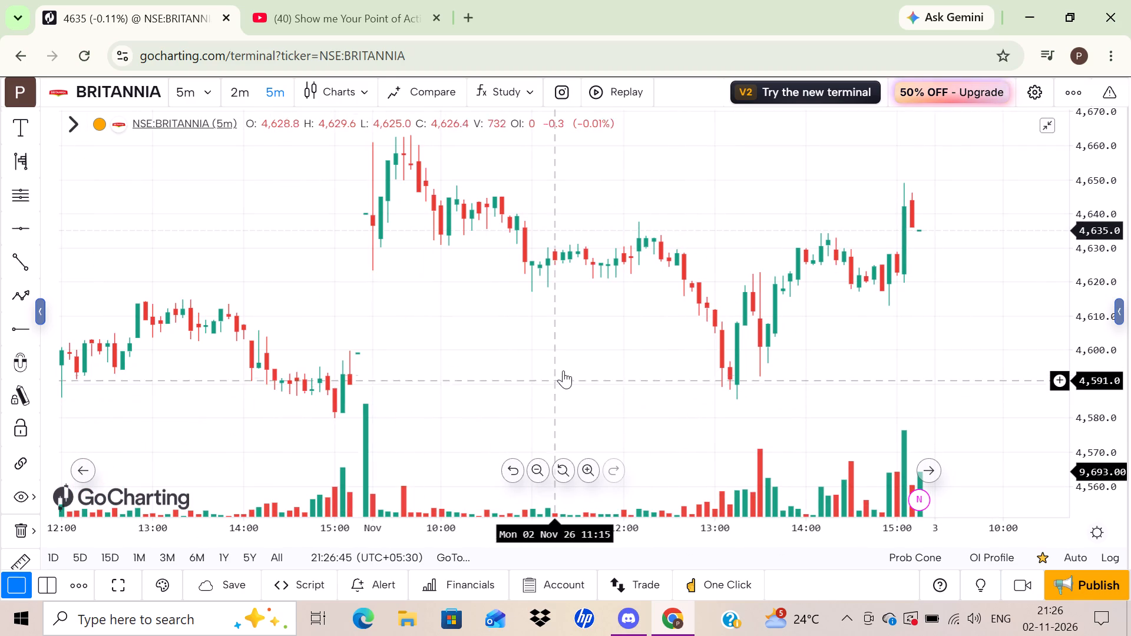
{"action": "left_click_drag", "start_coordinate": [563, 370], "coordinate": [742, 352]}
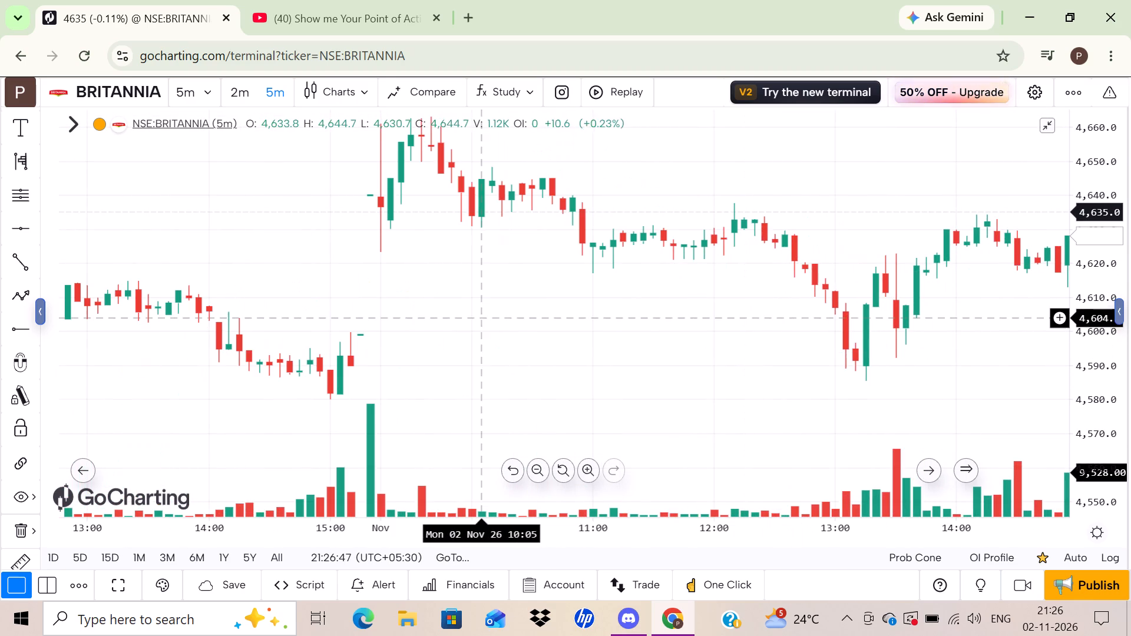
{"action": "left_click_drag", "start_coordinate": [490, 320], "coordinate": [620, 339]}
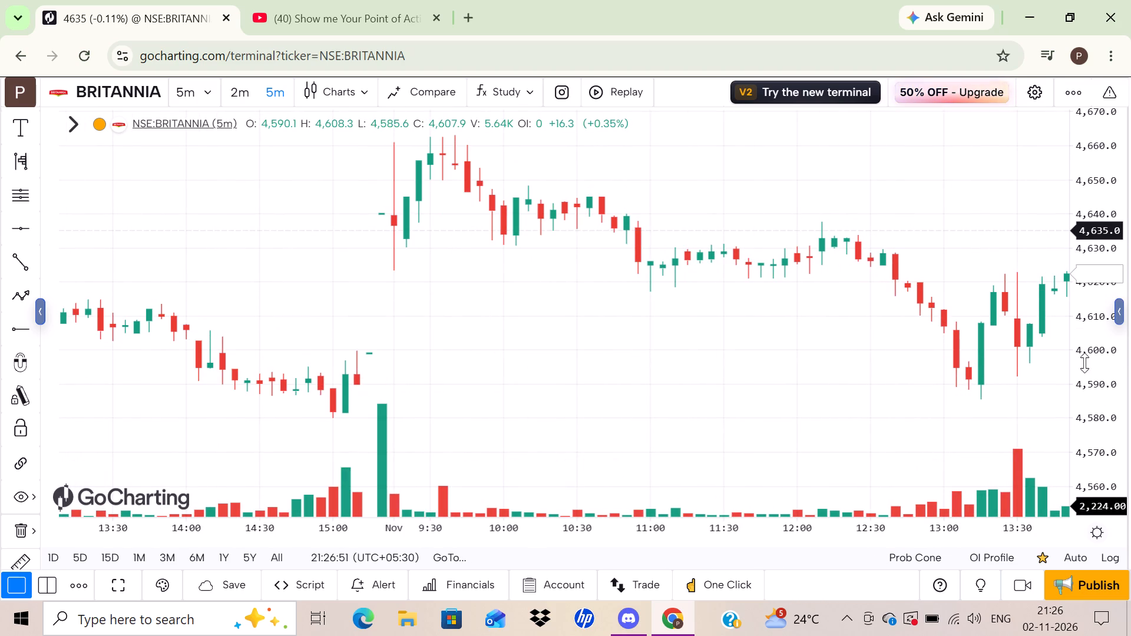
{"action": "left_click_drag", "start_coordinate": [1088, 363], "coordinate": [1087, 240]}
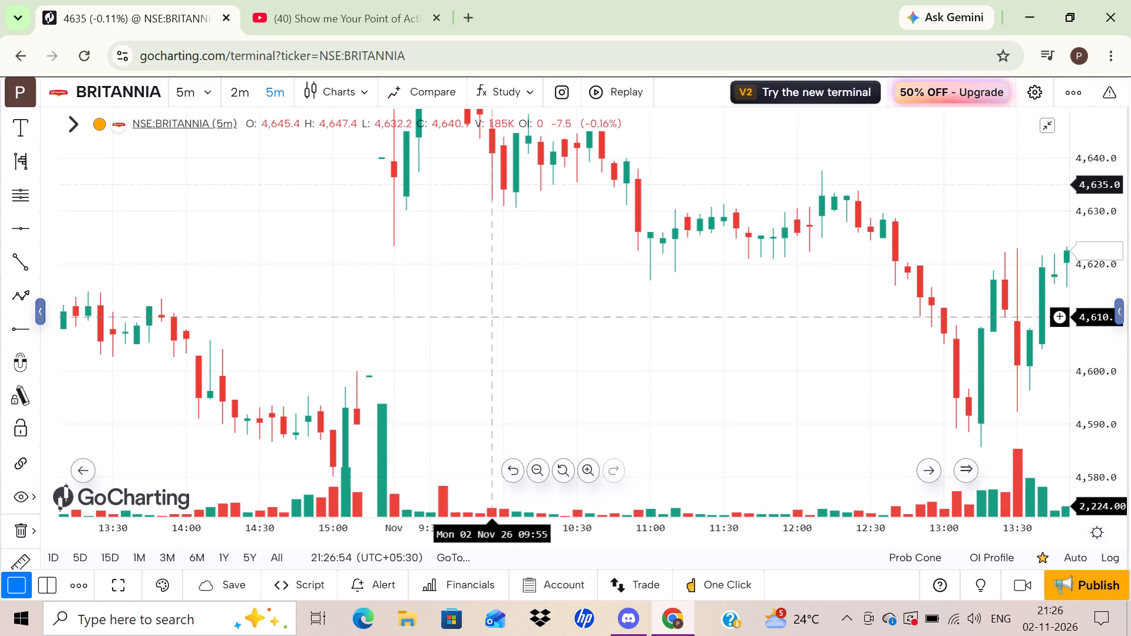
{"action": "left_click", "coordinate": [494, 322]}
{"action": "left_click_drag", "start_coordinate": [494, 322], "coordinate": [488, 340]}
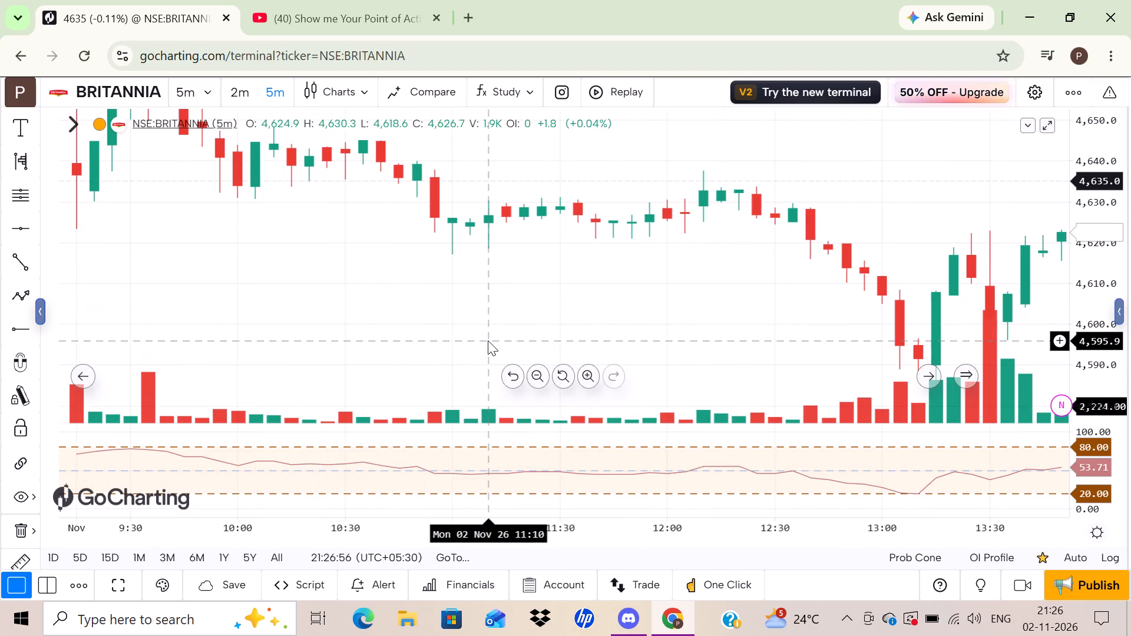
{"action": "double_click", "coordinate": [393, 329]}
{"action": "left_click_drag", "start_coordinate": [329, 329], "coordinate": [445, 371]}
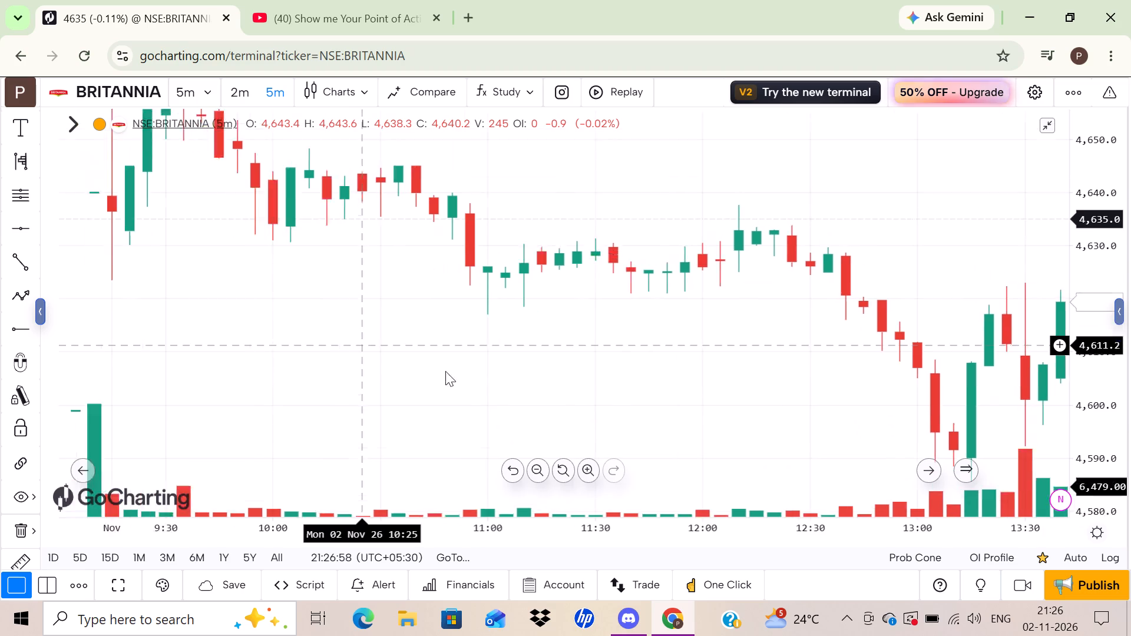
{"action": "left_click_drag", "start_coordinate": [445, 371], "coordinate": [657, 426]}
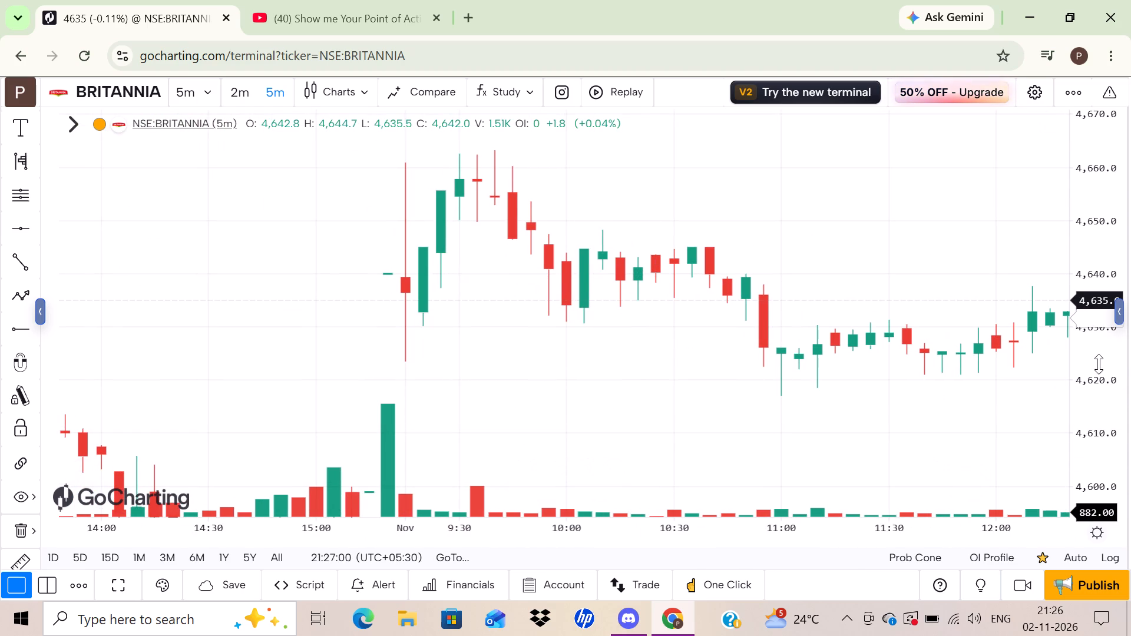
{"action": "left_click_drag", "start_coordinate": [1098, 364], "coordinate": [1113, 281]}
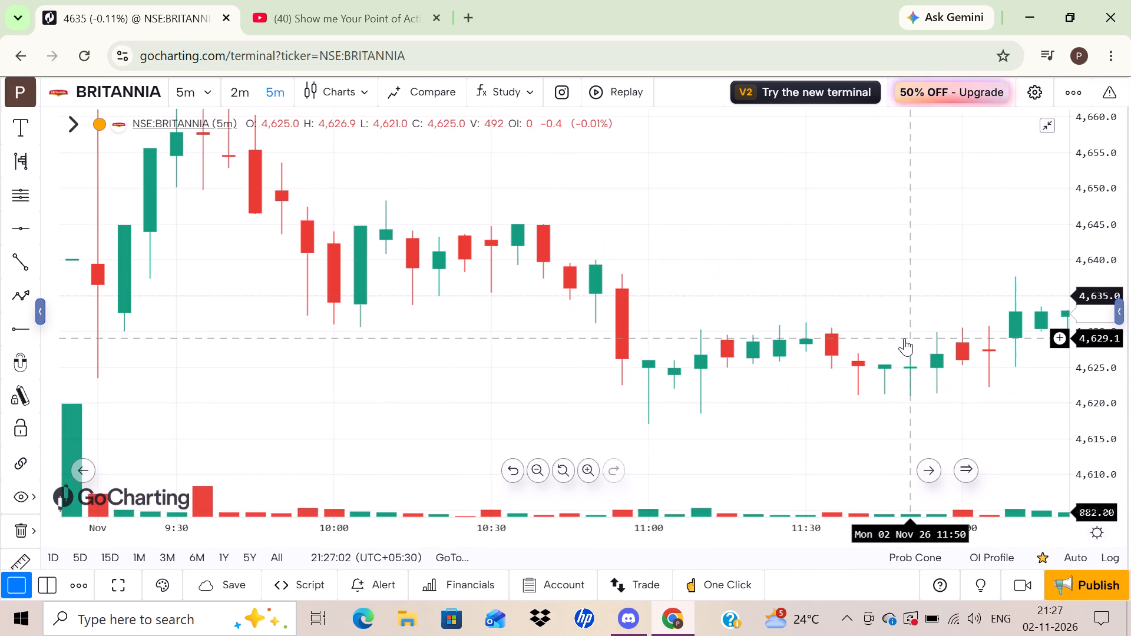
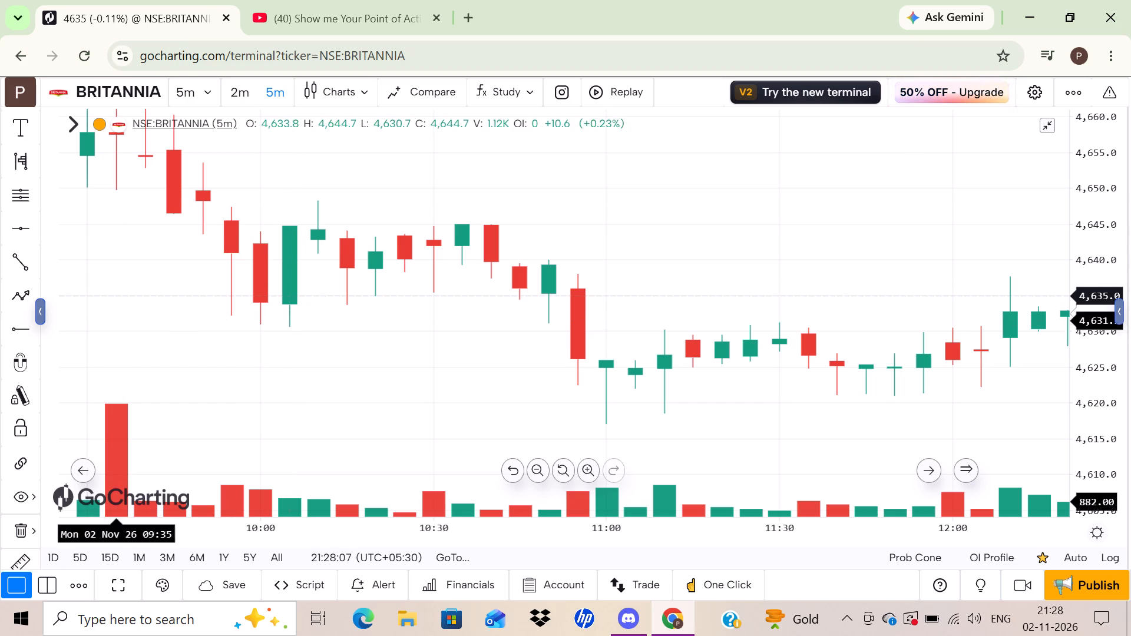
Draw two horizontal rays from the 2 Nov 10:05 candle, at its low near 4,631 and its high at about 4,645.
{"action": "left_click", "coordinate": [8, 335]}
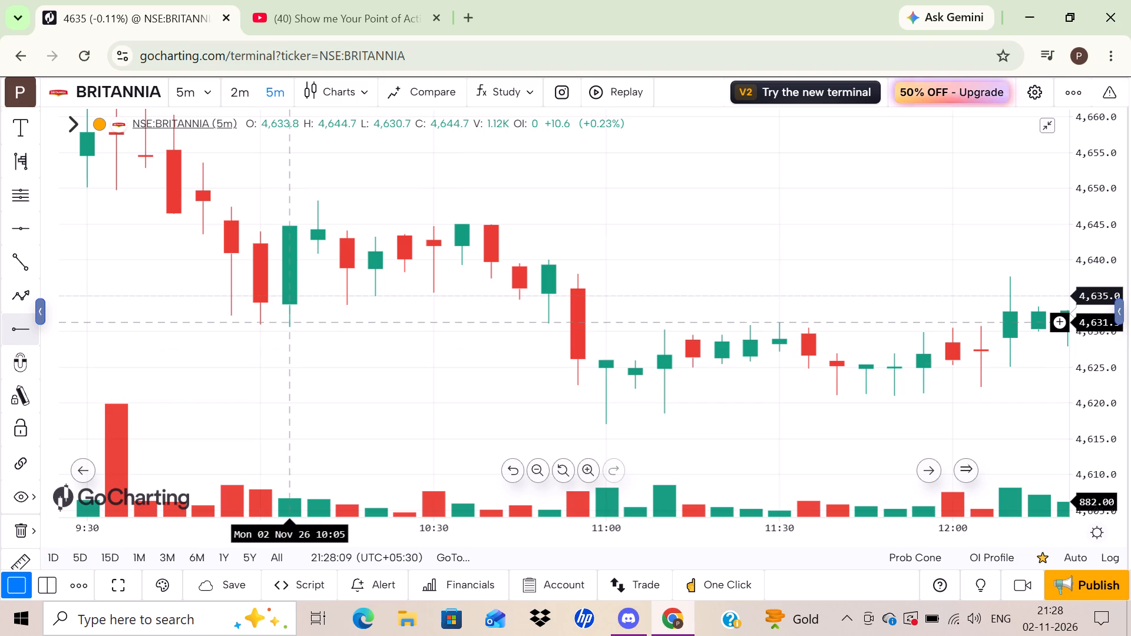
{"action": "left_click", "coordinate": [285, 326]}
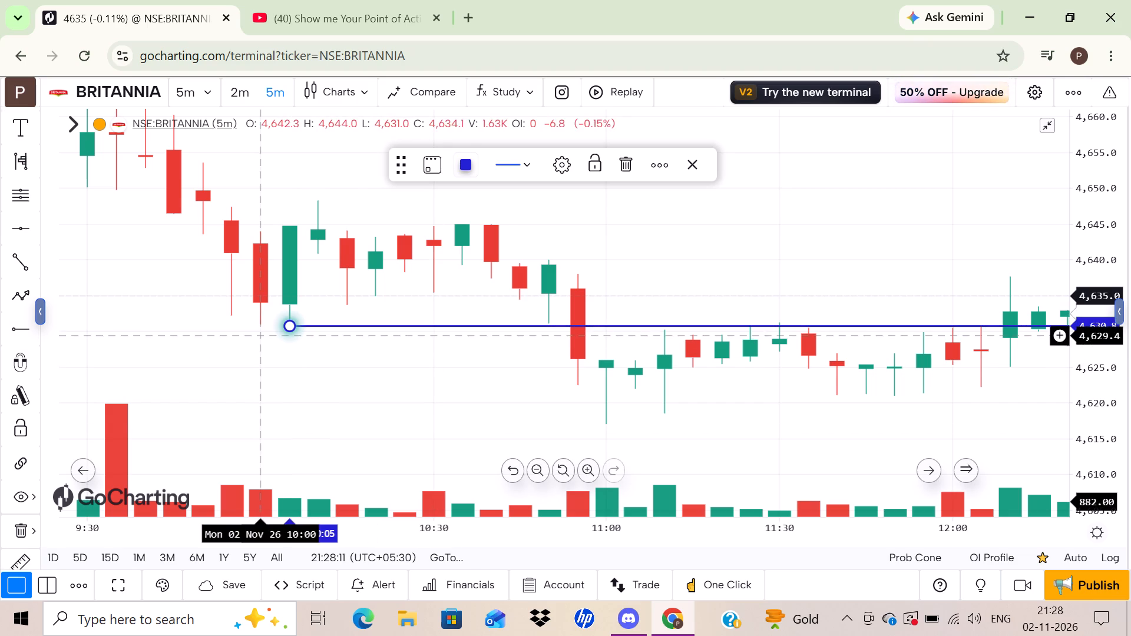
{"action": "left_click", "coordinate": [19, 333]}
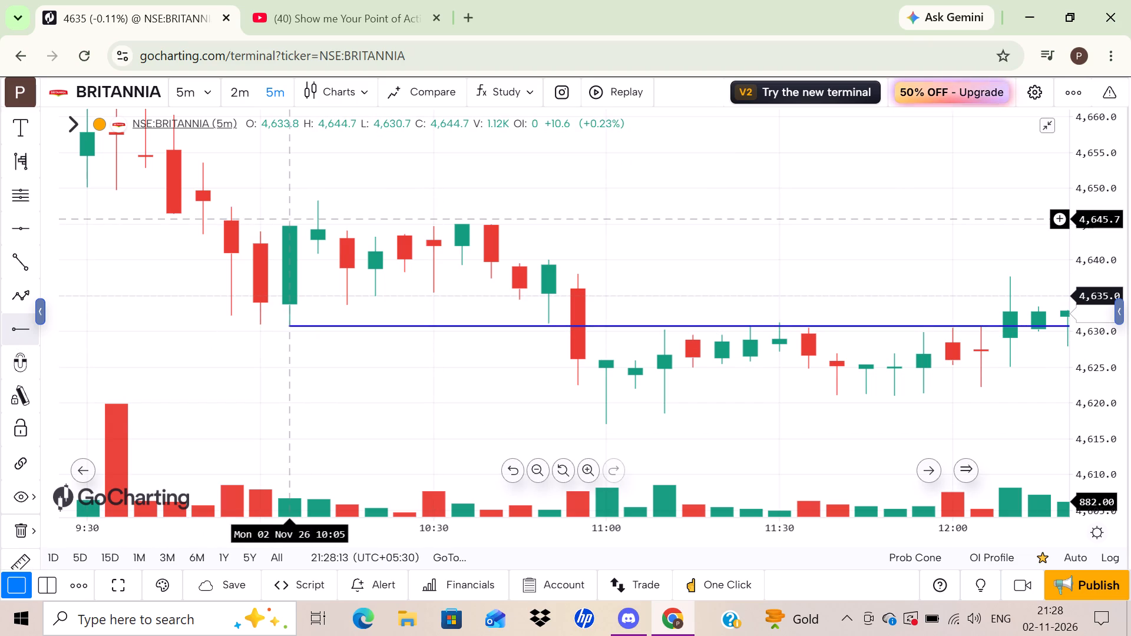
{"action": "left_click", "coordinate": [286, 224]}
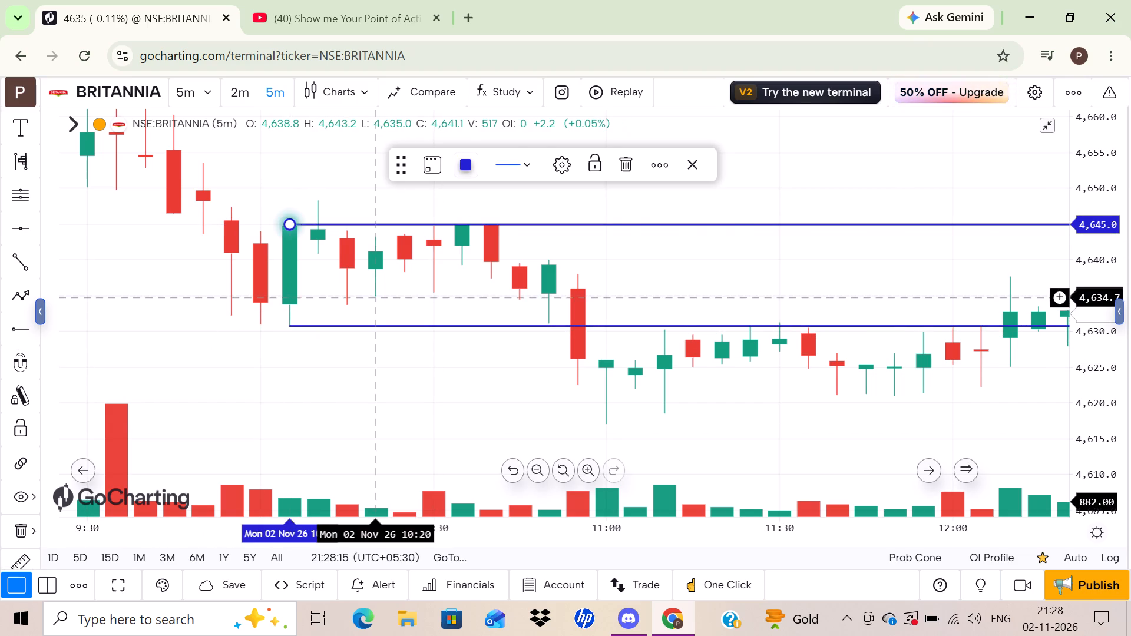
Examine BRITANNIA's 5-minute price action from 29 Oct through the 2 Nov close against the two ray levels.
{"action": "left_click_drag", "start_coordinate": [601, 393], "coordinate": [419, 314]}
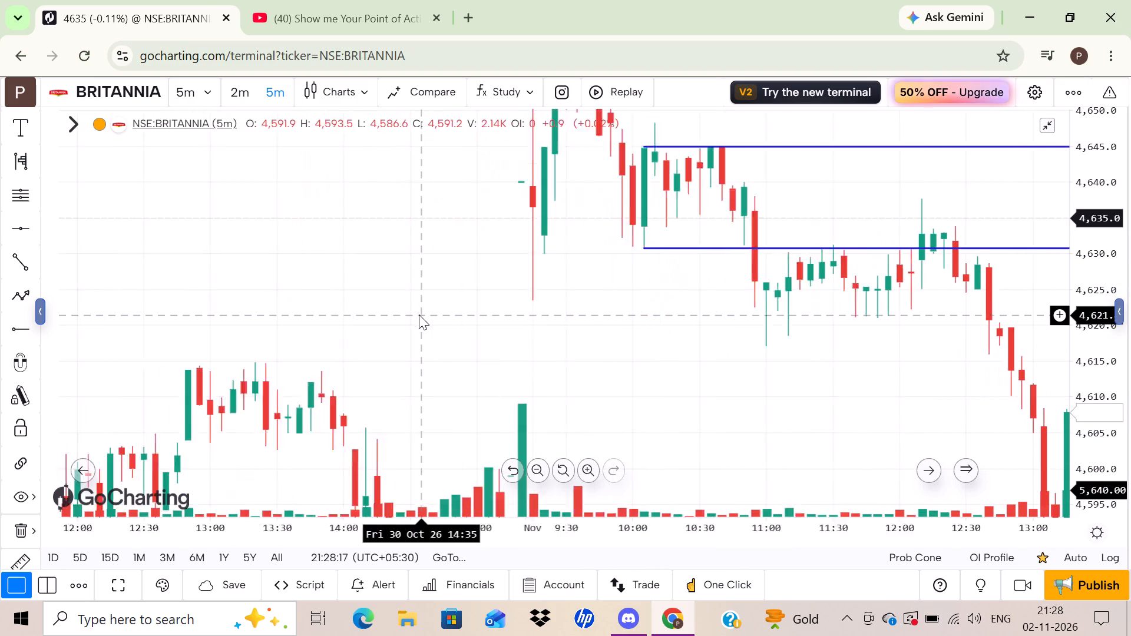
{"action": "left_click_drag", "start_coordinate": [755, 382], "coordinate": [607, 368]}
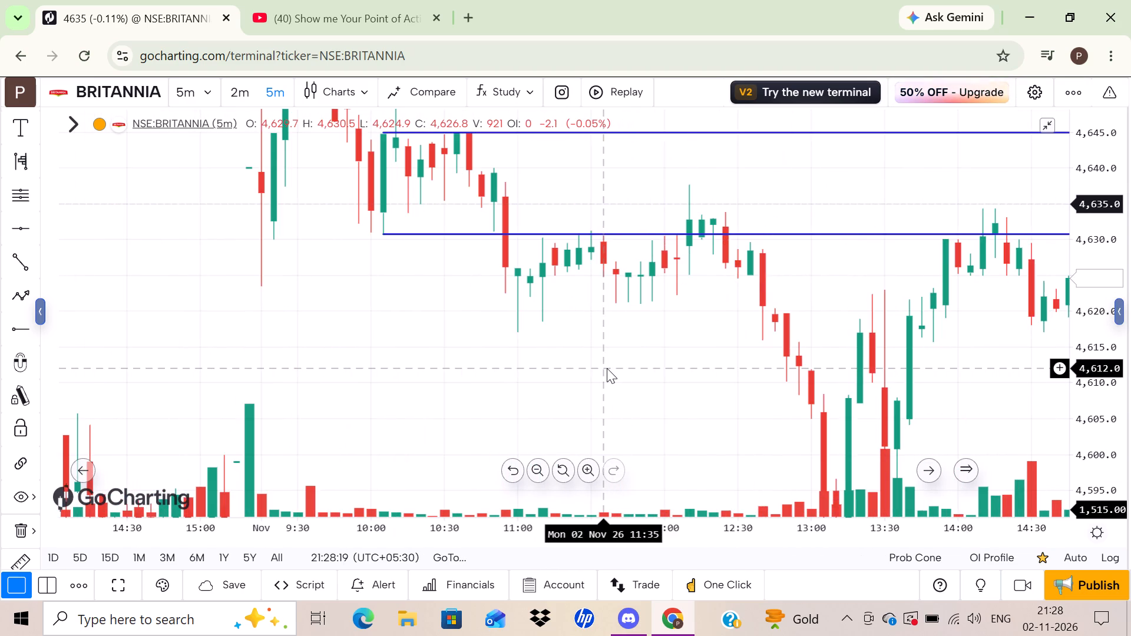
{"action": "left_click_drag", "start_coordinate": [607, 368], "coordinate": [470, 367]}
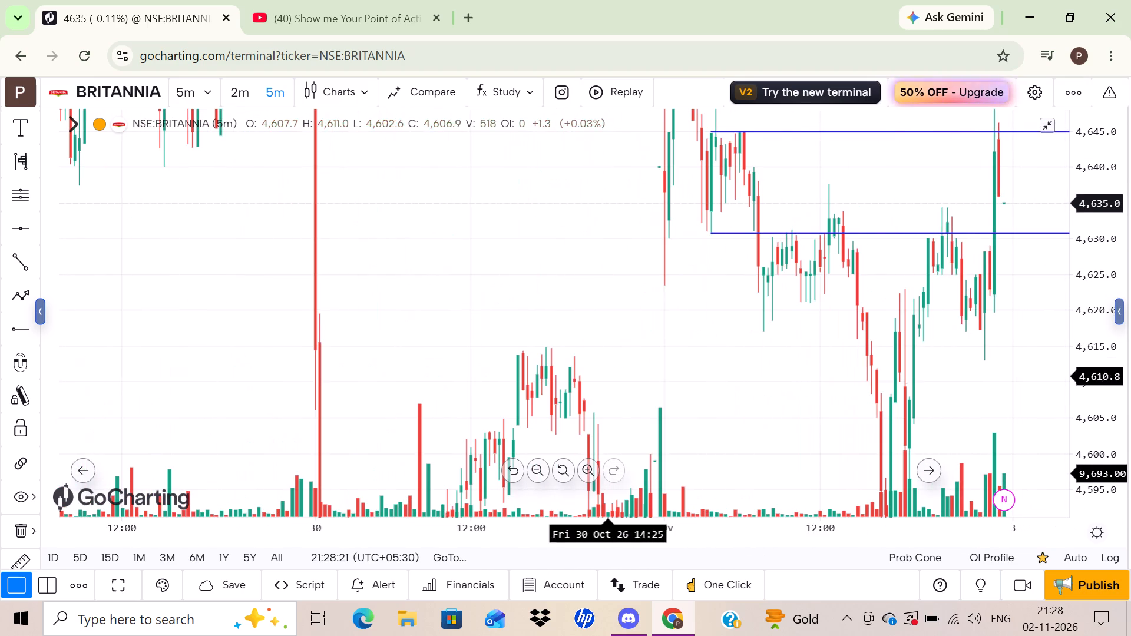
{"action": "left_click_drag", "start_coordinate": [661, 369], "coordinate": [590, 396]}
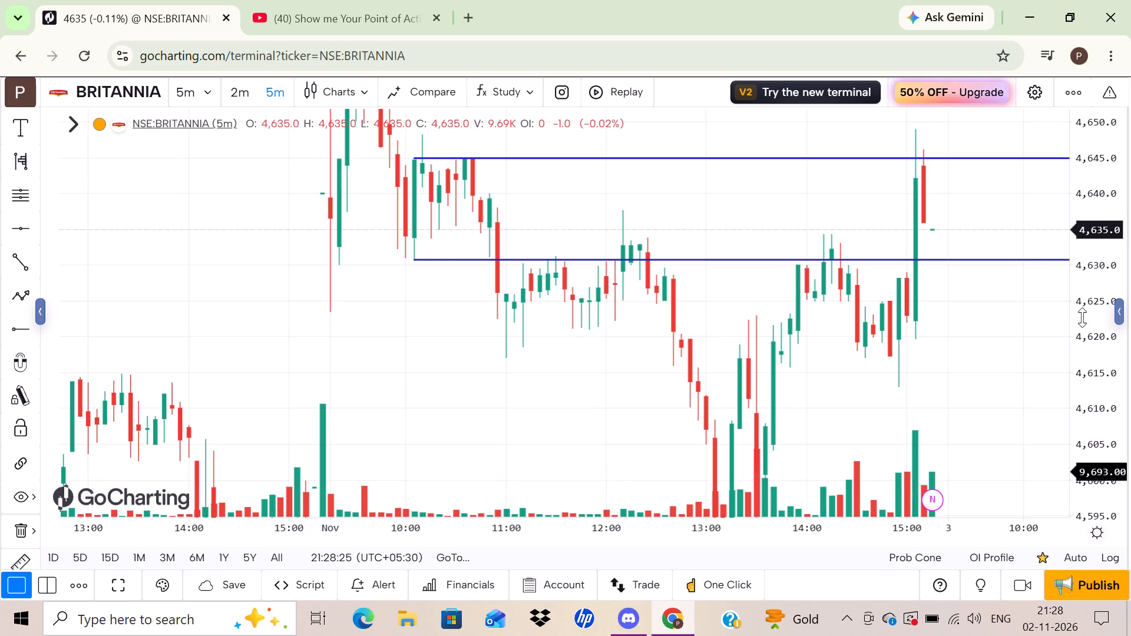
{"action": "left_click_drag", "start_coordinate": [1082, 317], "coordinate": [1070, 369]}
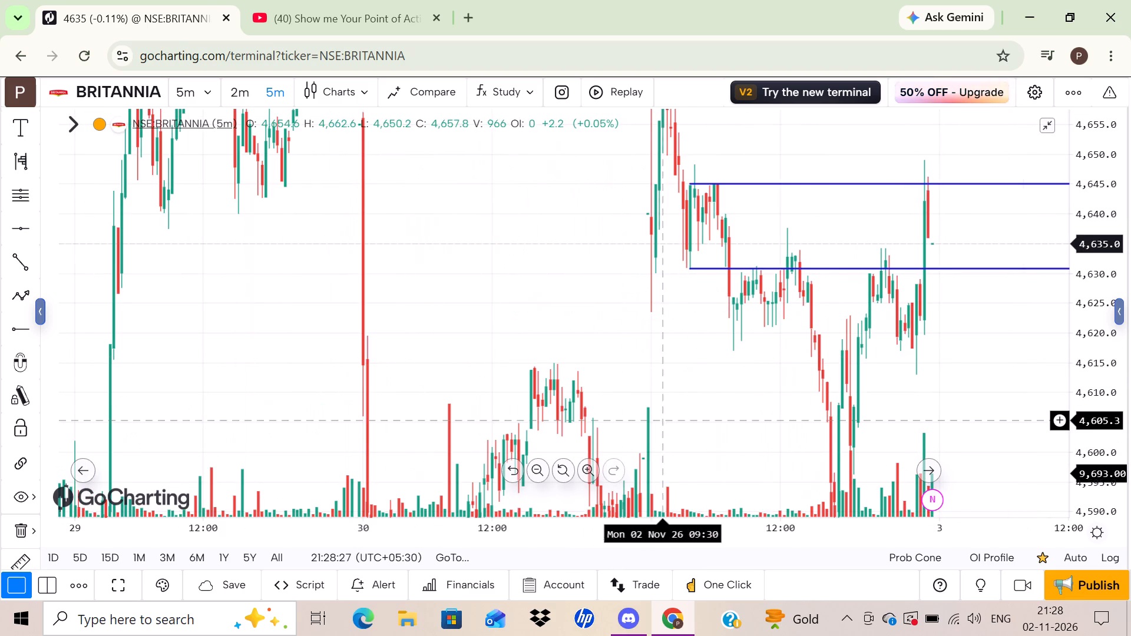
{"action": "left_click_drag", "start_coordinate": [683, 411], "coordinate": [669, 406]}
{"action": "scroll", "coordinate": [669, 406], "scroll_direction": "left", "scroll_amount": 2}
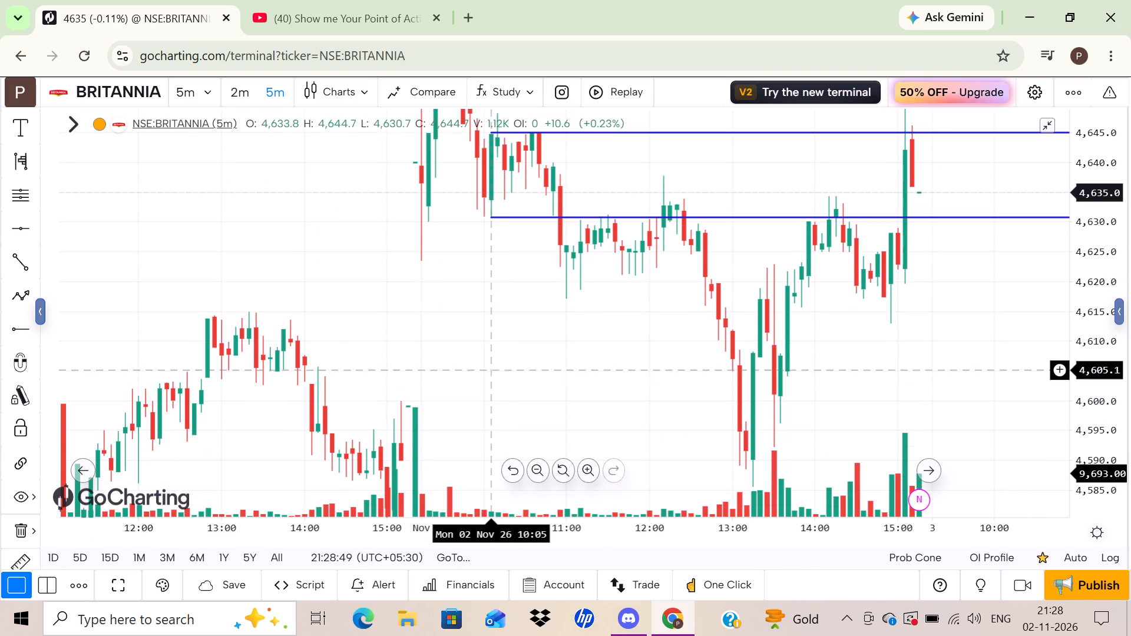
{"action": "left_click_drag", "start_coordinate": [204, 339], "coordinate": [392, 405]}
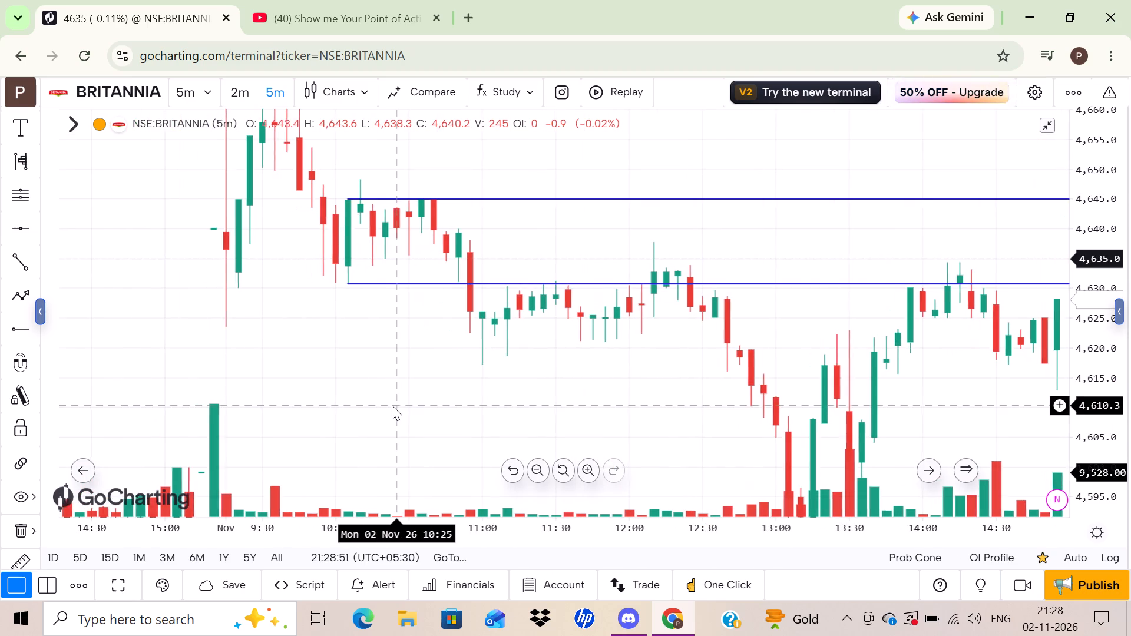
{"action": "left_click_drag", "start_coordinate": [392, 405], "coordinate": [392, 405]}
{"action": "left_click_drag", "start_coordinate": [214, 430], "coordinate": [284, 424]}
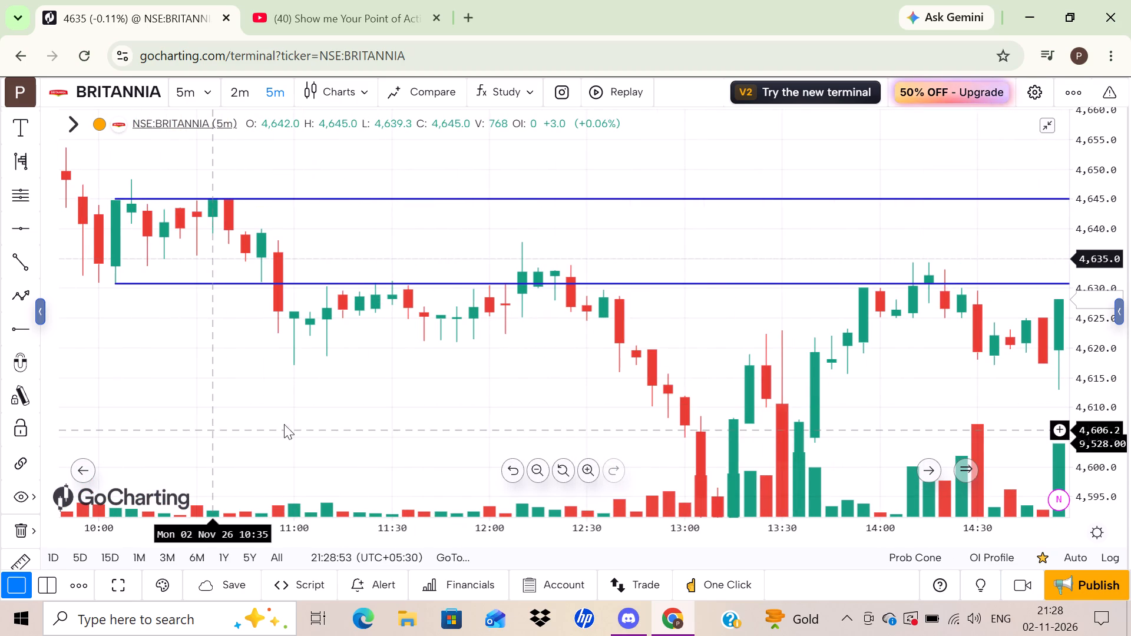
{"action": "left_click_drag", "start_coordinate": [284, 424], "coordinate": [547, 435]}
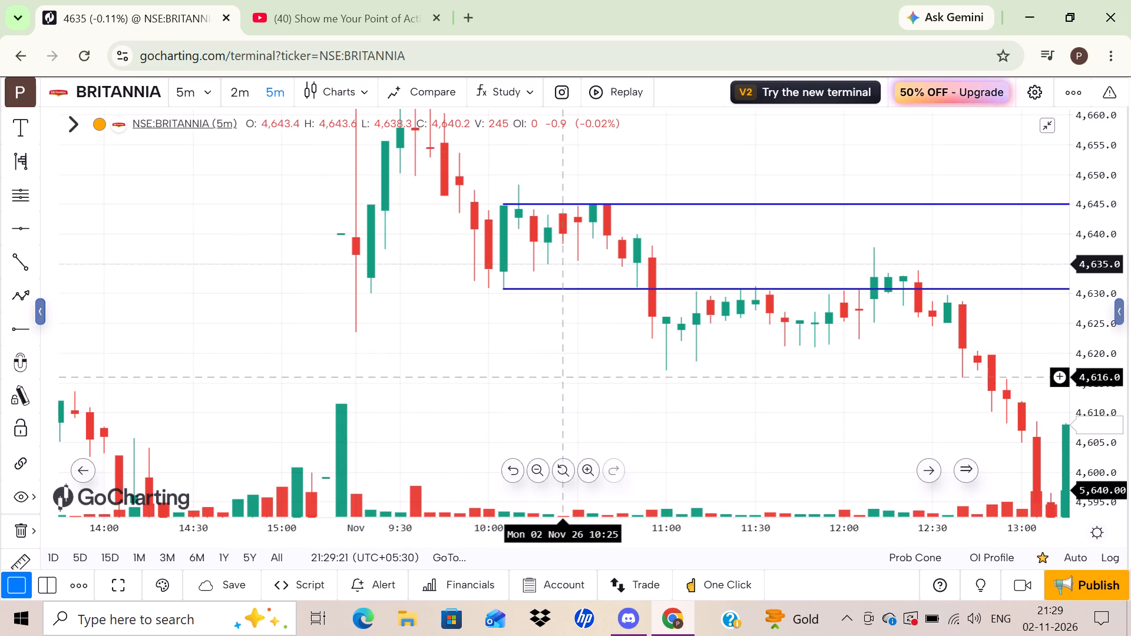
{"action": "scroll", "coordinate": [776, 428], "scroll_direction": "left", "scroll_amount": 3}
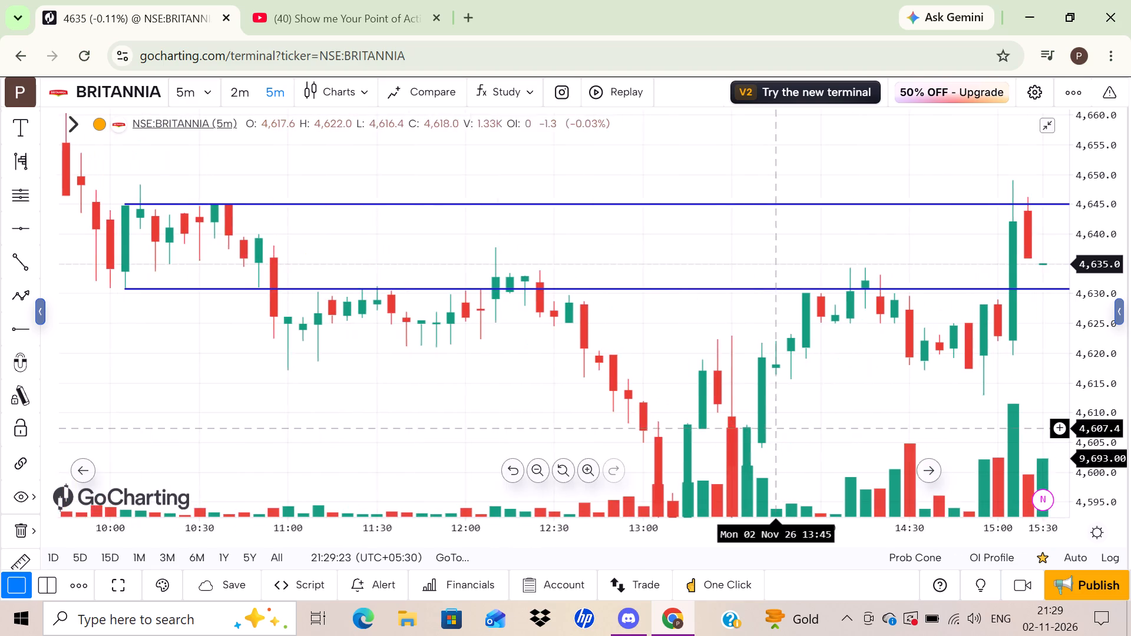
{"action": "scroll", "coordinate": [776, 428], "scroll_direction": "left", "scroll_amount": 2}
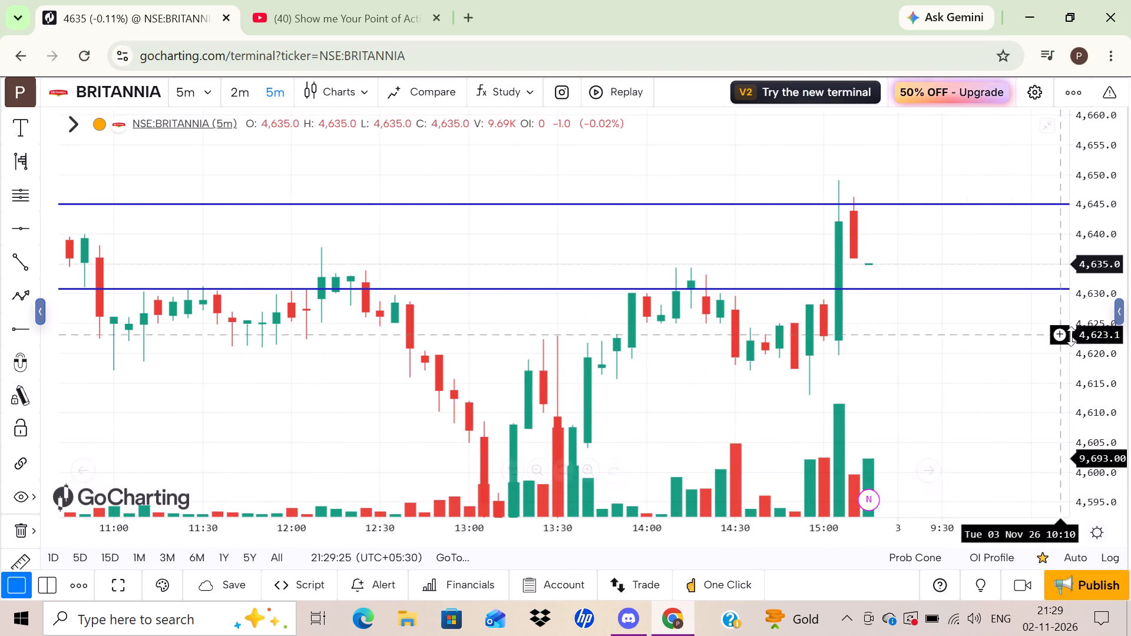
{"action": "left_click_drag", "start_coordinate": [1080, 340], "coordinate": [1062, 521]}
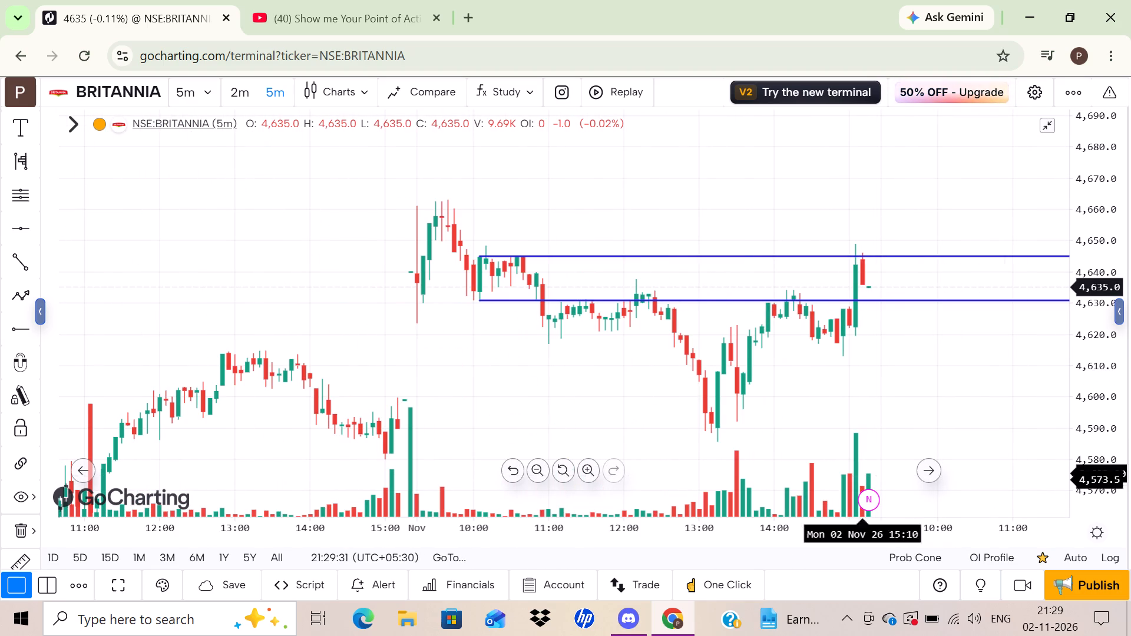
{"action": "left_click_drag", "start_coordinate": [533, 416], "coordinate": [596, 424]}
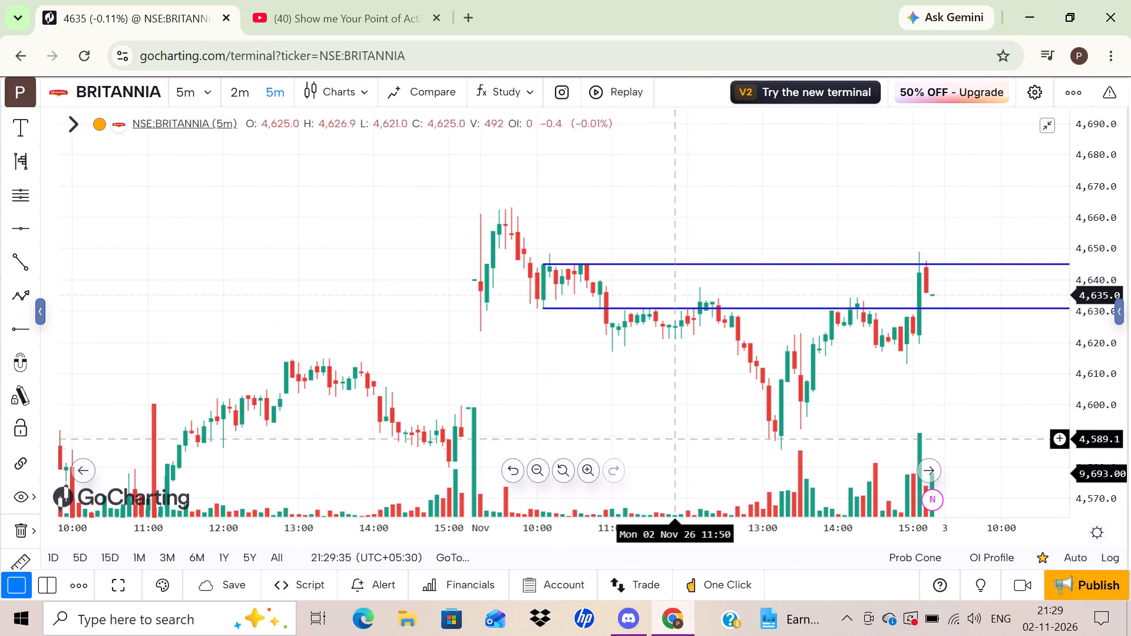
{"action": "left_click_drag", "start_coordinate": [1078, 376], "coordinate": [1071, 408]}
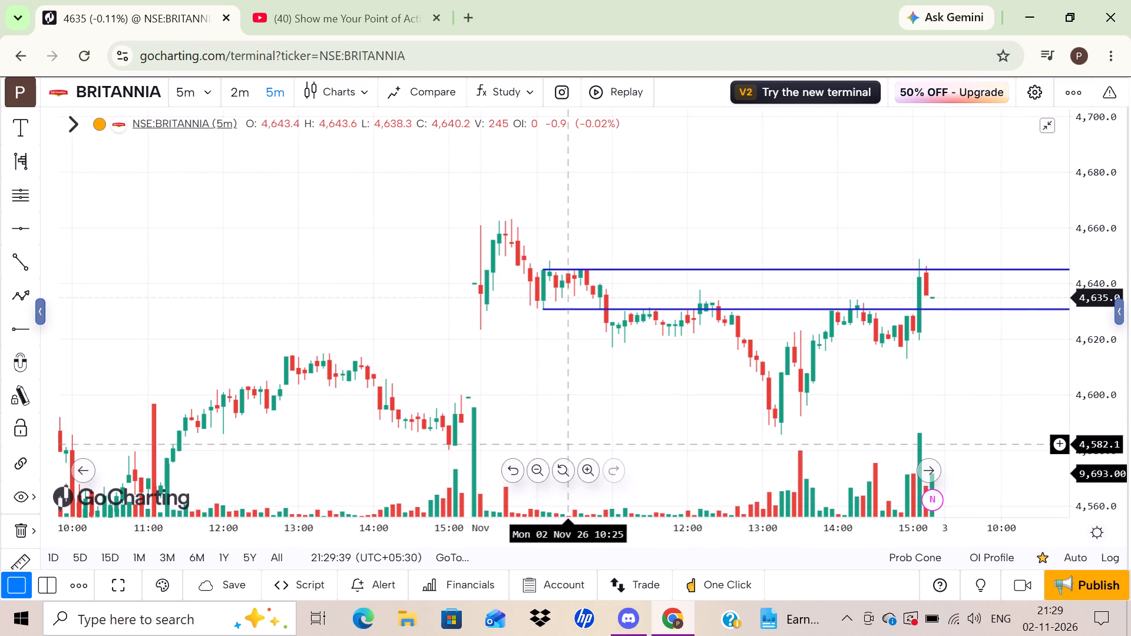
{"action": "left_click_drag", "start_coordinate": [1074, 365], "coordinate": [1070, 301]}
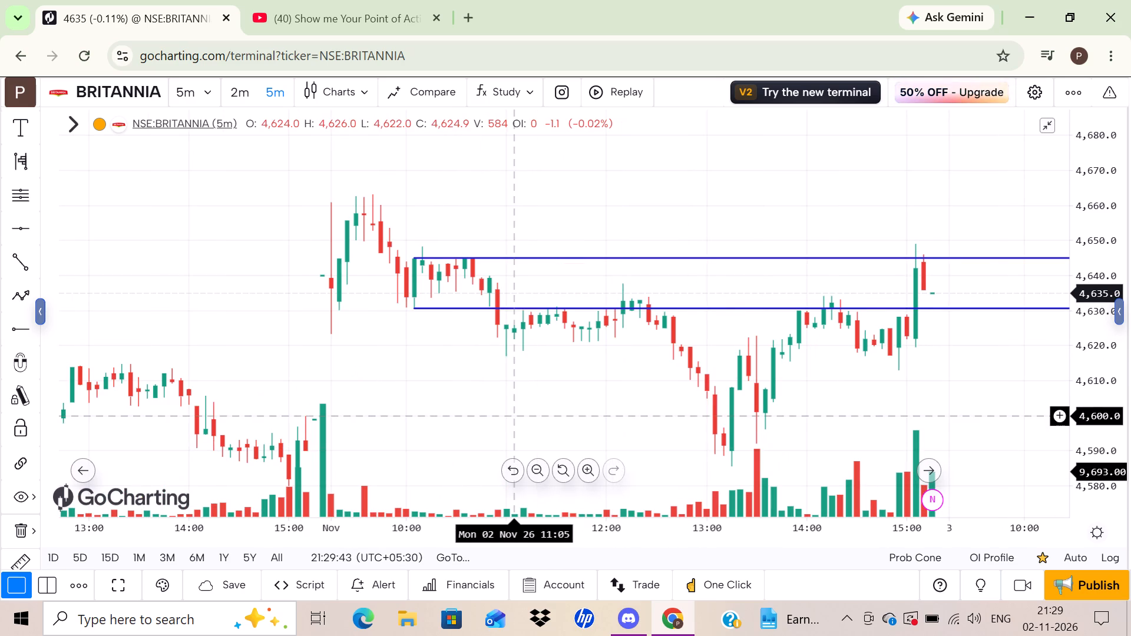
{"action": "left_click_drag", "start_coordinate": [513, 416], "coordinate": [618, 403]}
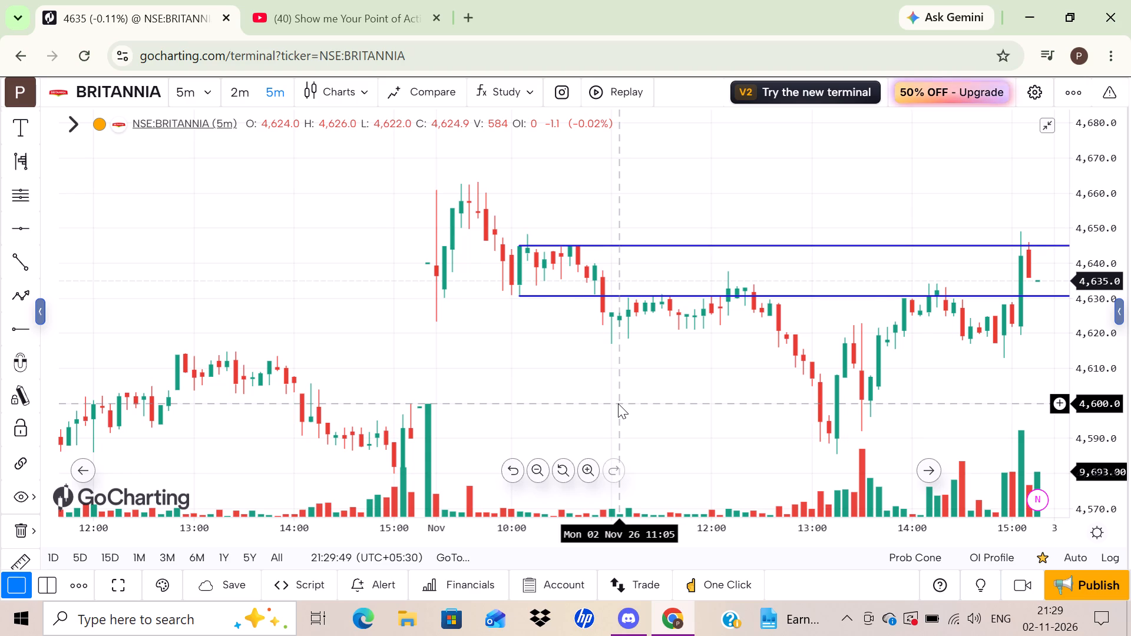
{"action": "left_click_drag", "start_coordinate": [139, 402], "coordinate": [563, 404]}
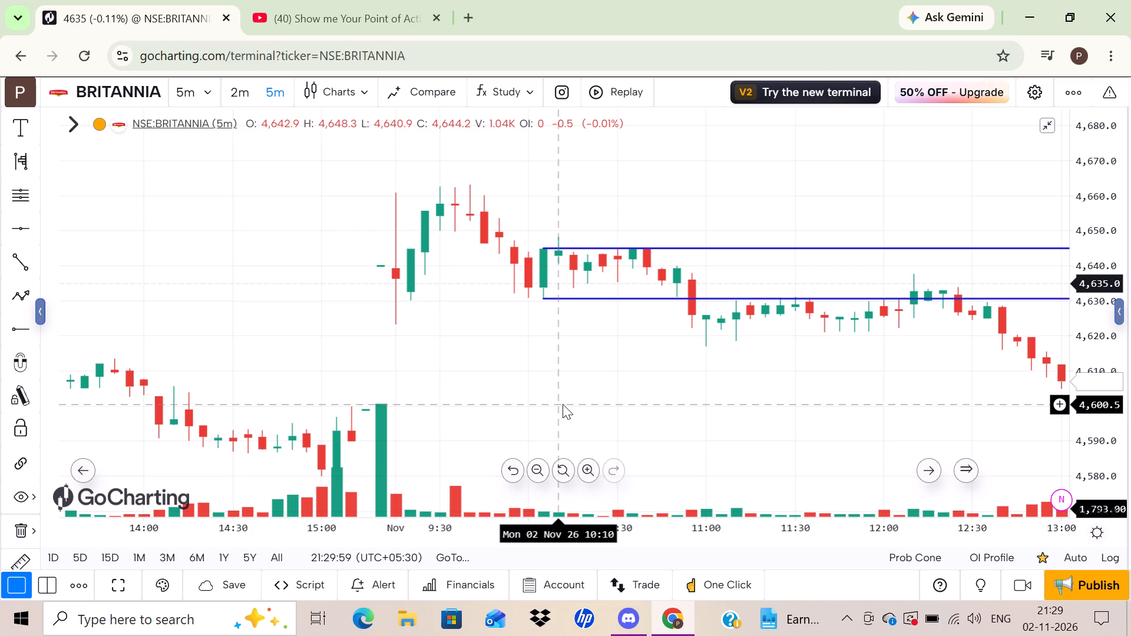
Switch the BRITANNIA chart to the Daily interval.
{"action": "left_click", "coordinate": [204, 94]}
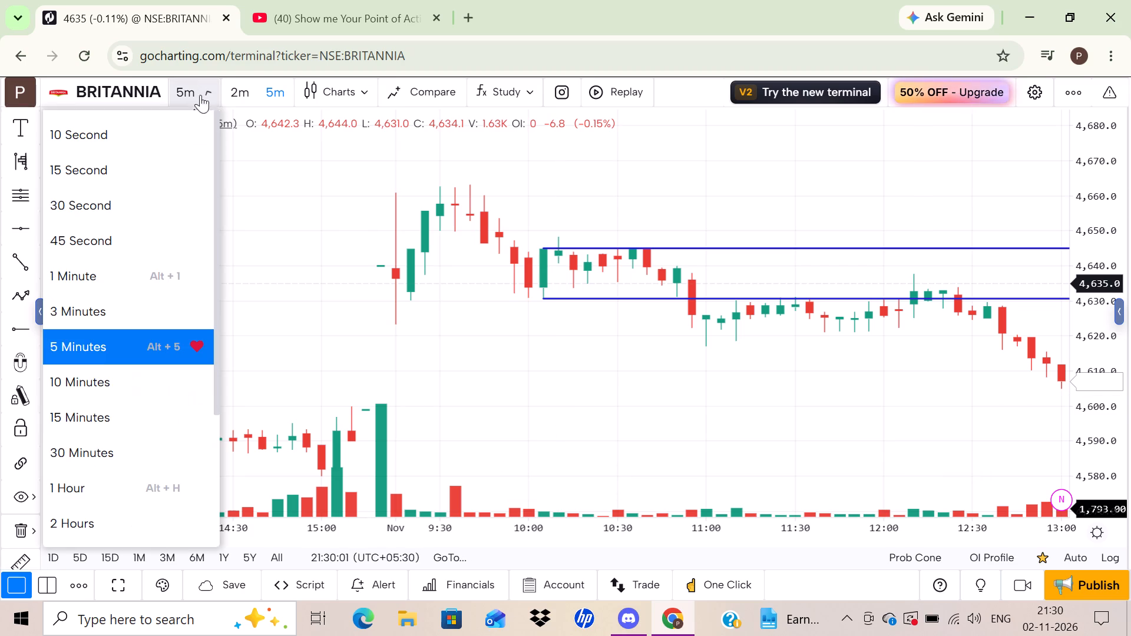
{"action": "scroll", "coordinate": [114, 508], "scroll_direction": "down", "scroll_amount": 3}
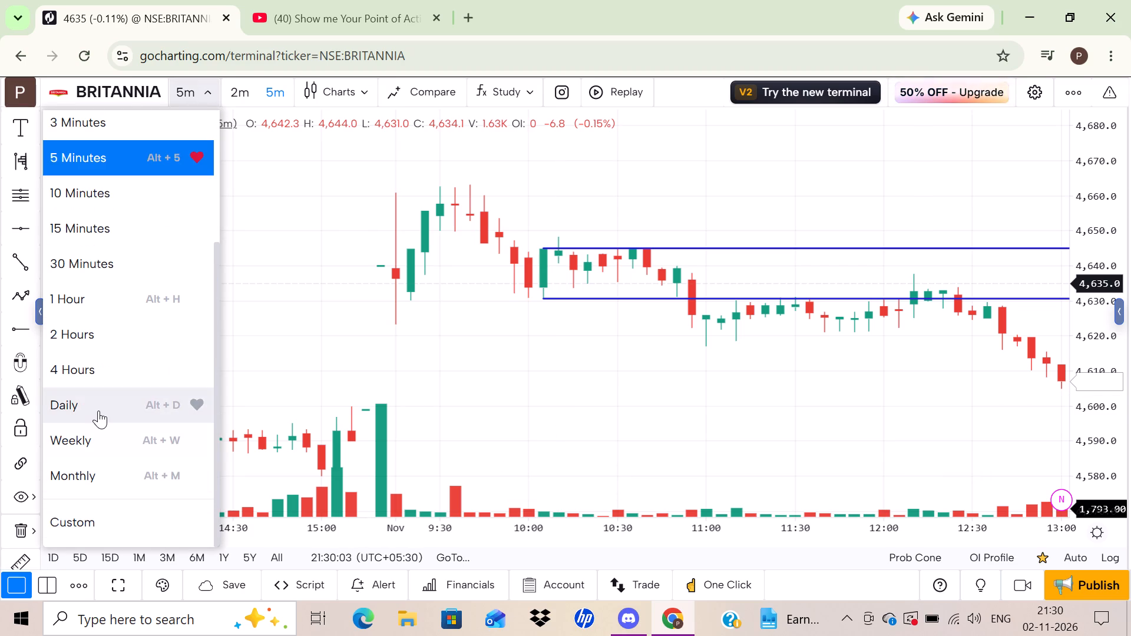
{"action": "left_click", "coordinate": [98, 413]}
Draw a horizontal ray from the top of the 23 Oct daily candle at about 4,633.
{"action": "scroll", "coordinate": [573, 383], "scroll_direction": "left", "scroll_amount": 2}
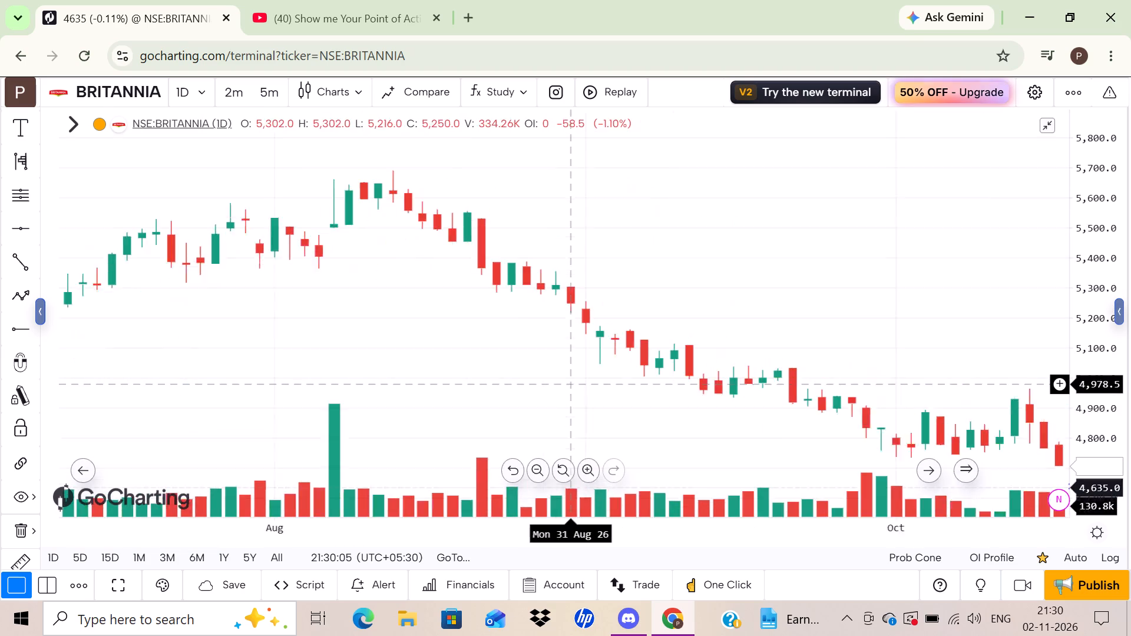
{"action": "scroll", "coordinate": [573, 383], "scroll_direction": "left", "scroll_amount": 4}
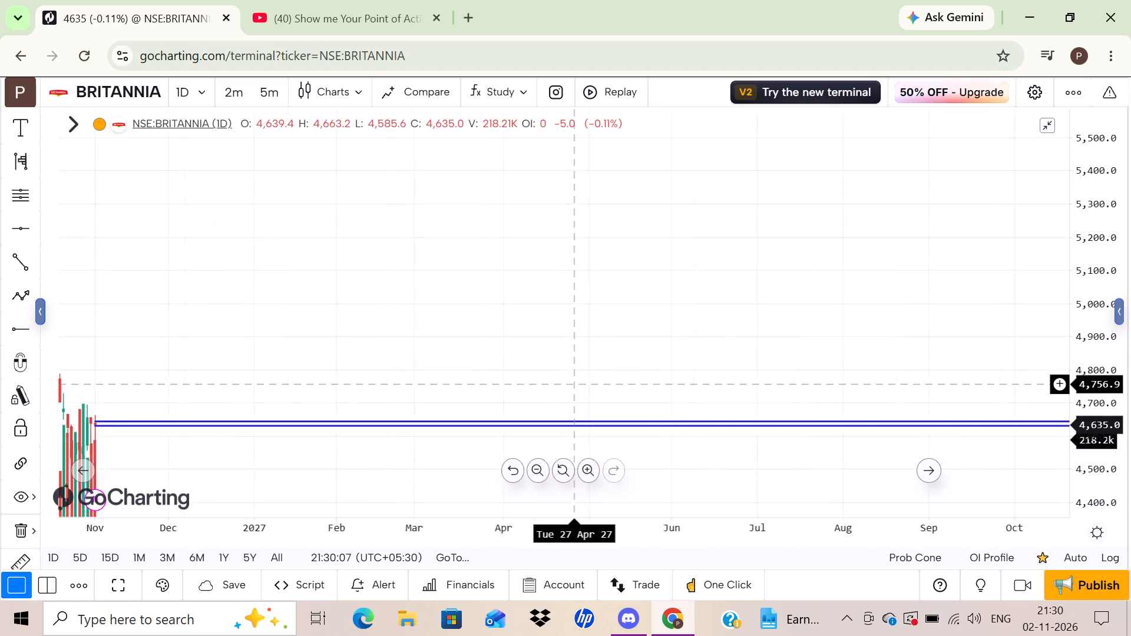
{"action": "left_click_drag", "start_coordinate": [387, 403], "coordinate": [832, 315]}
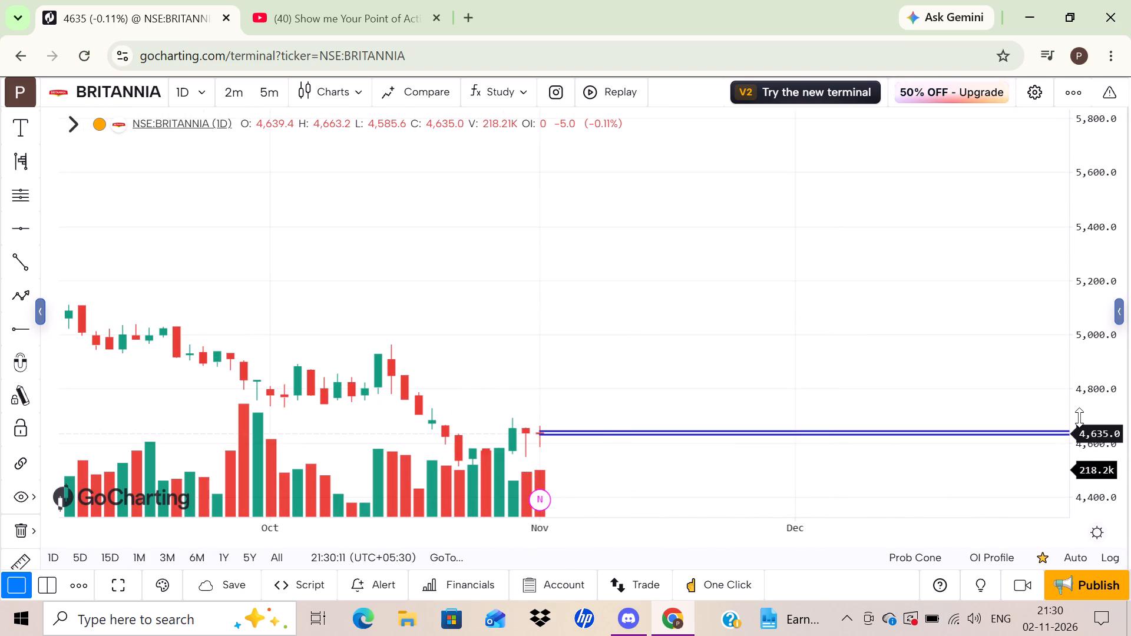
{"action": "left_click_drag", "start_coordinate": [1079, 418], "coordinate": [1075, 307]}
{"action": "left_click_drag", "start_coordinate": [703, 409], "coordinate": [793, 223]}
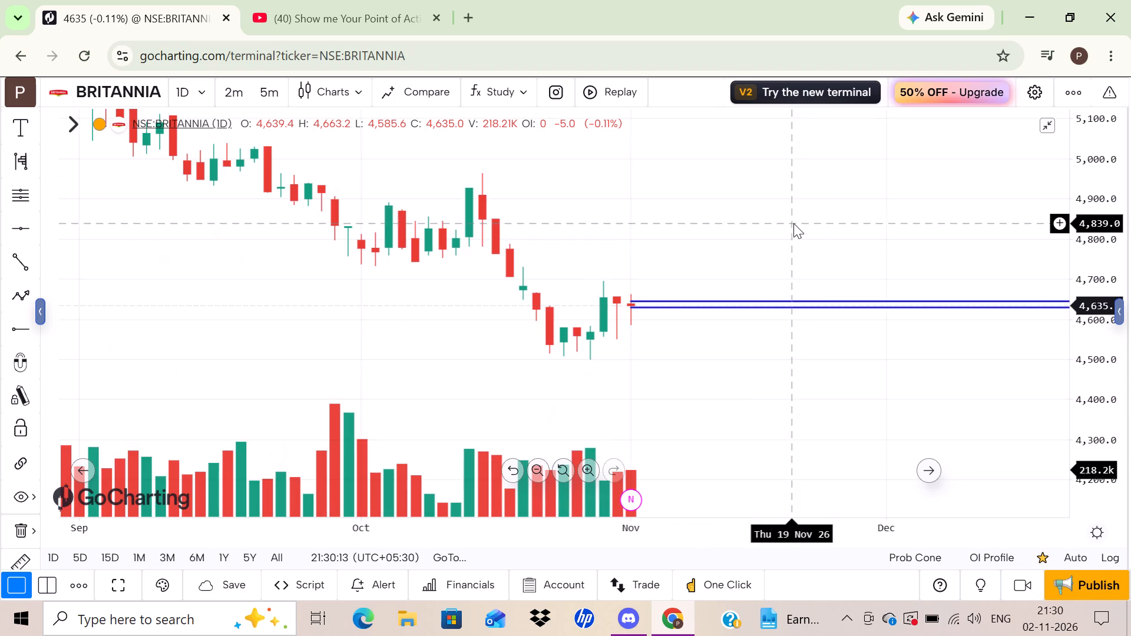
{"action": "left_click_drag", "start_coordinate": [1105, 409], "coordinate": [1105, 406]}
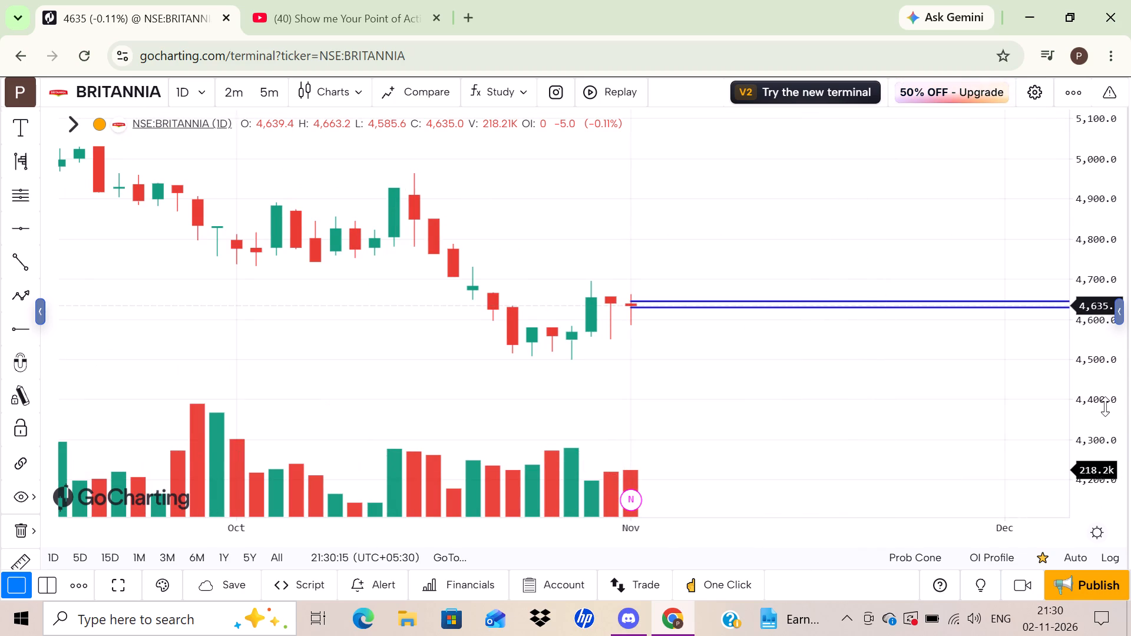
{"action": "left_click_drag", "start_coordinate": [1105, 406], "coordinate": [1089, 294]}
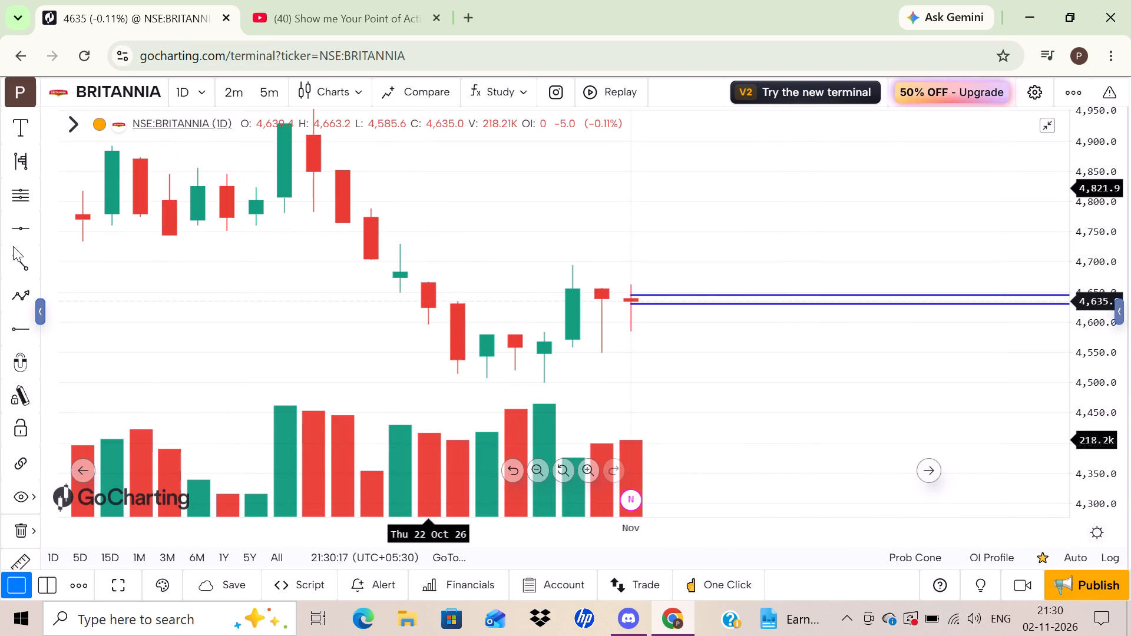
{"action": "left_click", "coordinate": [22, 335]}
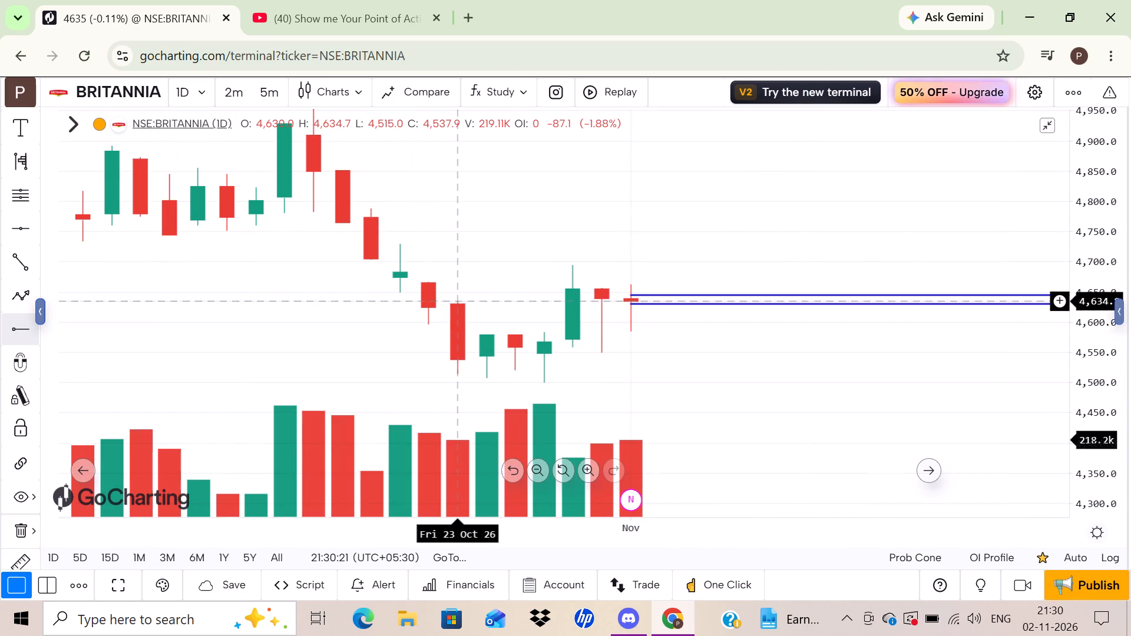
{"action": "left_click", "coordinate": [457, 302]}
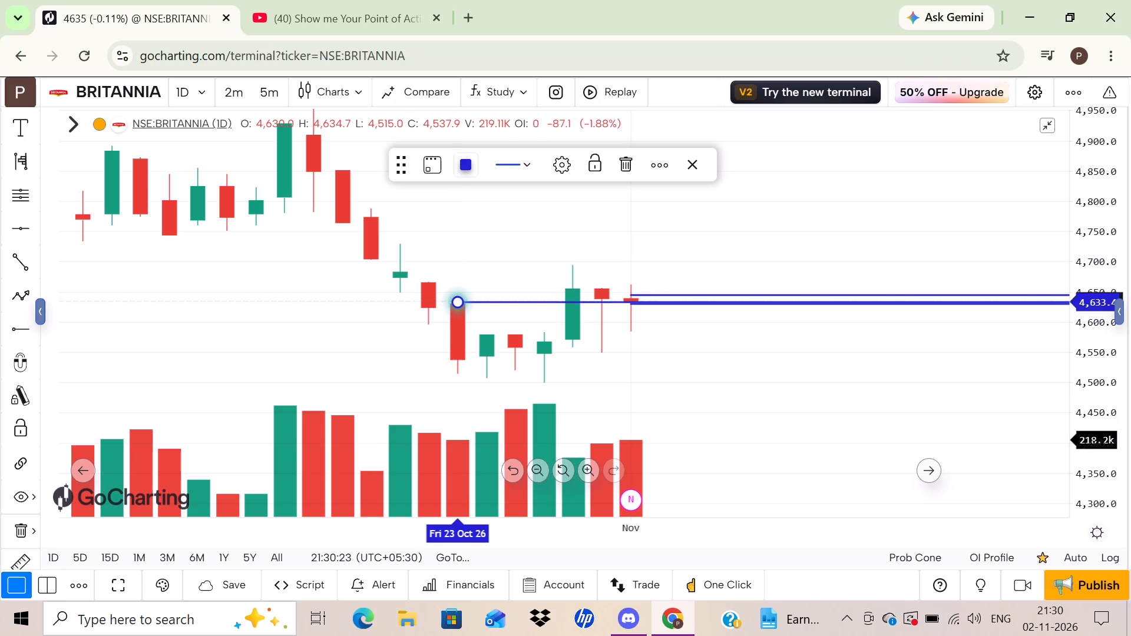
Change the 23 Oct ray's stroke colour to orange-red D34621.
{"action": "left_click", "coordinate": [469, 167]}
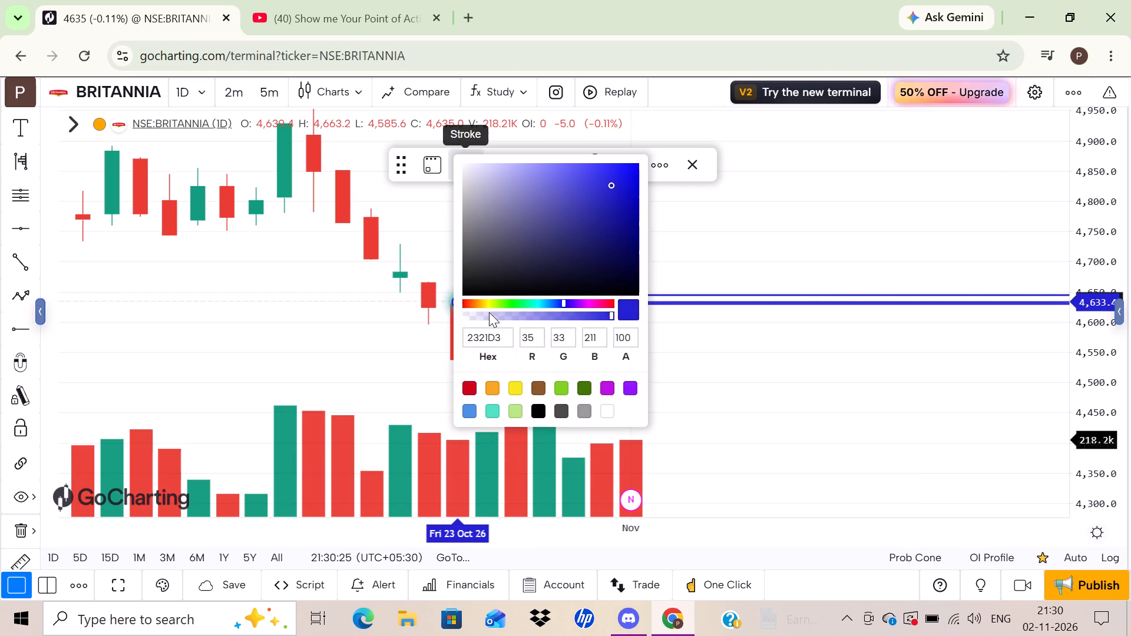
{"action": "left_click", "coordinate": [468, 301]}
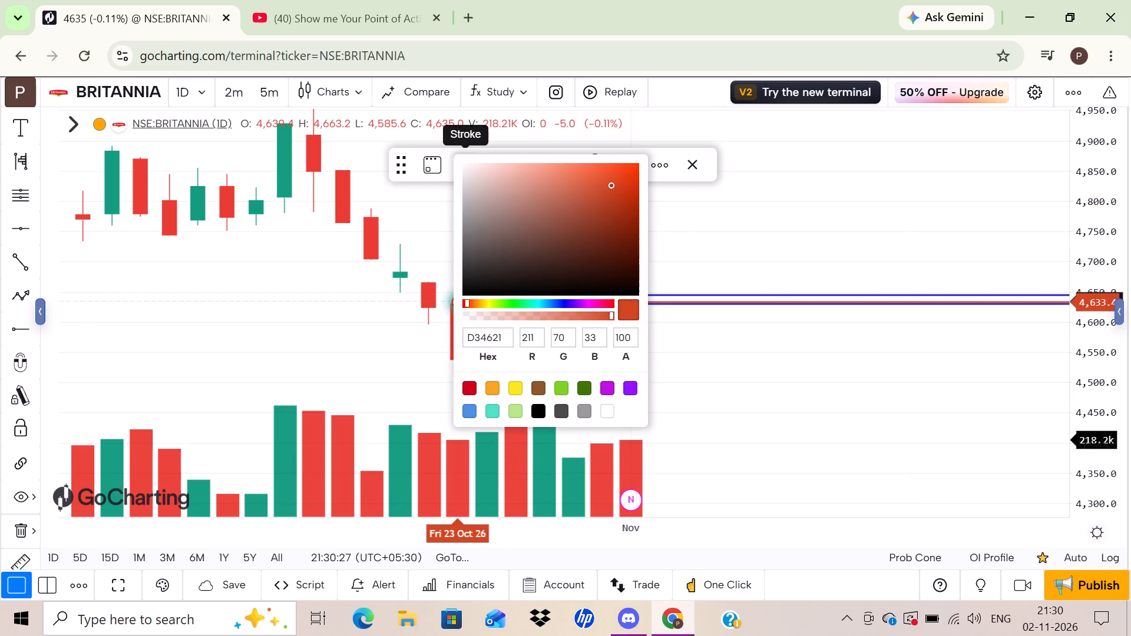
{"action": "left_click", "coordinate": [263, 337]}
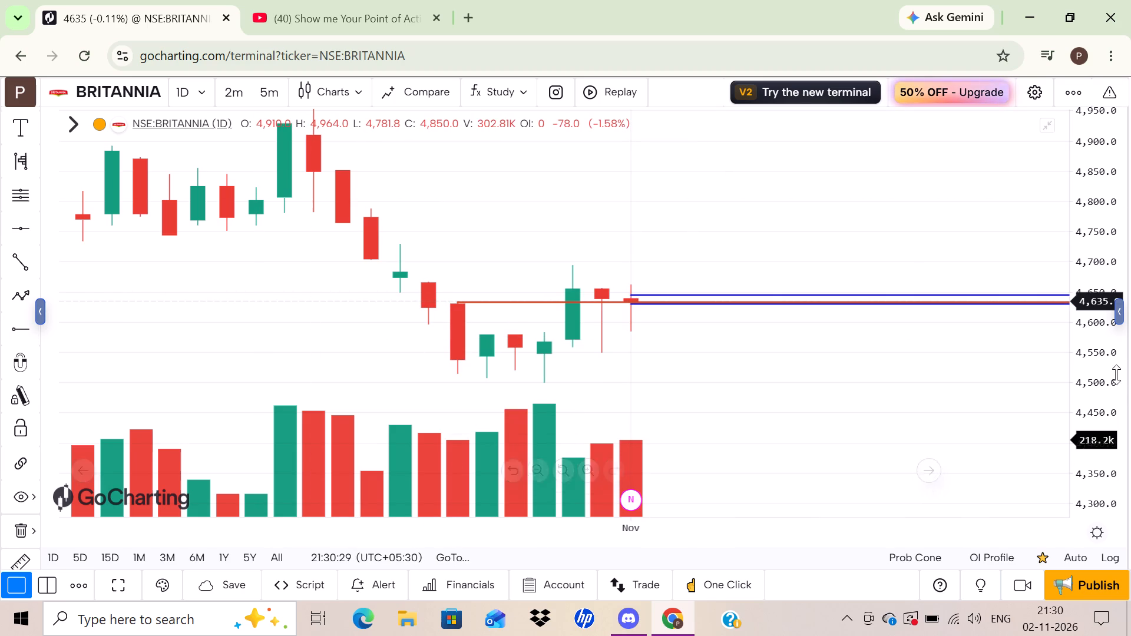
{"action": "left_click_drag", "start_coordinate": [1097, 376], "coordinate": [1048, 239]}
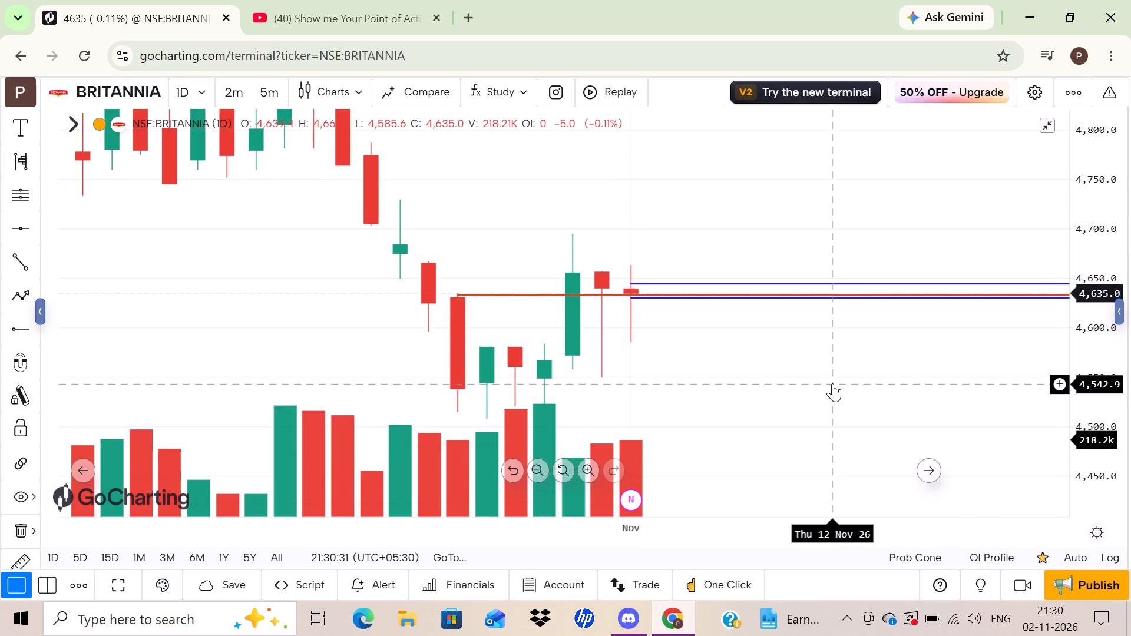
Move the orange-red ray slightly up and back so it starts at the 22 Oct daily candle at about 4,634.
{"action": "left_click_drag", "start_coordinate": [1117, 402], "coordinate": [1119, 353]}
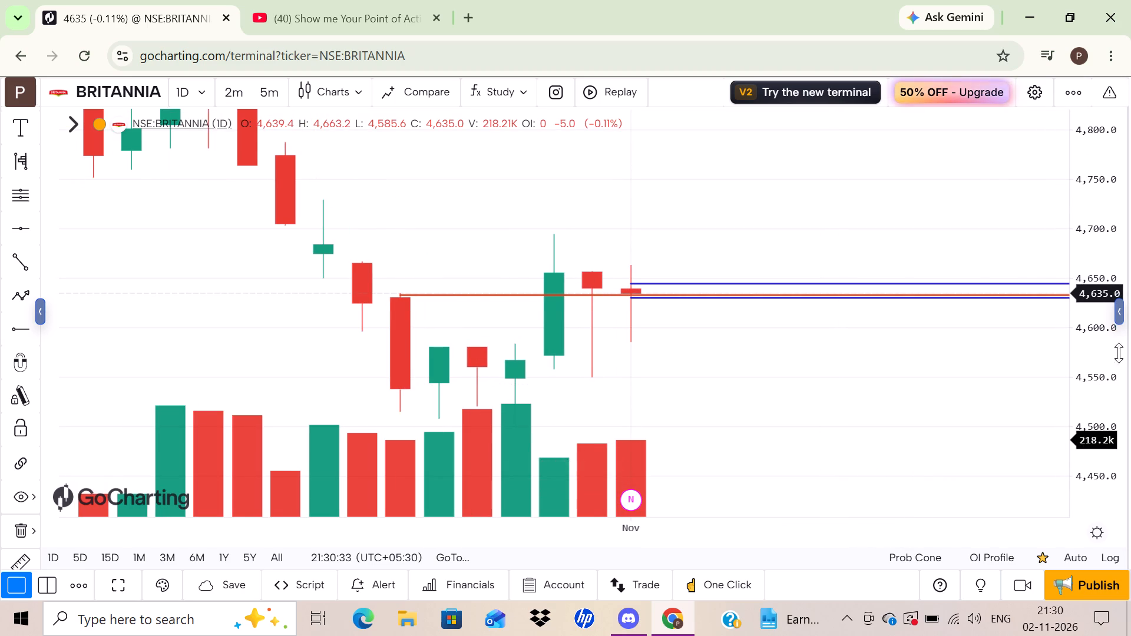
{"action": "left_click_drag", "start_coordinate": [1119, 353], "coordinate": [1089, 212]}
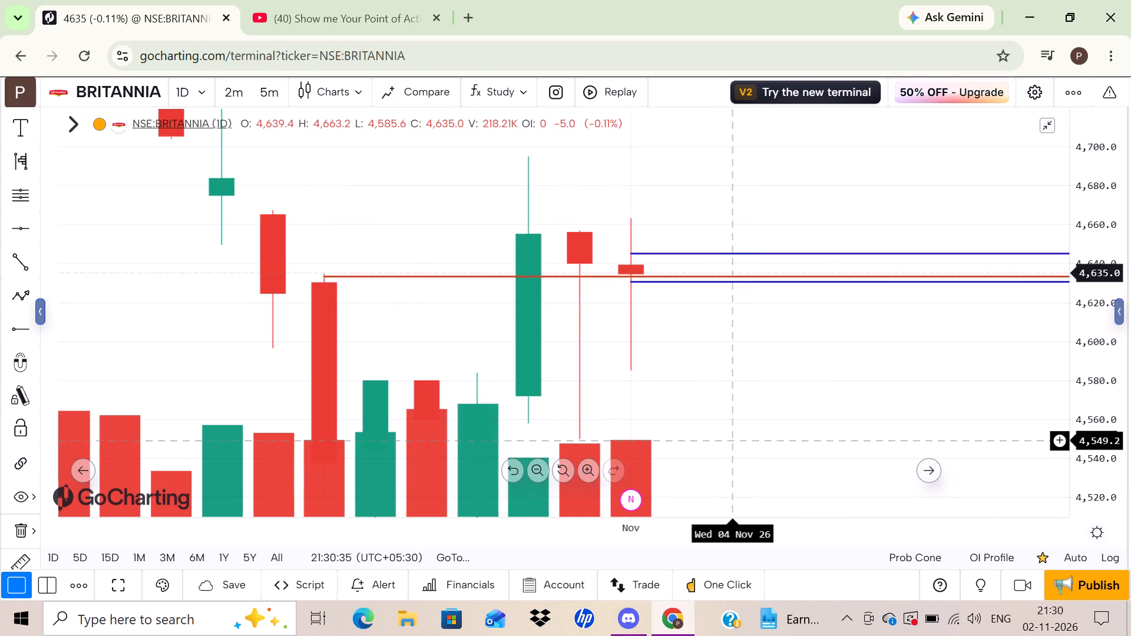
{"action": "left_click_drag", "start_coordinate": [416, 276], "coordinate": [405, 264]}
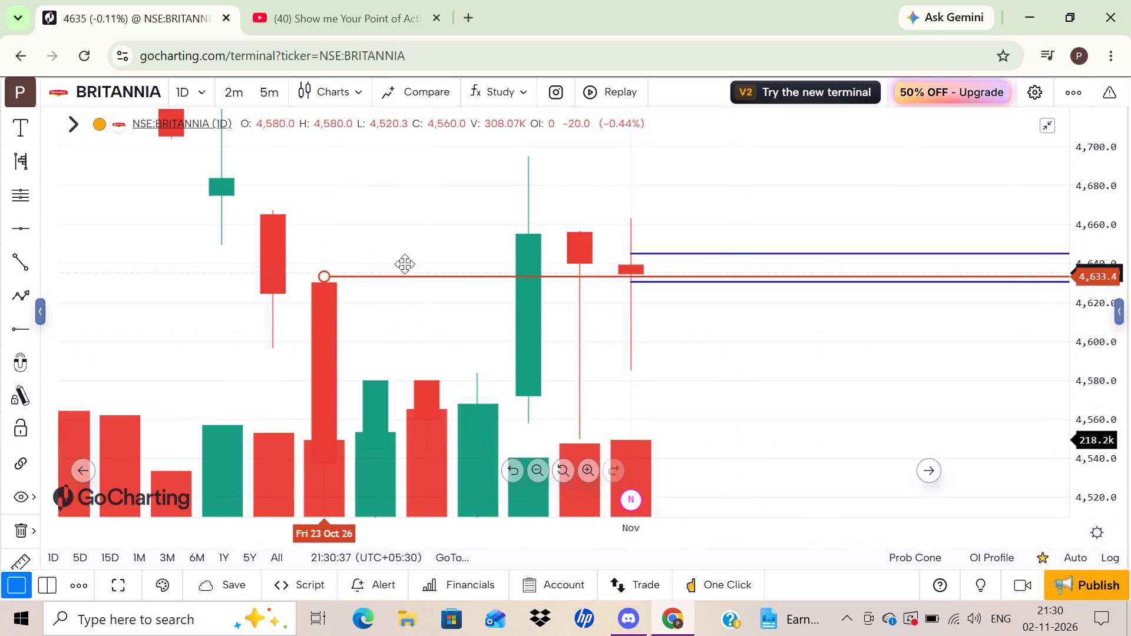
{"action": "left_click_drag", "start_coordinate": [405, 264], "coordinate": [386, 274]}
{"action": "left_click", "coordinate": [386, 274]}
{"action": "left_click", "coordinate": [733, 393]}
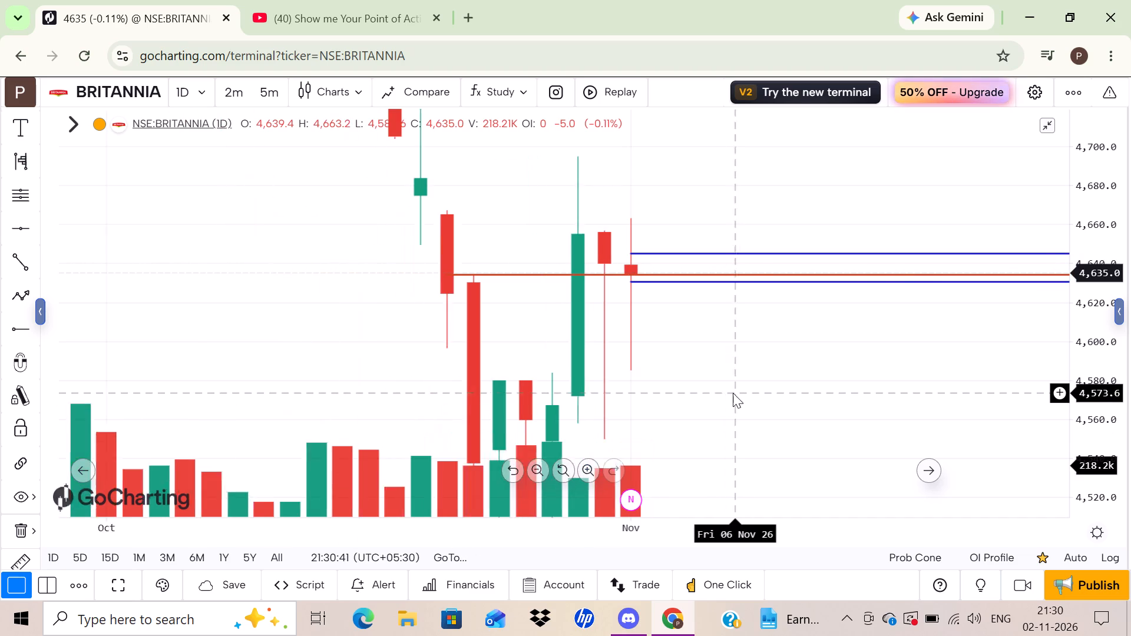
Draw a second horizontal ray from the top of the 23 Oct daily candle's body at about 4,630.6.
{"action": "left_click_drag", "start_coordinate": [780, 403], "coordinate": [831, 386]}
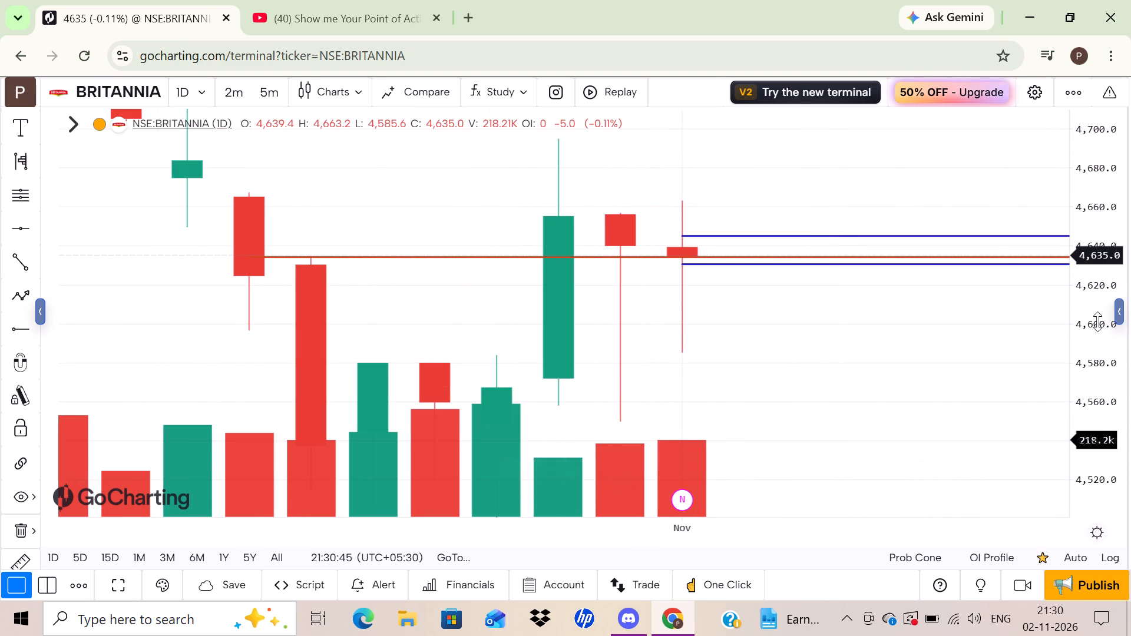
{"action": "left_click_drag", "start_coordinate": [1094, 317], "coordinate": [1081, 390]}
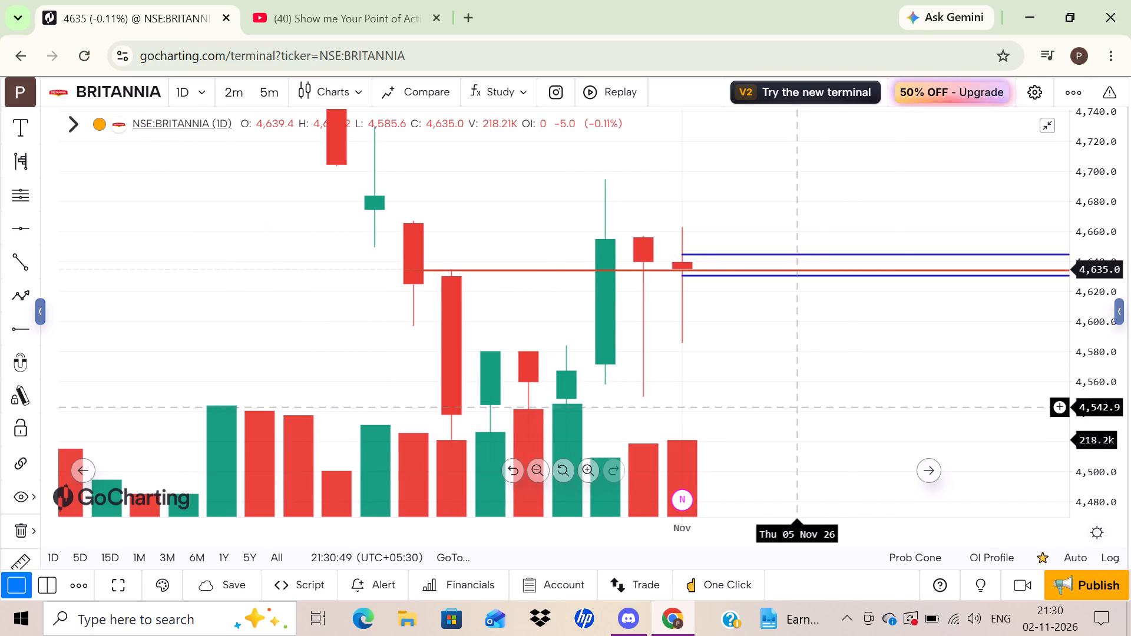
{"action": "left_click", "coordinate": [10, 327]}
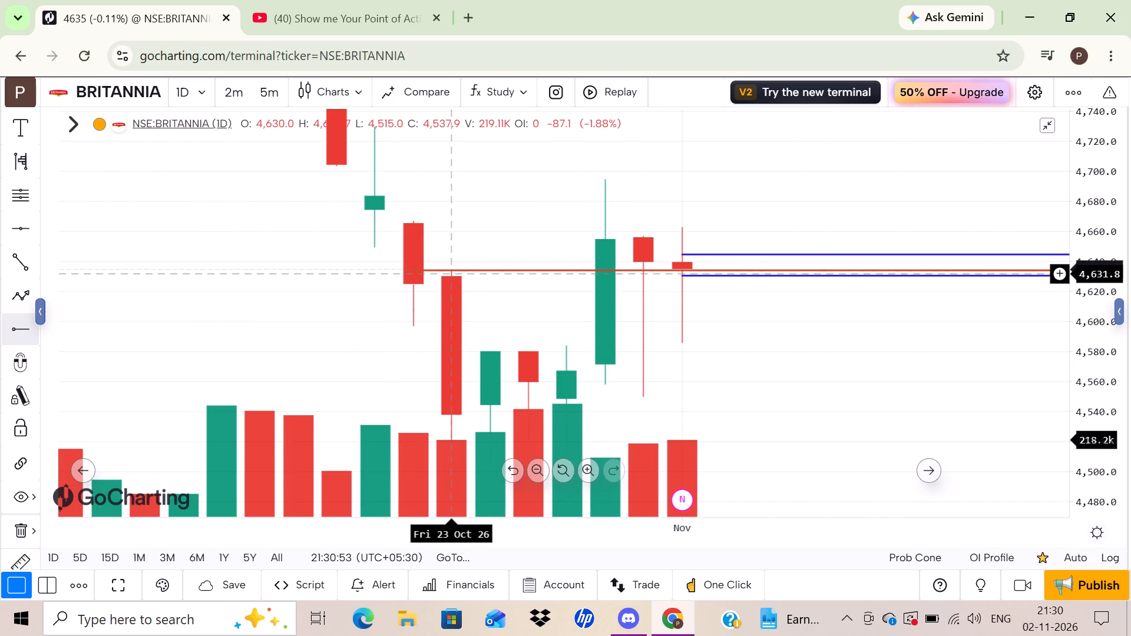
{"action": "left_click", "coordinate": [442, 275]}
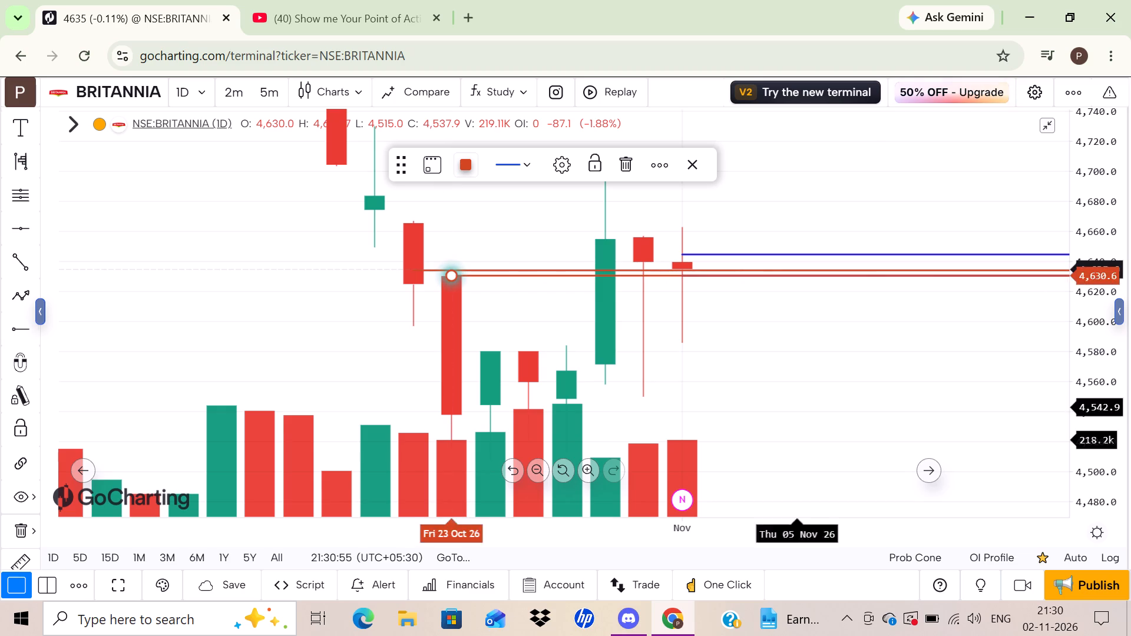
{"action": "left_click", "coordinate": [856, 412]}
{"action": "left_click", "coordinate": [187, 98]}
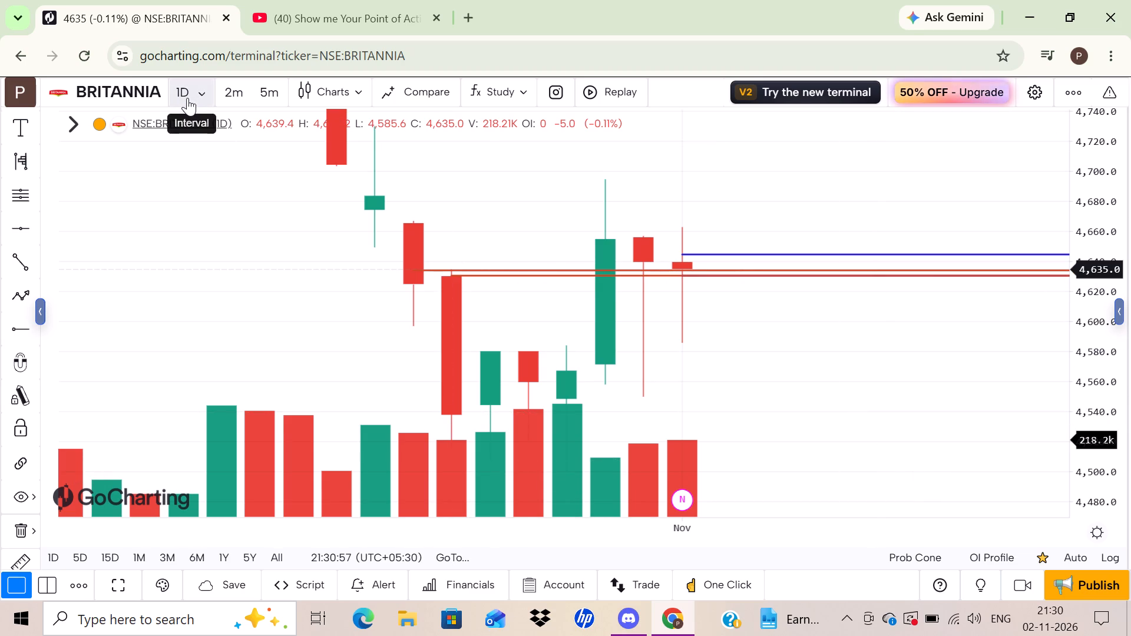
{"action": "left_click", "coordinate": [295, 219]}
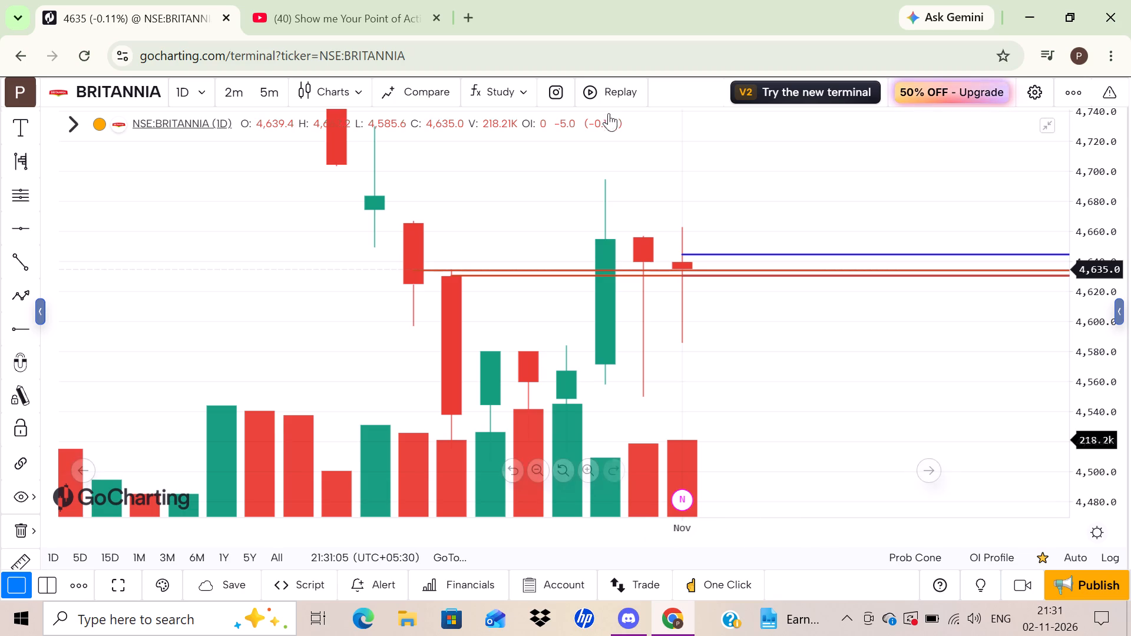
Turn on Replay mode for BRITANNIA and set the 2 Nov daily candle as its starting point.
{"action": "left_click", "coordinate": [613, 87]}
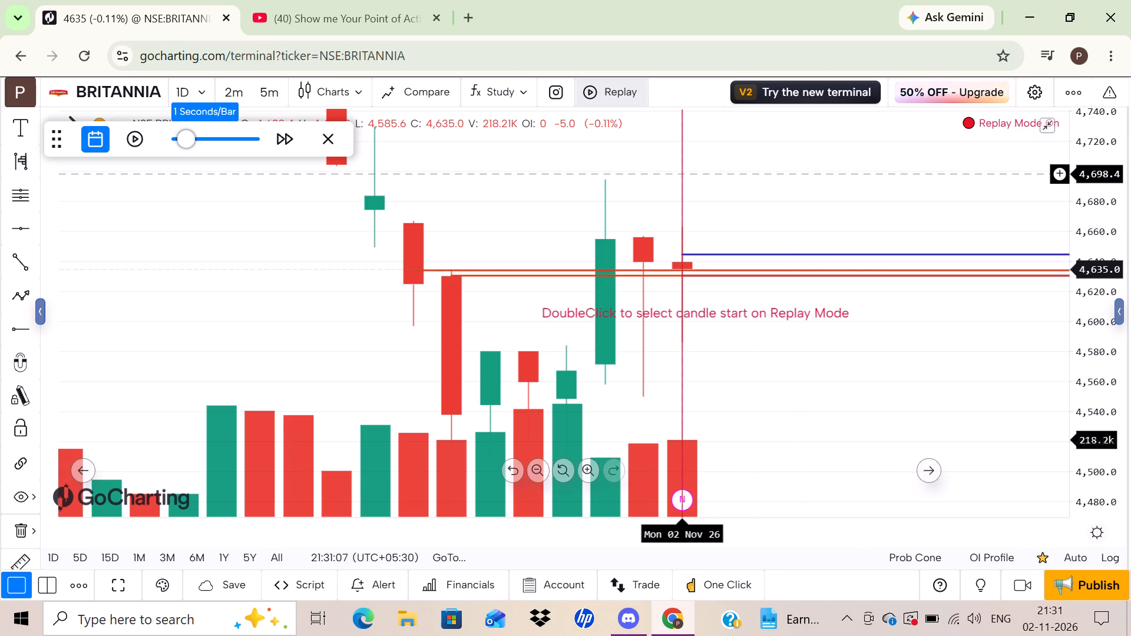
{"action": "double_click", "coordinate": [684, 173]}
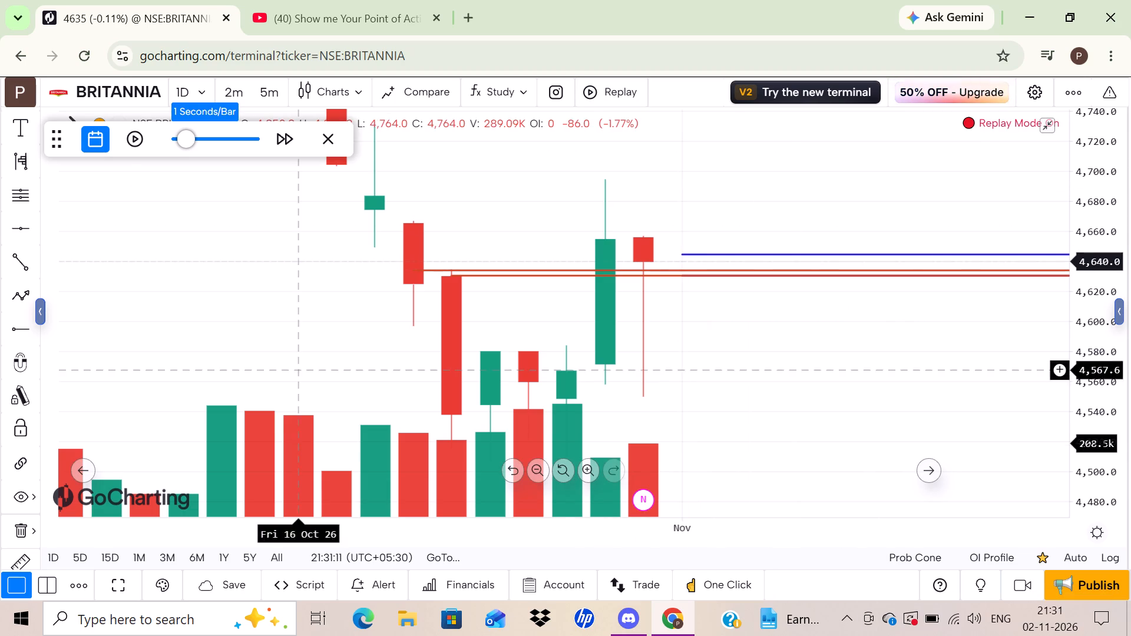
Switch the BRITANNIA replay chart to the 5-minute interval and frame the price action from 28 Oct onward.
{"action": "left_click", "coordinate": [273, 96]}
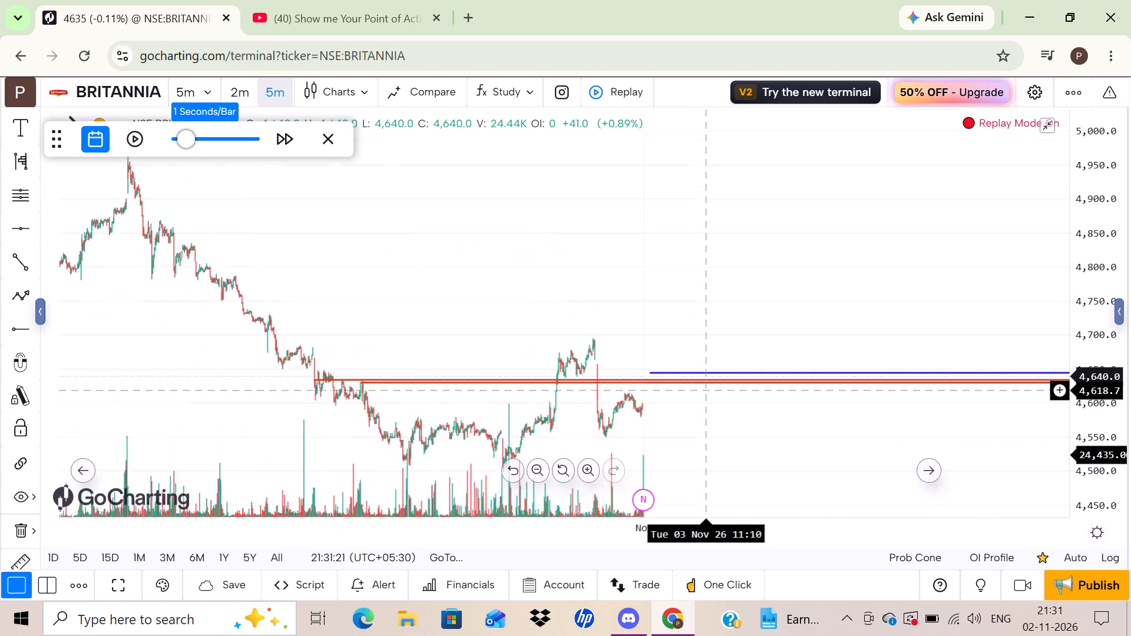
{"action": "scroll", "coordinate": [706, 390], "scroll_direction": "left", "scroll_amount": 1}
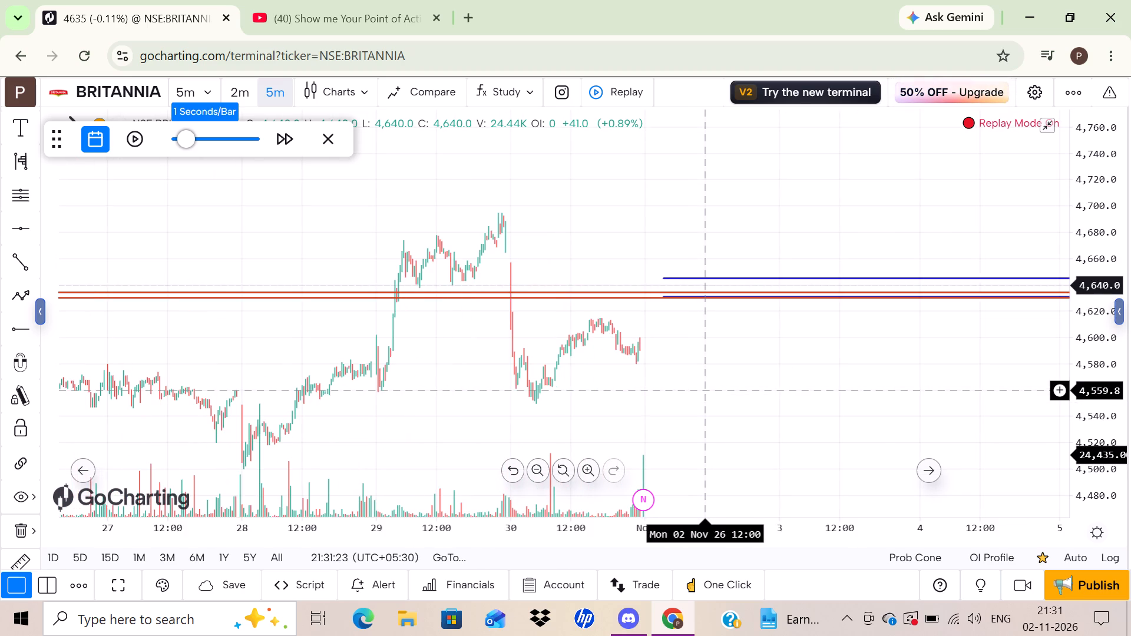
{"action": "left_click_drag", "start_coordinate": [1103, 400], "coordinate": [1064, 283]}
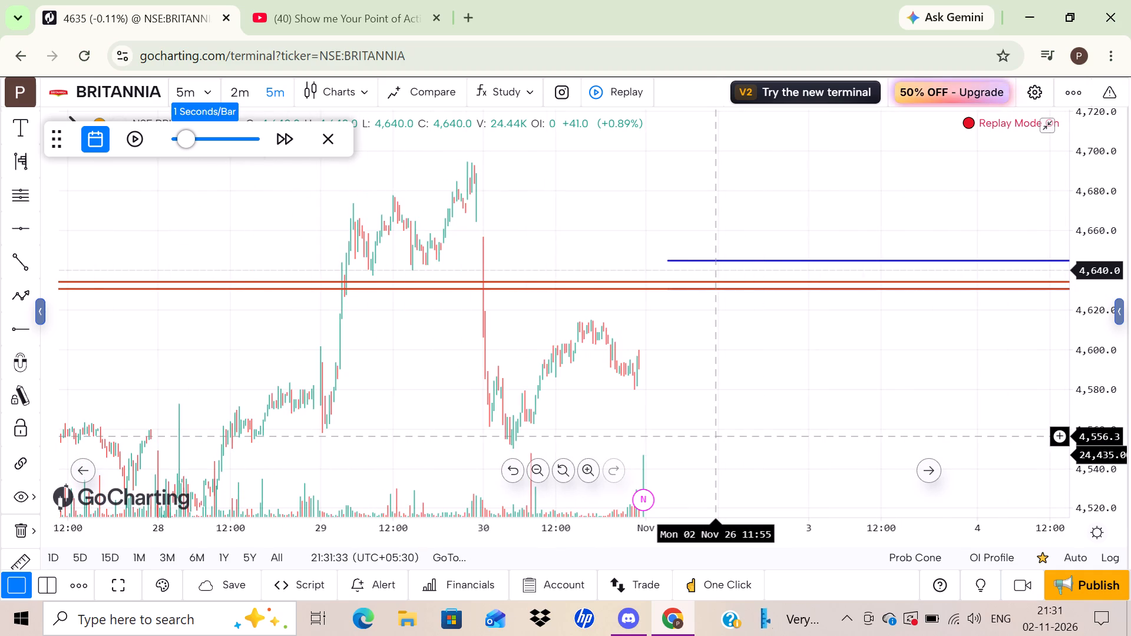
Play the 2 Nov session bar by bar, examining price against the red and blue rays, and pause around the 12:50 bar.
{"action": "left_click", "coordinate": [135, 141]}
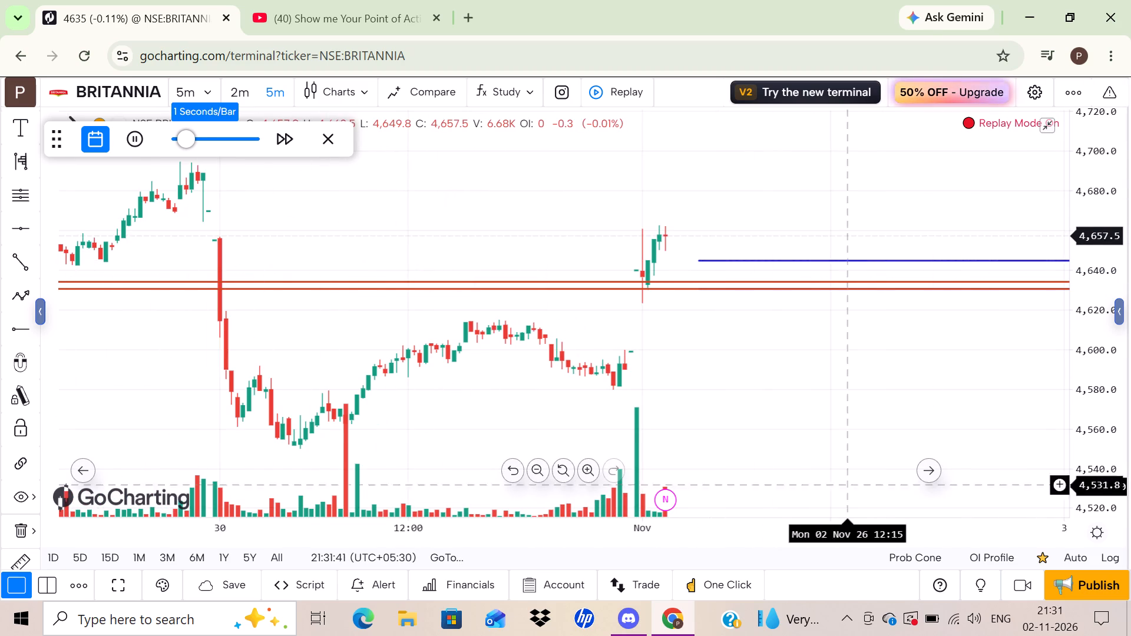
{"action": "left_click_drag", "start_coordinate": [825, 432], "coordinate": [709, 410]}
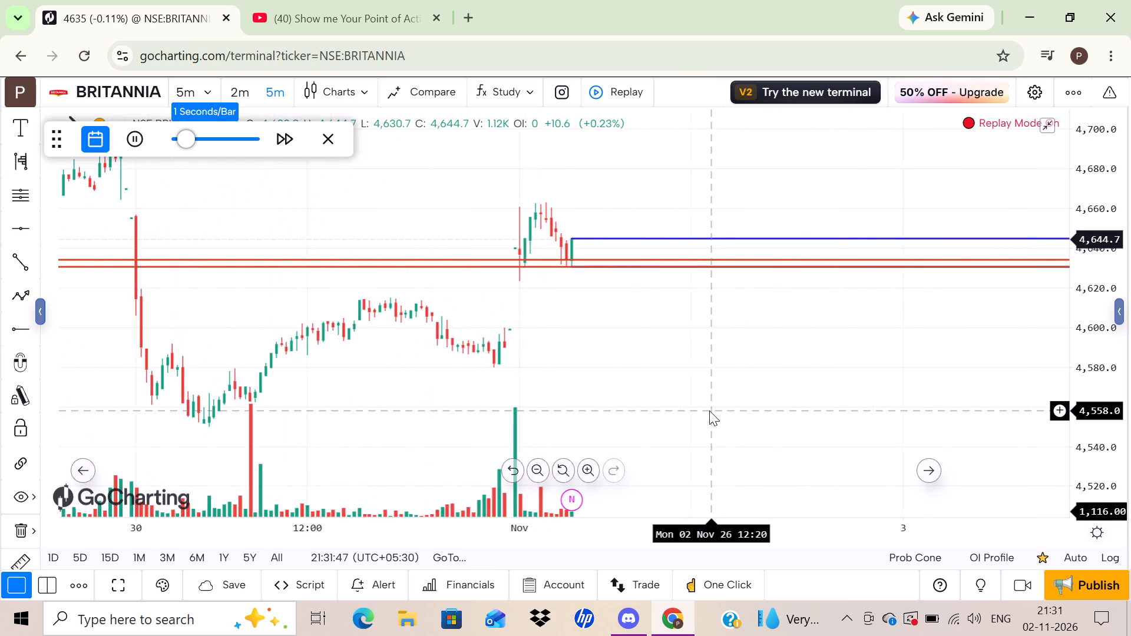
{"action": "left_click_drag", "start_coordinate": [1088, 406], "coordinate": [1046, 247]}
{"action": "left_click_drag", "start_coordinate": [805, 306], "coordinate": [765, 412]}
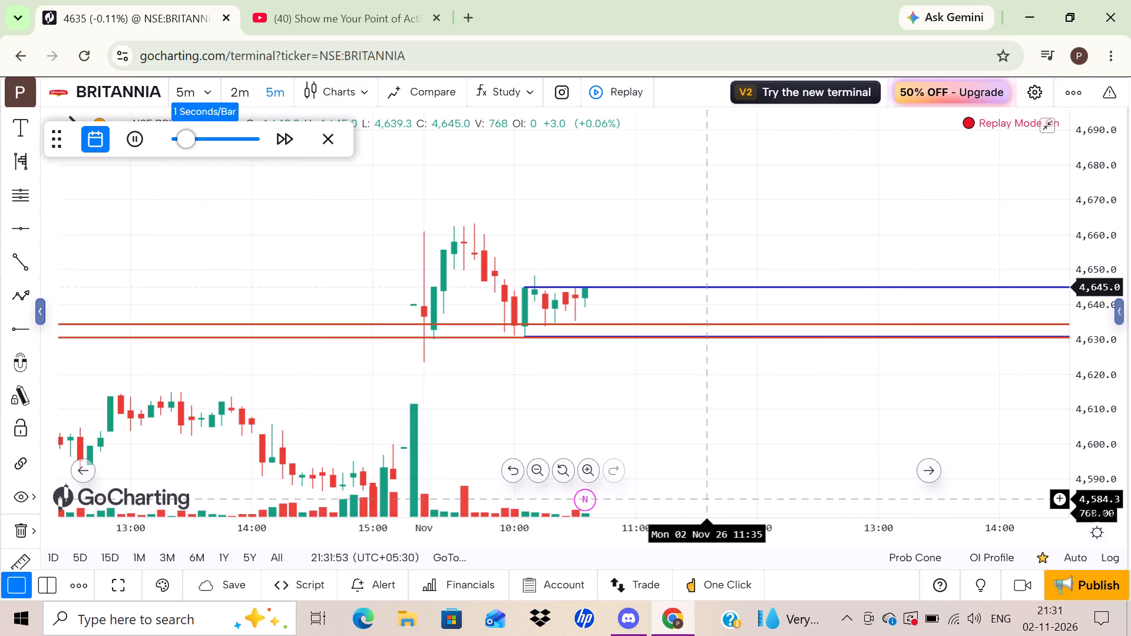
{"action": "left_click_drag", "start_coordinate": [782, 506], "coordinate": [719, 439]}
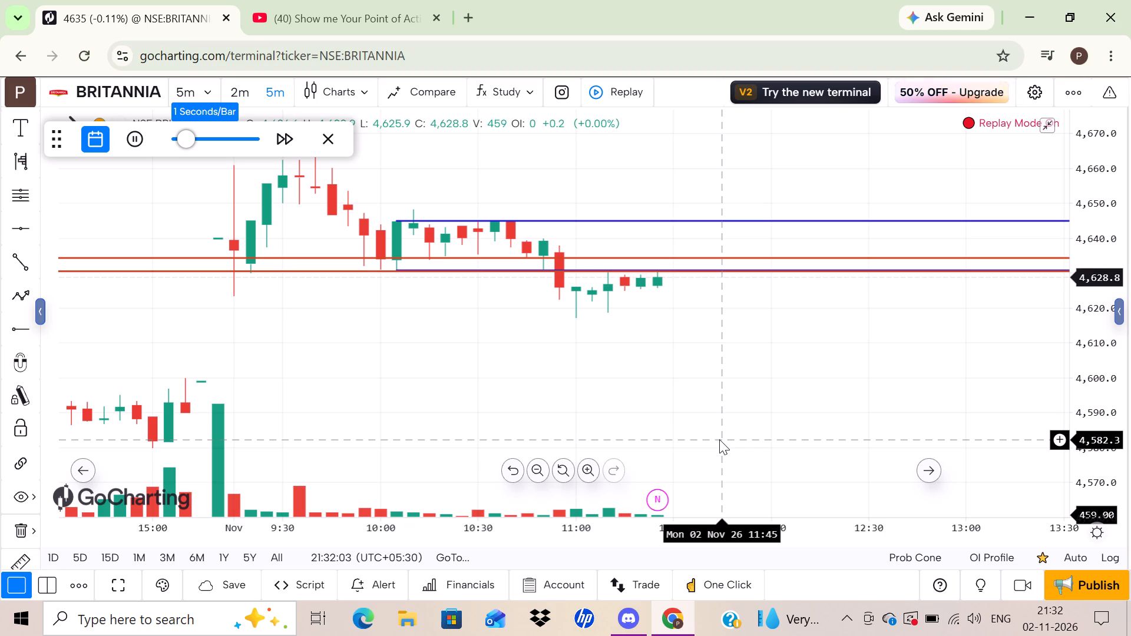
{"action": "left_click_drag", "start_coordinate": [1098, 336], "coordinate": [1062, 172]}
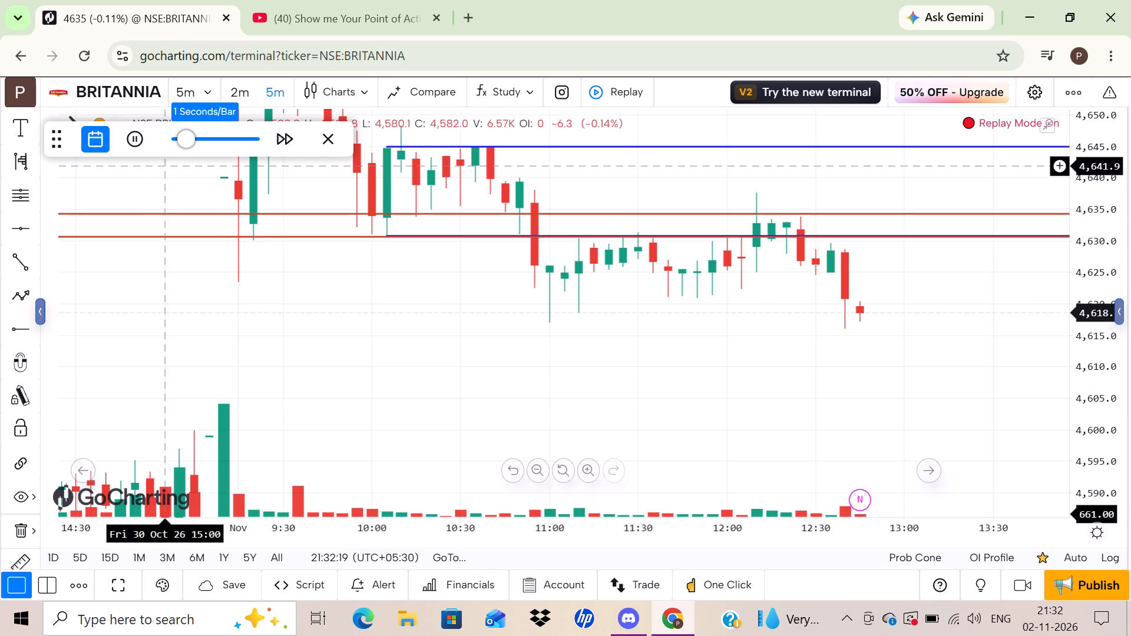
{"action": "left_click", "coordinate": [136, 142]}
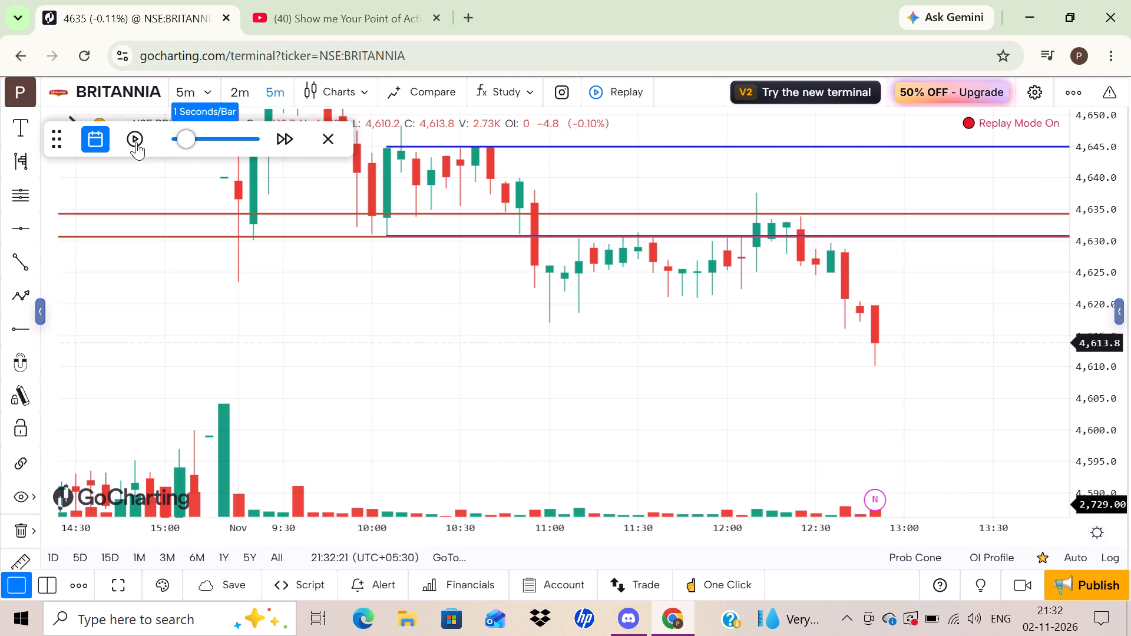
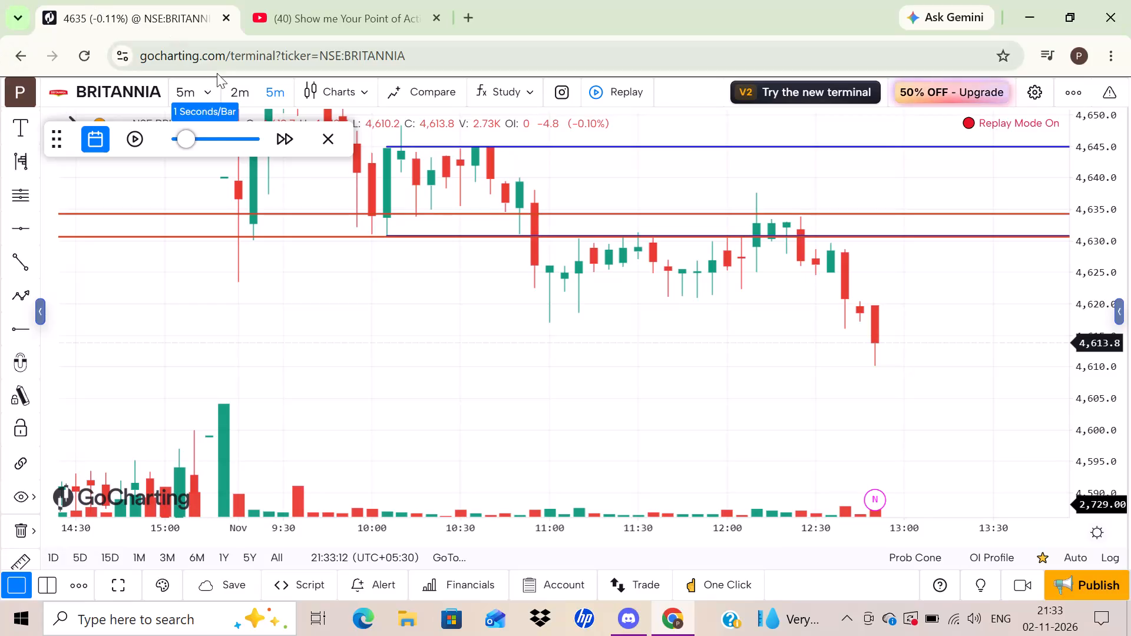
Switch the BRITANNIA replay chart to the daily interval.
{"action": "left_click", "coordinate": [190, 89]}
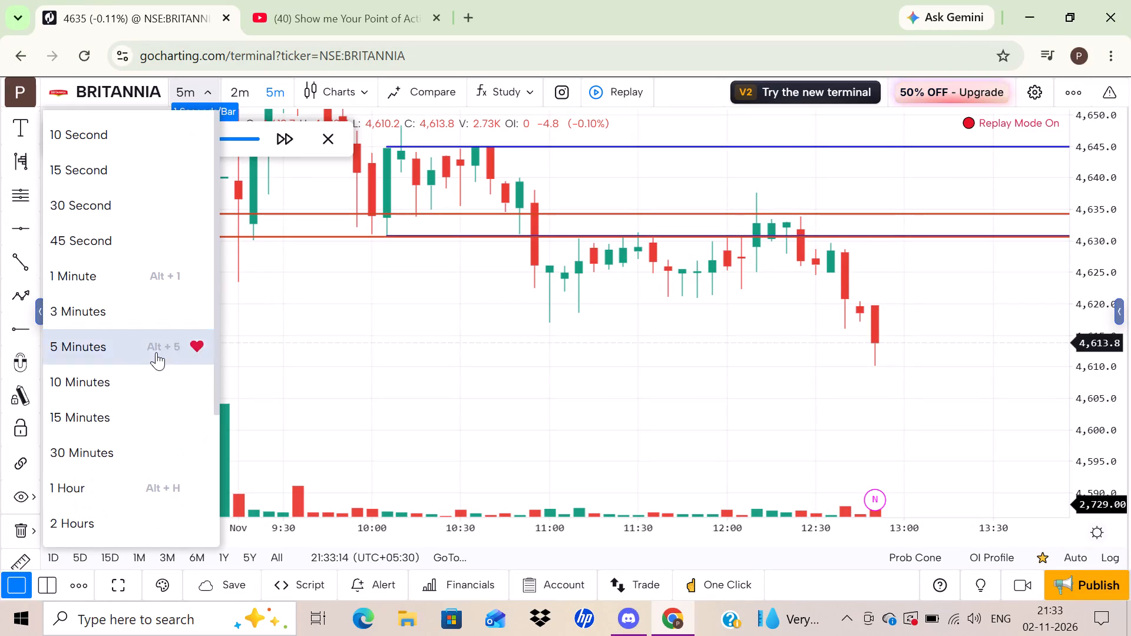
{"action": "scroll", "coordinate": [156, 352], "scroll_direction": "down", "scroll_amount": 1}
{"action": "left_click", "coordinate": [75, 499]}
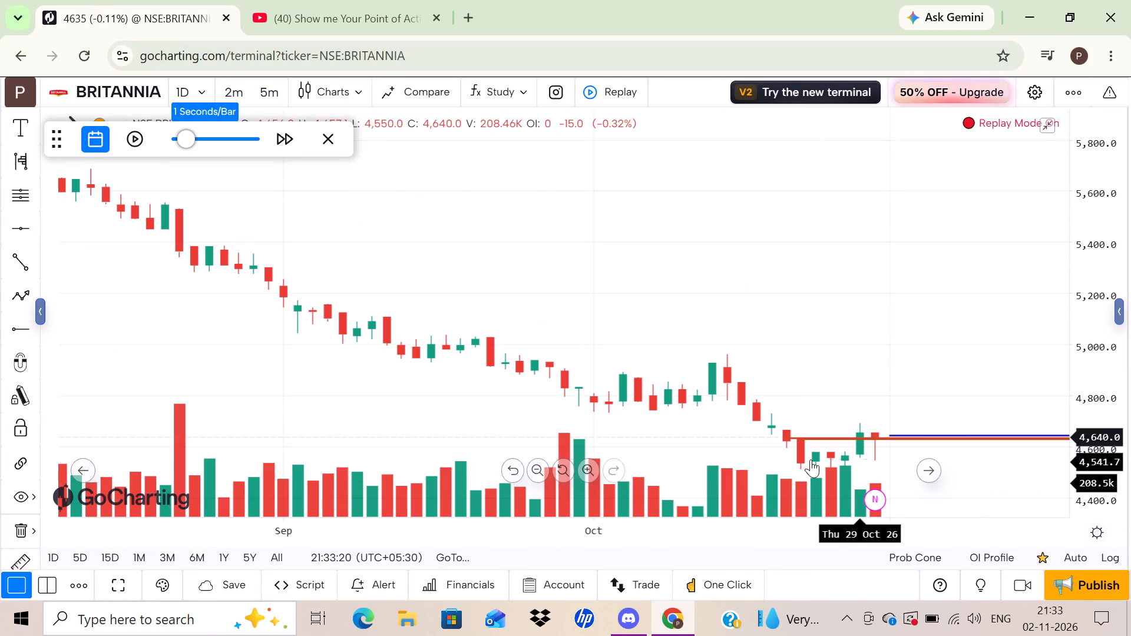
Move the lower red horizontal ray at the 23 Oct candle's top up to about 4,652, starting it several candles earlier.
{"action": "left_click_drag", "start_coordinate": [1106, 474], "coordinate": [1130, 351]}
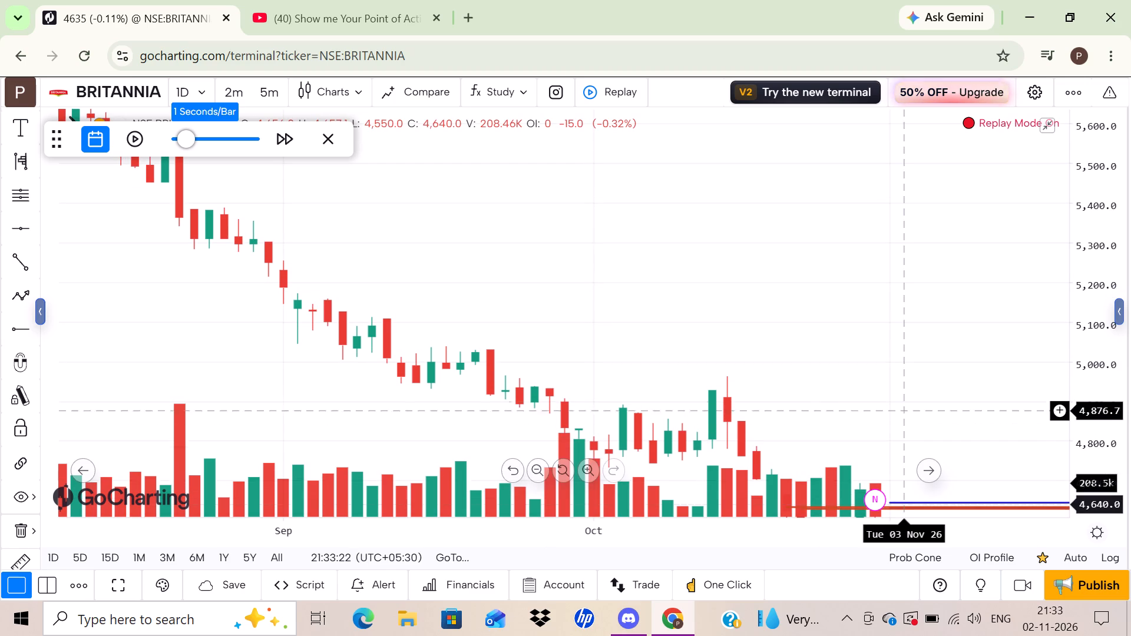
{"action": "left_click_drag", "start_coordinate": [903, 394], "coordinate": [813, 224]}
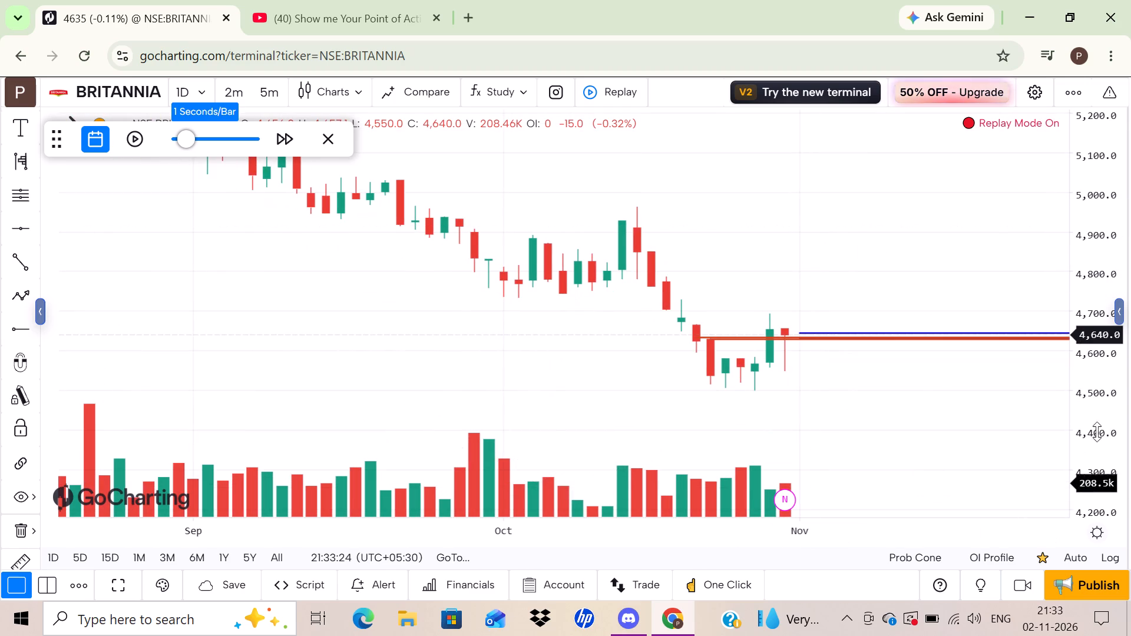
{"action": "left_click_drag", "start_coordinate": [1097, 432], "coordinate": [1093, 225]}
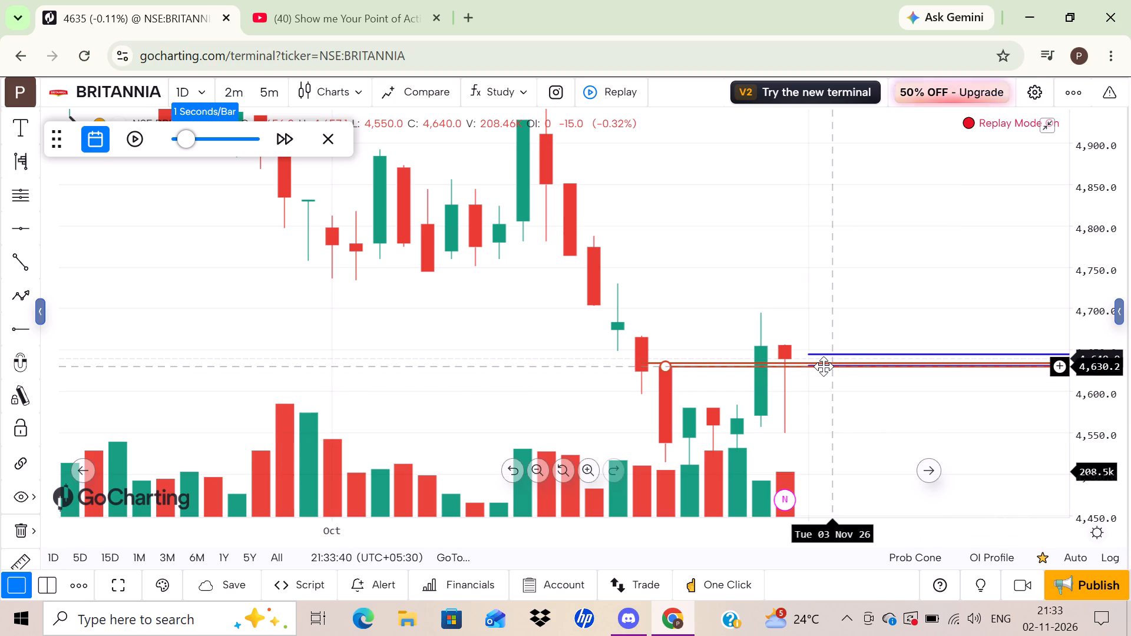
{"action": "left_click_drag", "start_coordinate": [824, 366], "coordinate": [725, 346]}
{"action": "left_click_drag", "start_coordinate": [725, 346], "coordinate": [711, 348]}
{"action": "left_click", "coordinate": [711, 348]}
Delete the two blue horizontal rays starting at 2 Nov, at 4,645.0 and 4,630.8.
{"action": "left_click_drag", "start_coordinate": [874, 428], "coordinate": [690, 374]}
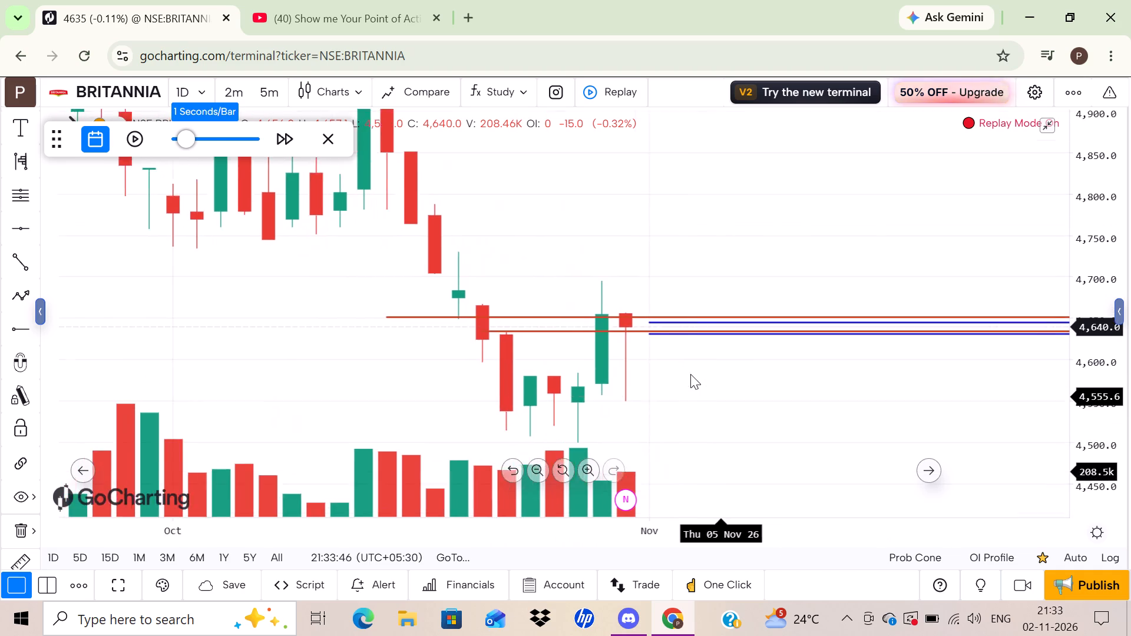
{"action": "left_click_drag", "start_coordinate": [690, 374], "coordinate": [680, 366]}
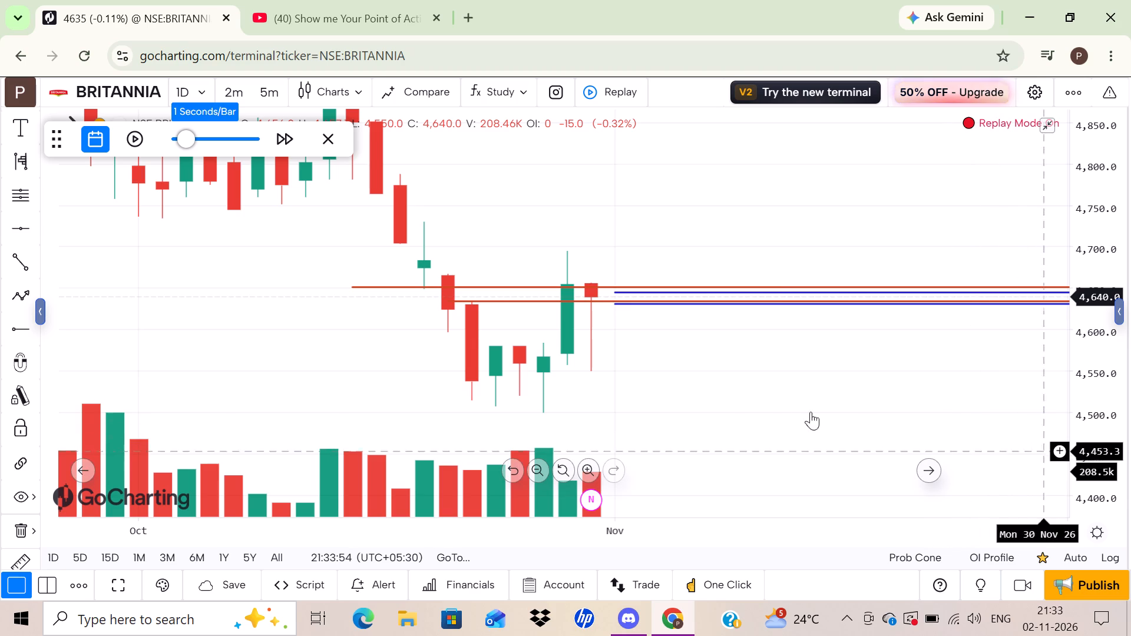
{"action": "left_click", "coordinate": [775, 290]}
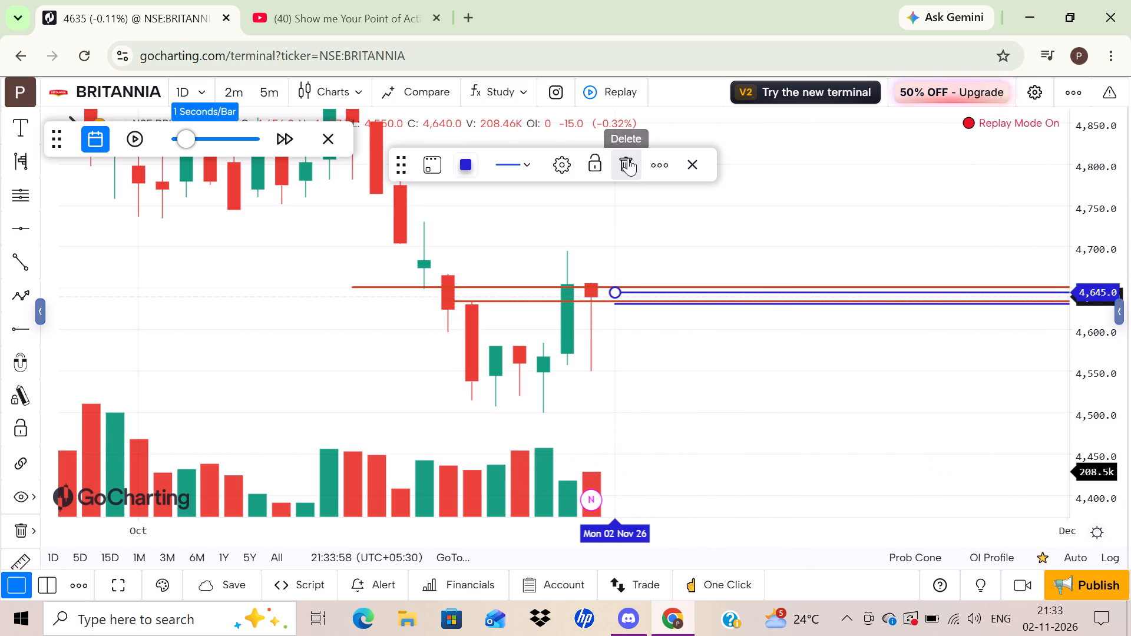
{"action": "left_click", "coordinate": [628, 158]}
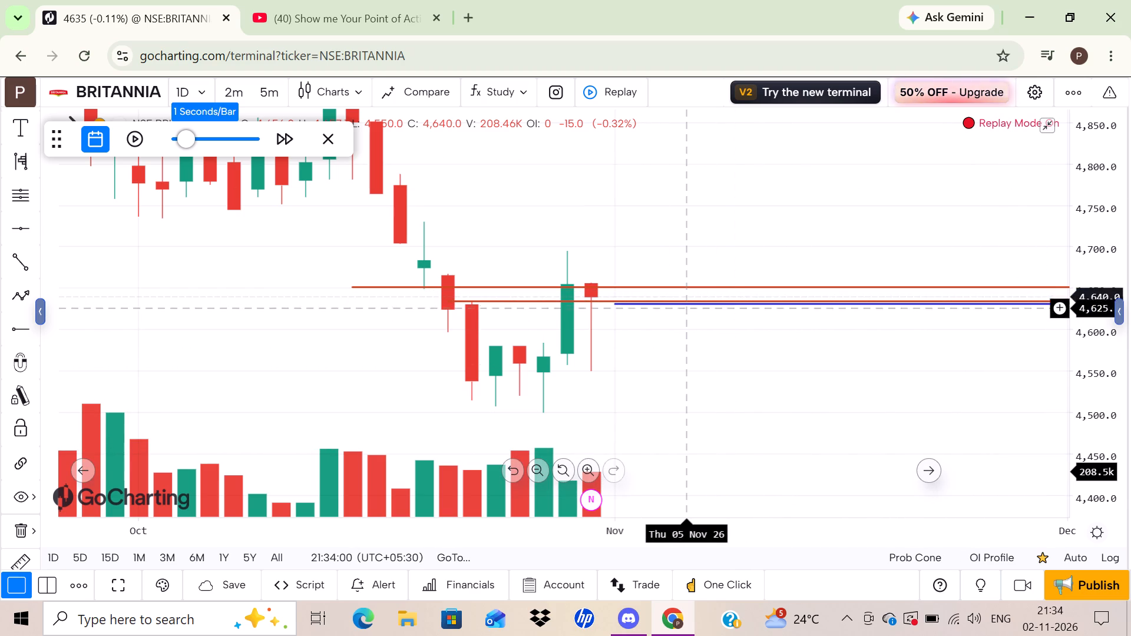
{"action": "left_click", "coordinate": [683, 305]}
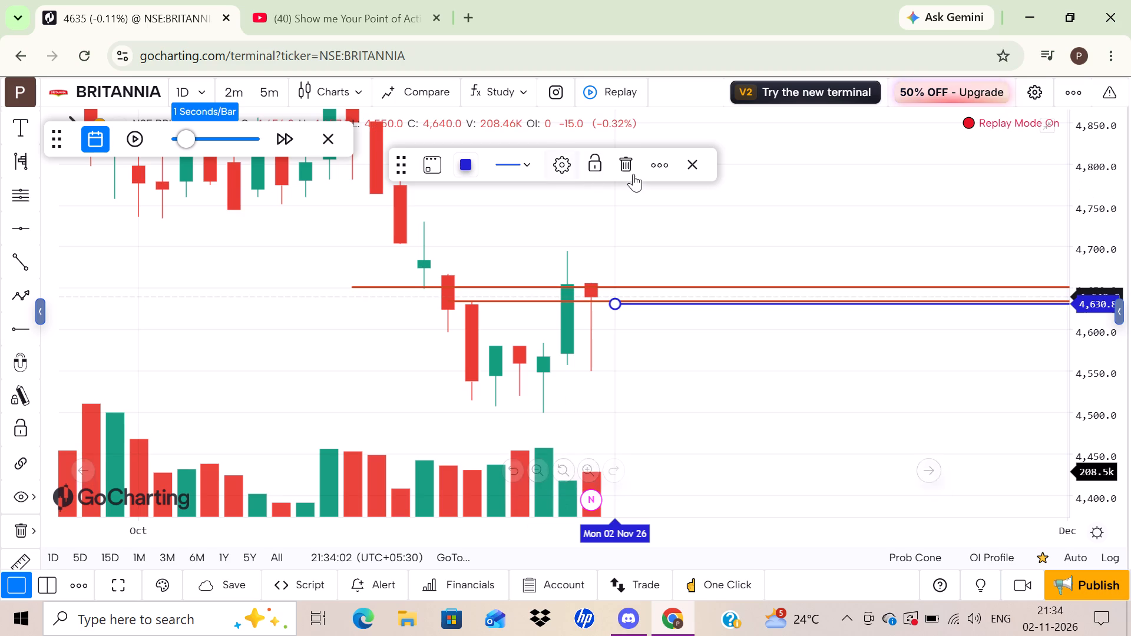
{"action": "left_click", "coordinate": [629, 170]}
{"action": "left_click", "coordinate": [733, 453]}
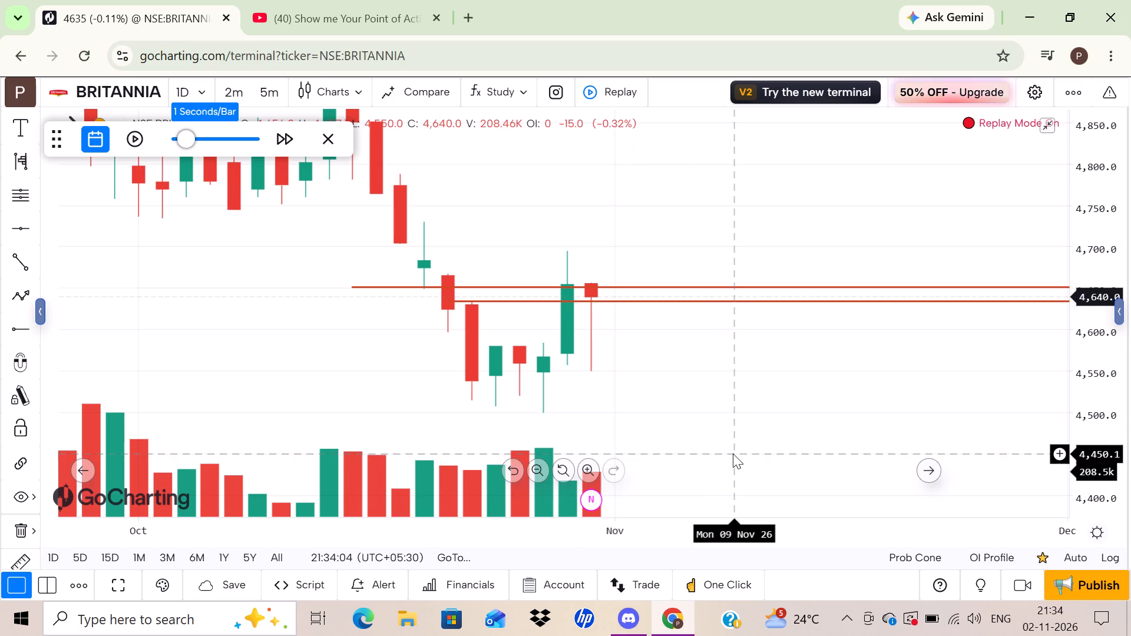
{"action": "left_click", "coordinate": [769, 425]}
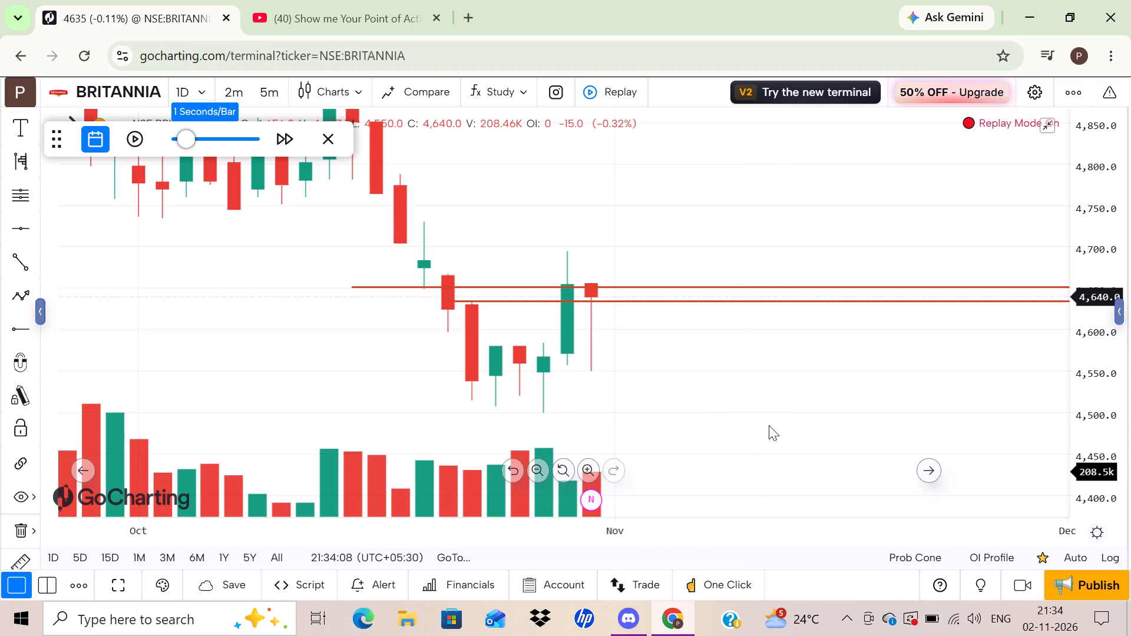
Draw a thin rectangle zone from the 26 Oct candle's body top at 4,580 to 3 Nov at about 4,582.
{"action": "left_click_drag", "start_coordinate": [716, 405], "coordinate": [719, 363]}
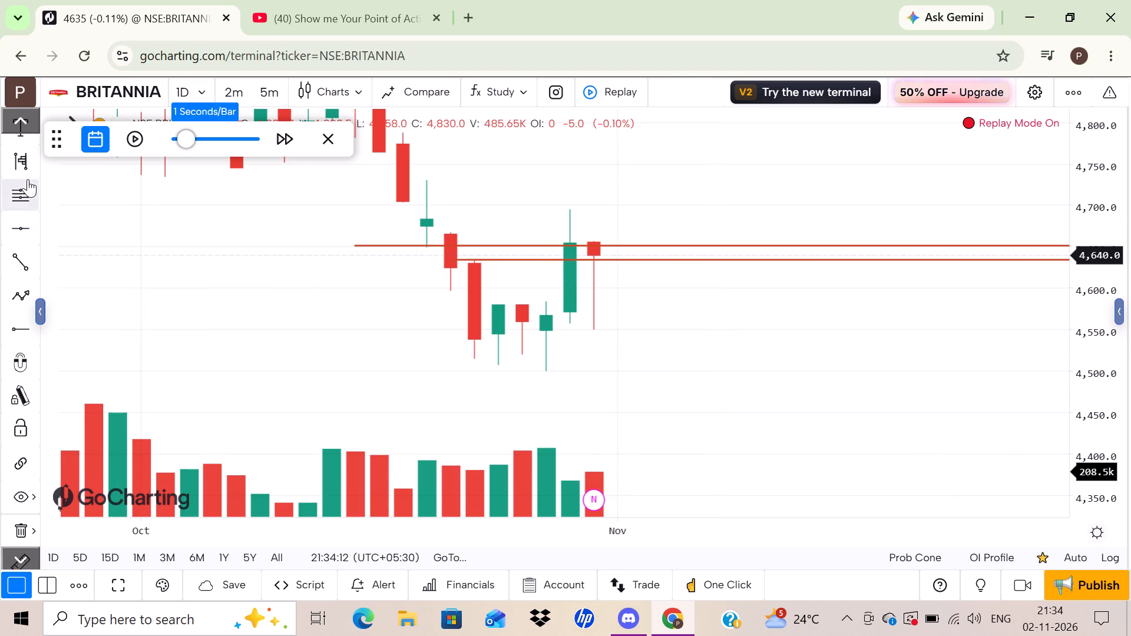
{"action": "scroll", "coordinate": [28, 179], "scroll_direction": "up", "scroll_amount": 1}
{"action": "left_click", "coordinate": [16, 228]}
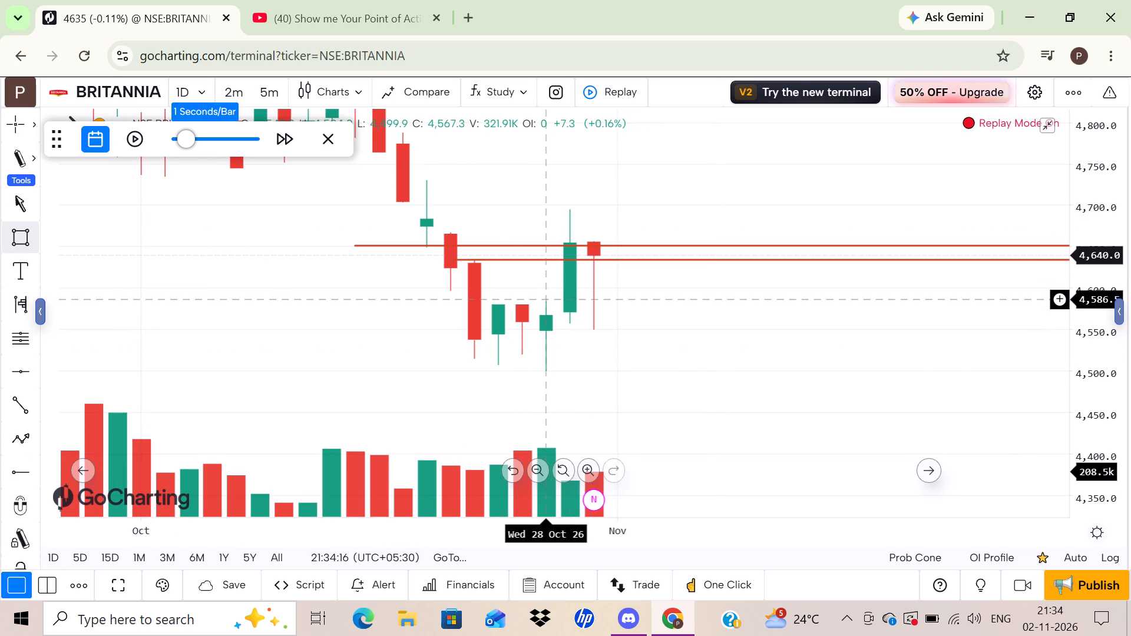
{"action": "left_click", "coordinate": [500, 304]}
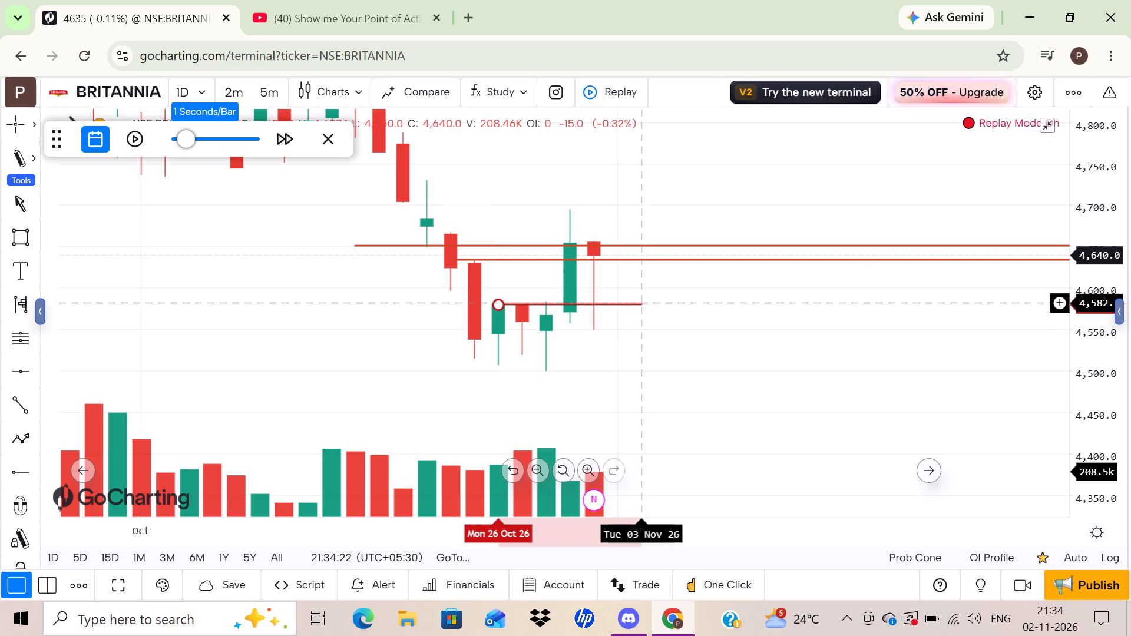
{"action": "left_click", "coordinate": [647, 302]}
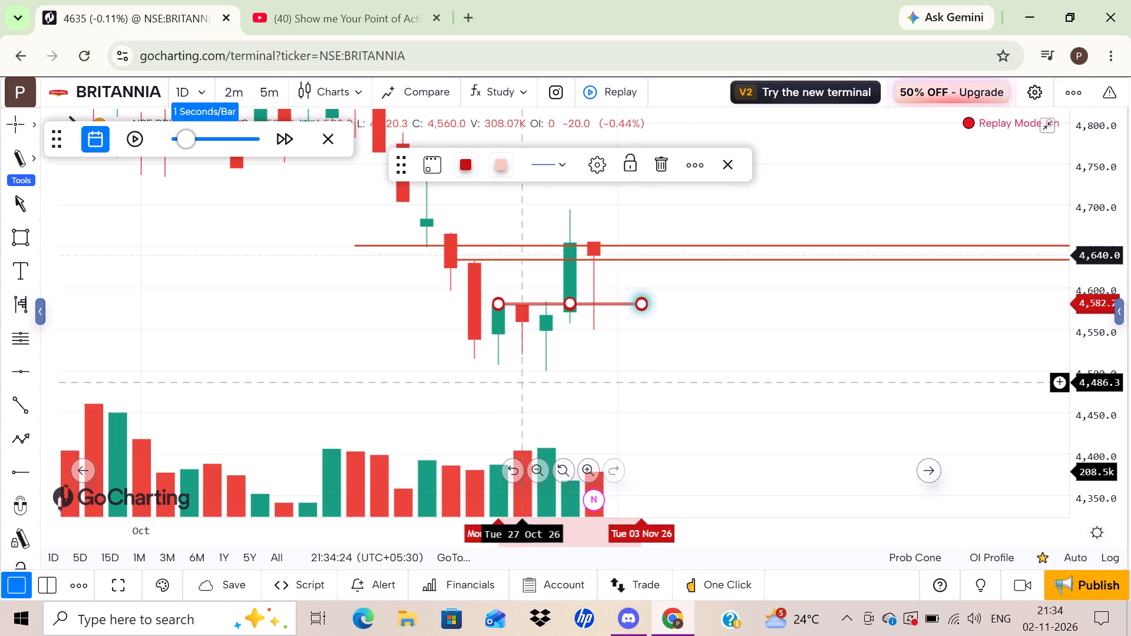
{"action": "left_click", "coordinate": [586, 419]}
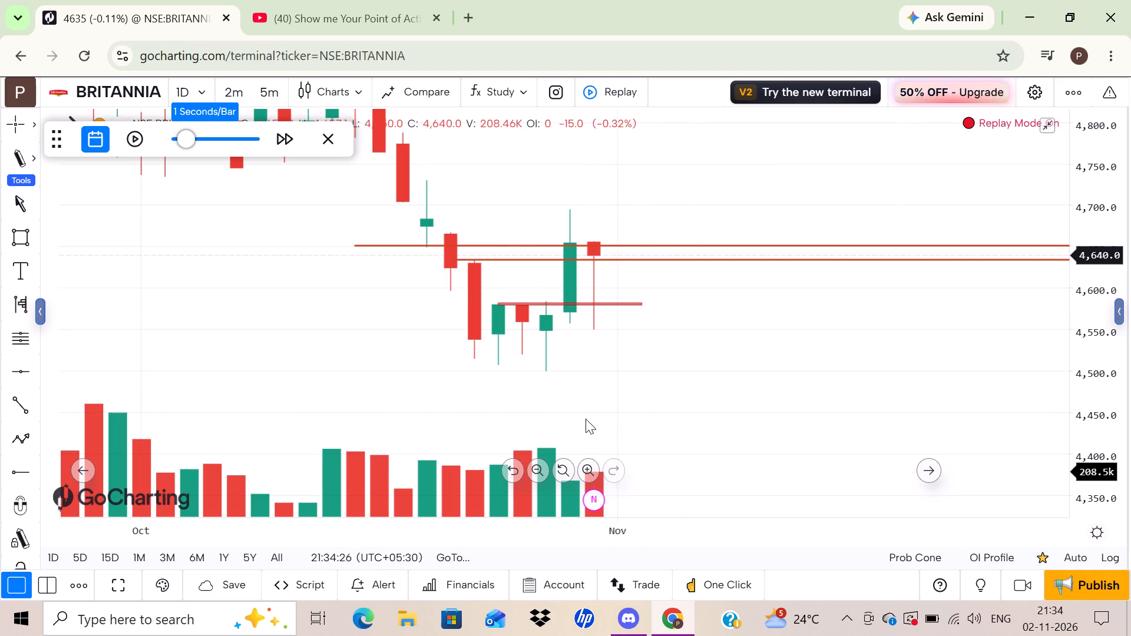
{"action": "left_click", "coordinate": [590, 429]}
{"action": "left_click", "coordinate": [749, 467]}
{"action": "left_click", "coordinate": [933, 390]}
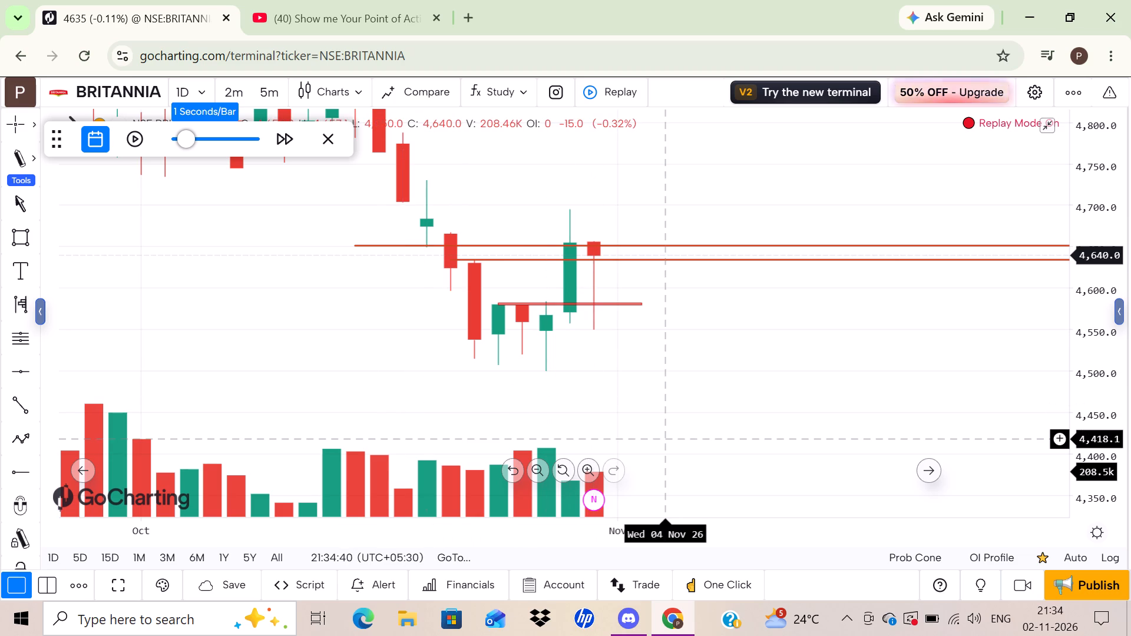
Exit Replay mode on the BRITANNIA daily chart.
{"action": "left_click", "coordinate": [333, 144]}
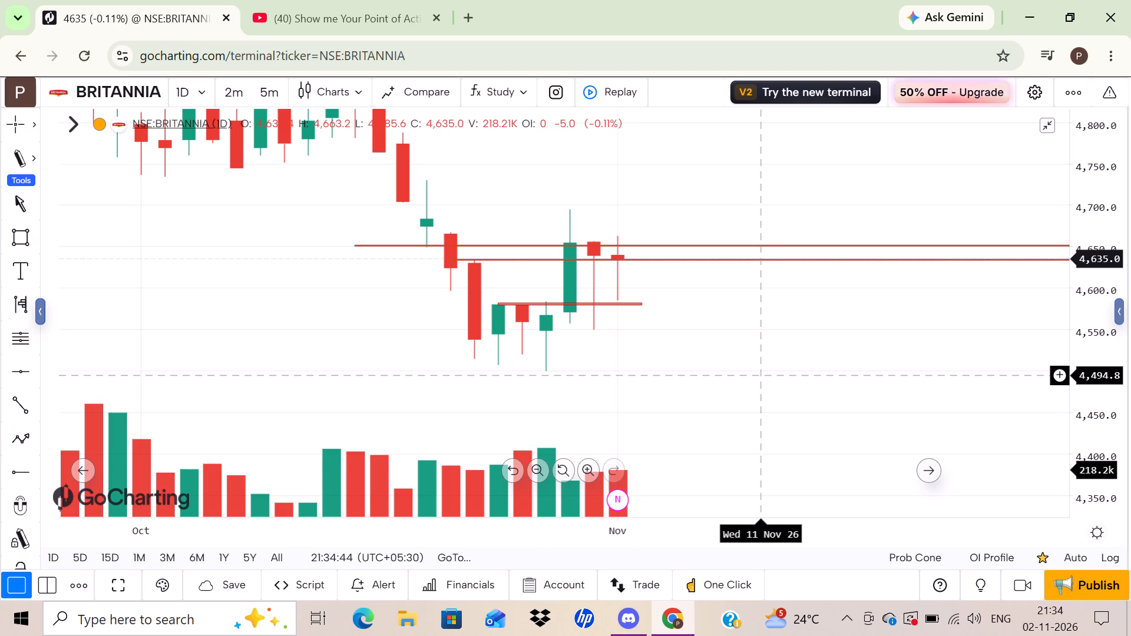
Delete the red horizontal ray at 4,634.4 that starts at 22 Oct.
{"action": "left_click", "coordinate": [661, 257]}
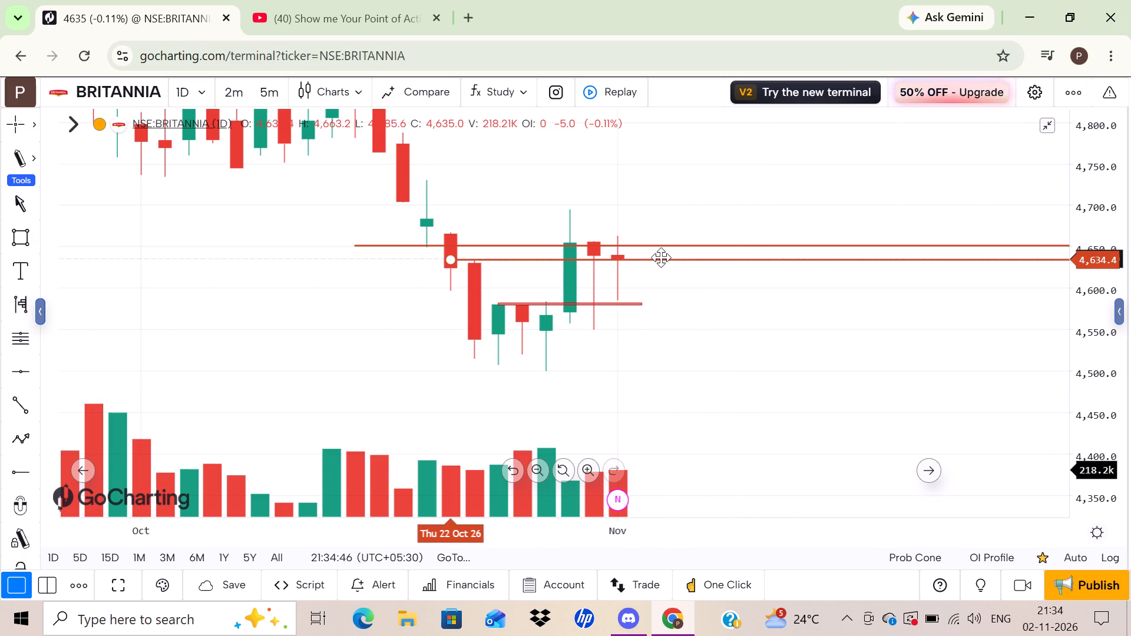
{"action": "left_click", "coordinate": [629, 172]}
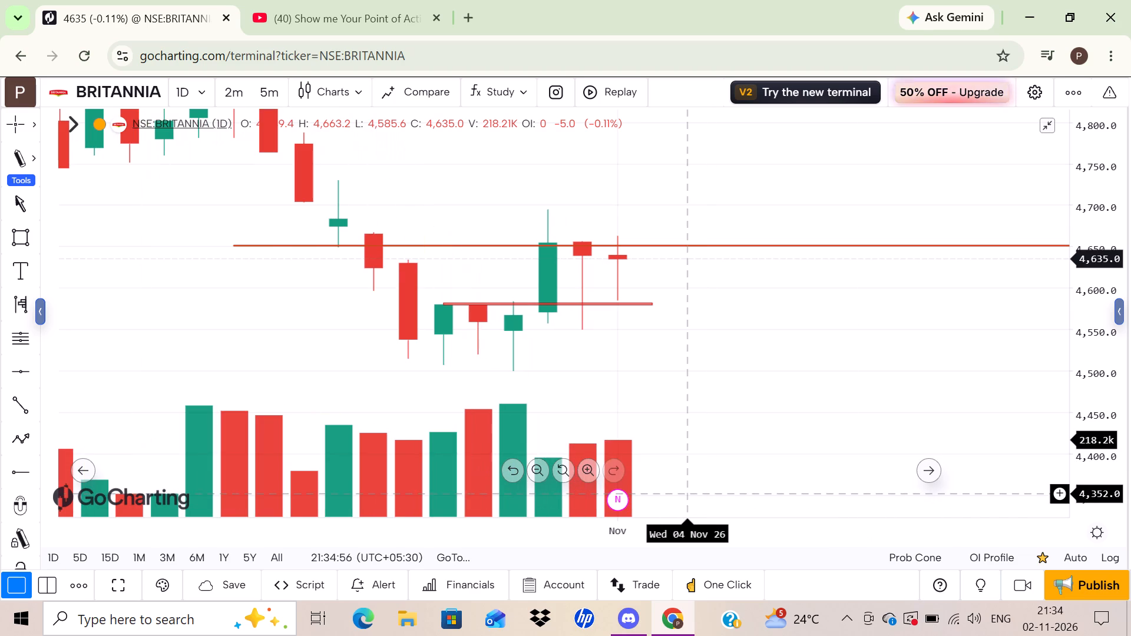
Switch BRITANNIA to the 5-minute interval and frame the 2 Nov session around the red ray for closer examination.
{"action": "left_click_drag", "start_coordinate": [1103, 373], "coordinate": [1088, 236]}
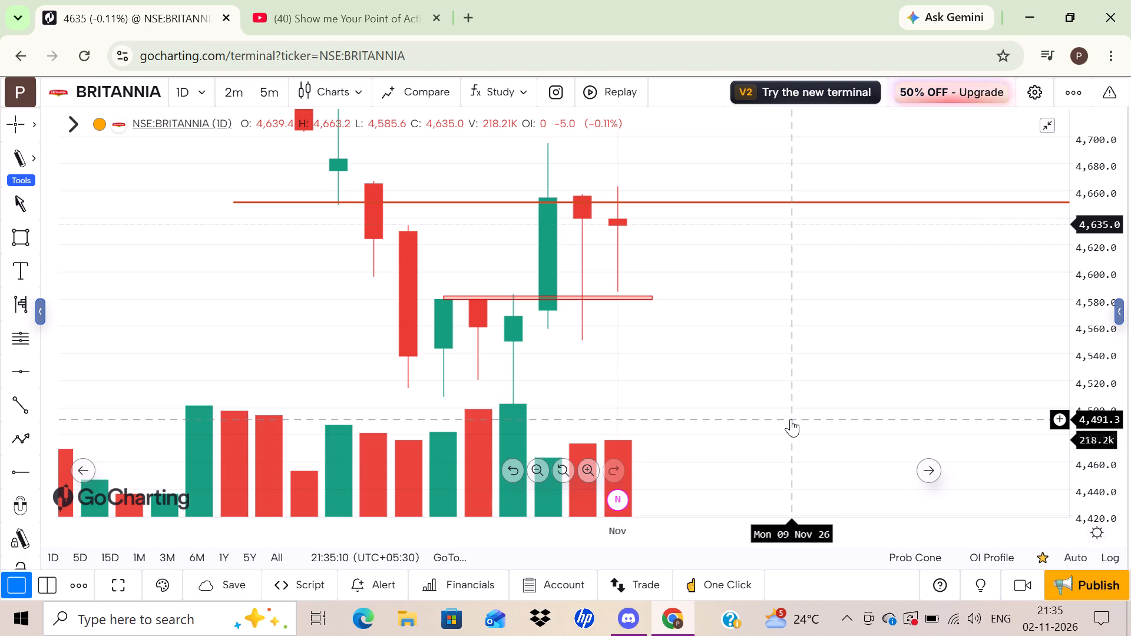
{"action": "left_click", "coordinate": [264, 100]}
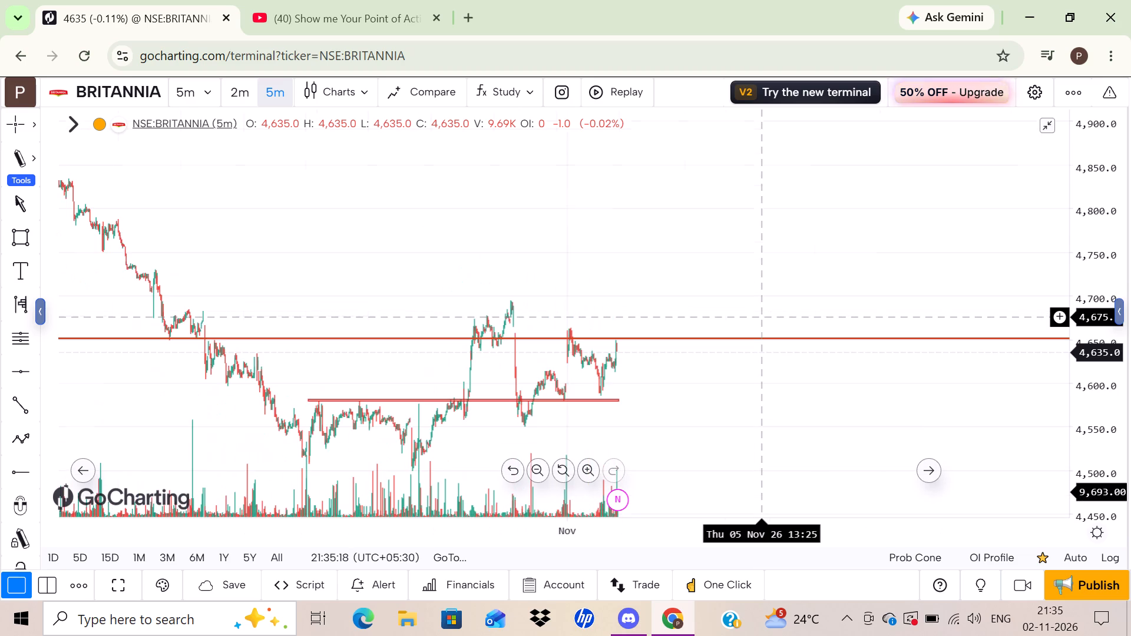
{"action": "scroll", "coordinate": [761, 317], "scroll_direction": "left", "scroll_amount": 1}
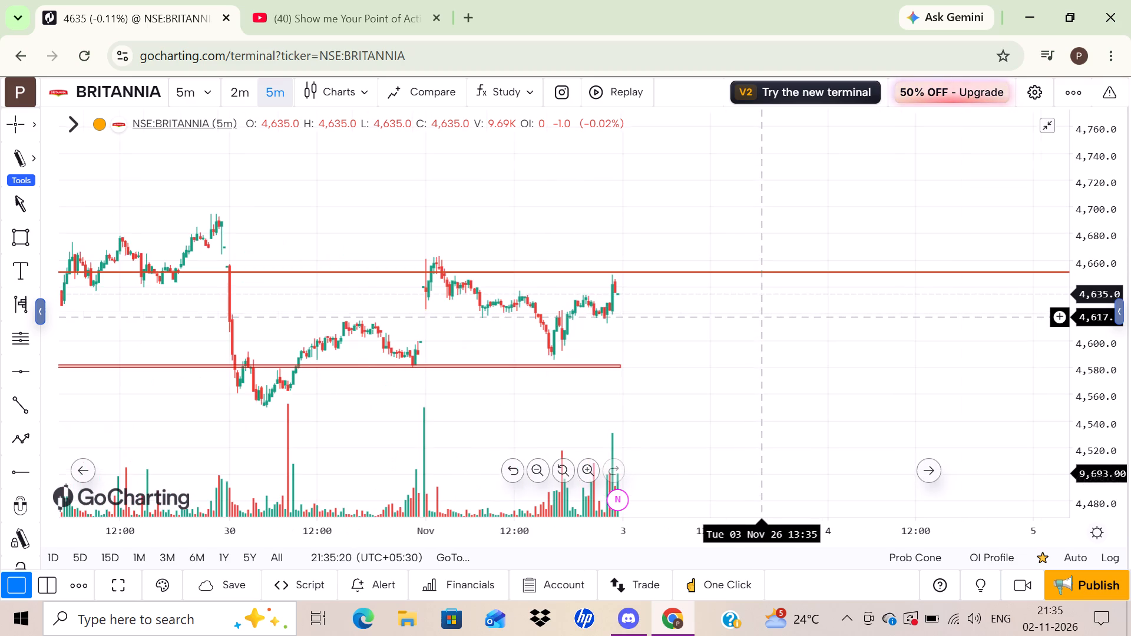
{"action": "left_click_drag", "start_coordinate": [1109, 381], "coordinate": [1074, 287]}
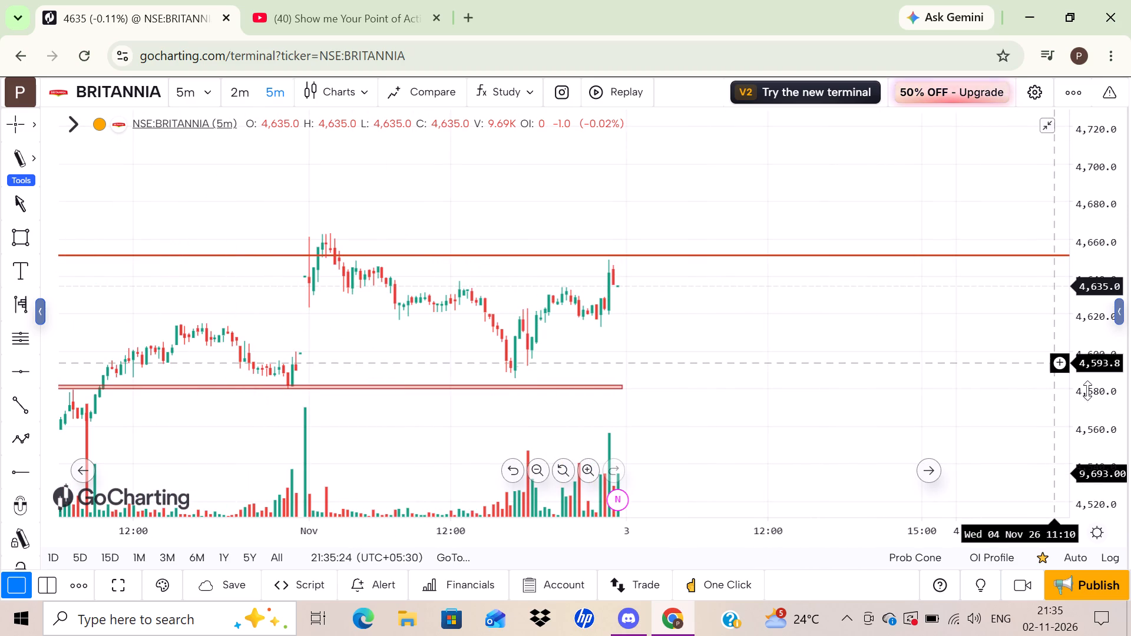
{"action": "left_click_drag", "start_coordinate": [1103, 394], "coordinate": [1099, 235]}
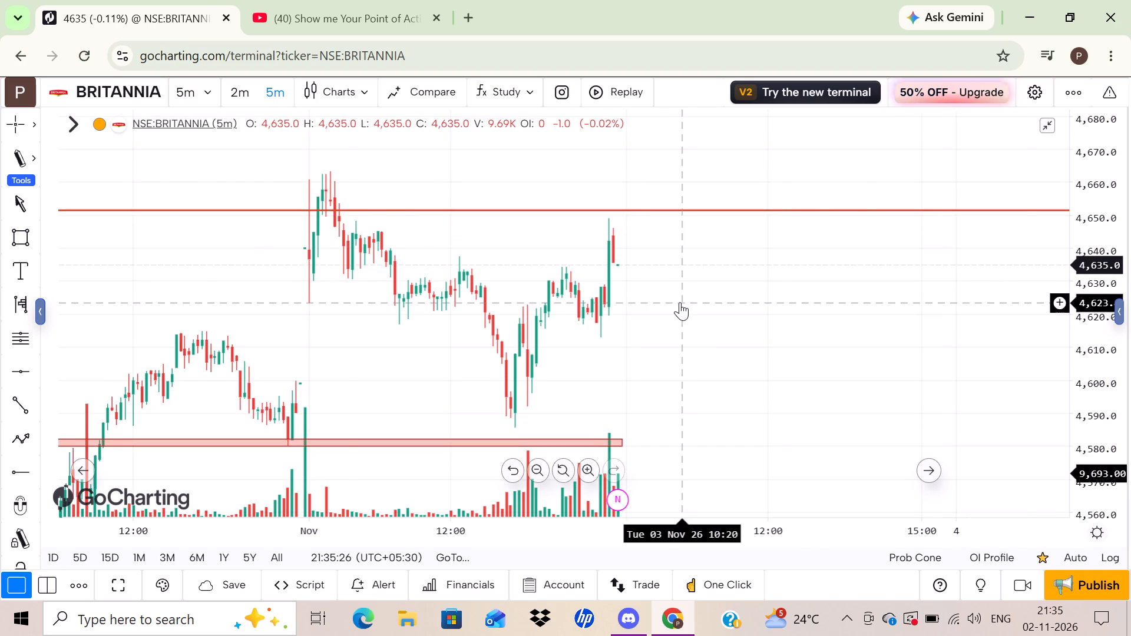
{"action": "left_click_drag", "start_coordinate": [148, 307], "coordinate": [399, 312]}
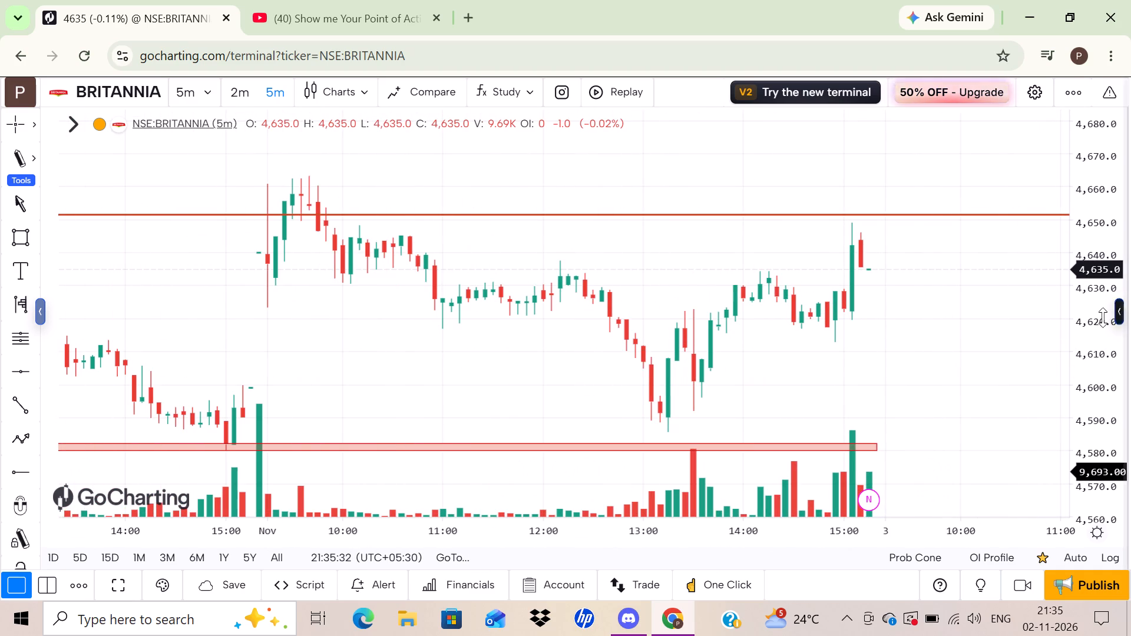
{"action": "left_click_drag", "start_coordinate": [1103, 319], "coordinate": [1110, 245]}
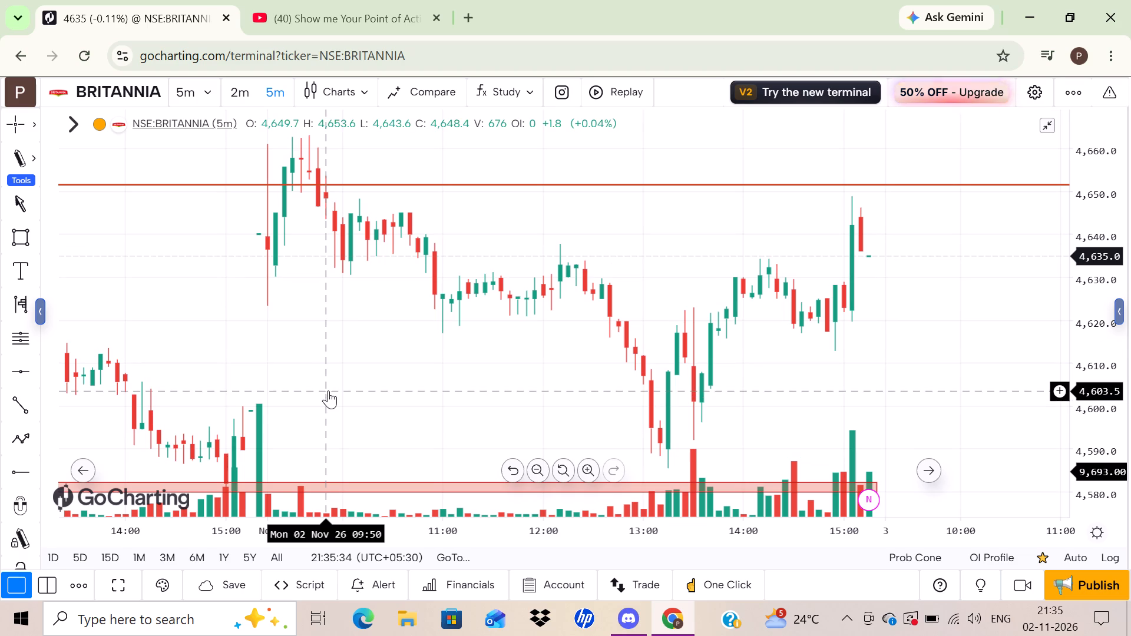
{"action": "left_click_drag", "start_coordinate": [321, 338], "coordinate": [485, 344]}
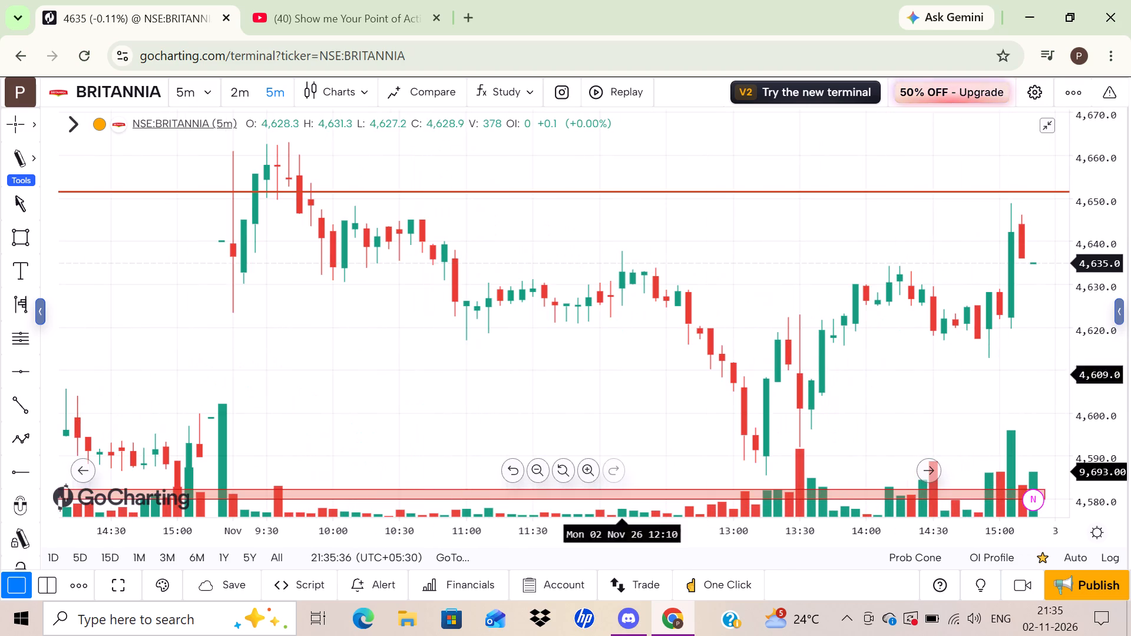
{"action": "left_click_drag", "start_coordinate": [1102, 360], "coordinate": [1091, 211]}
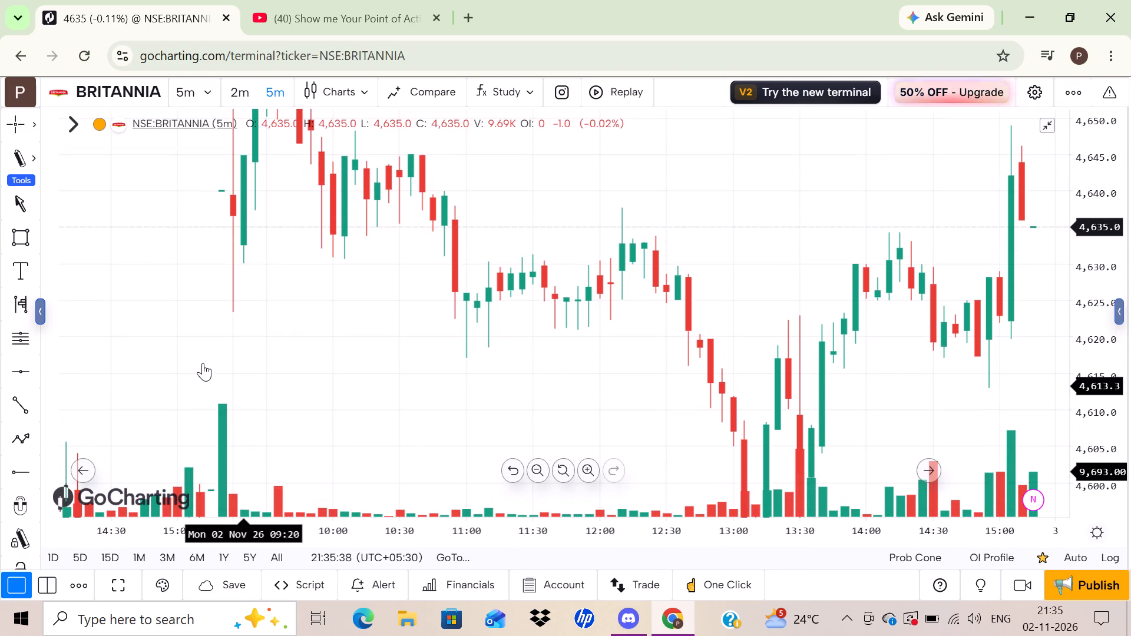
{"action": "left_click_drag", "start_coordinate": [302, 316], "coordinate": [388, 347]}
{"action": "left_click_drag", "start_coordinate": [440, 364], "coordinate": [419, 458]}
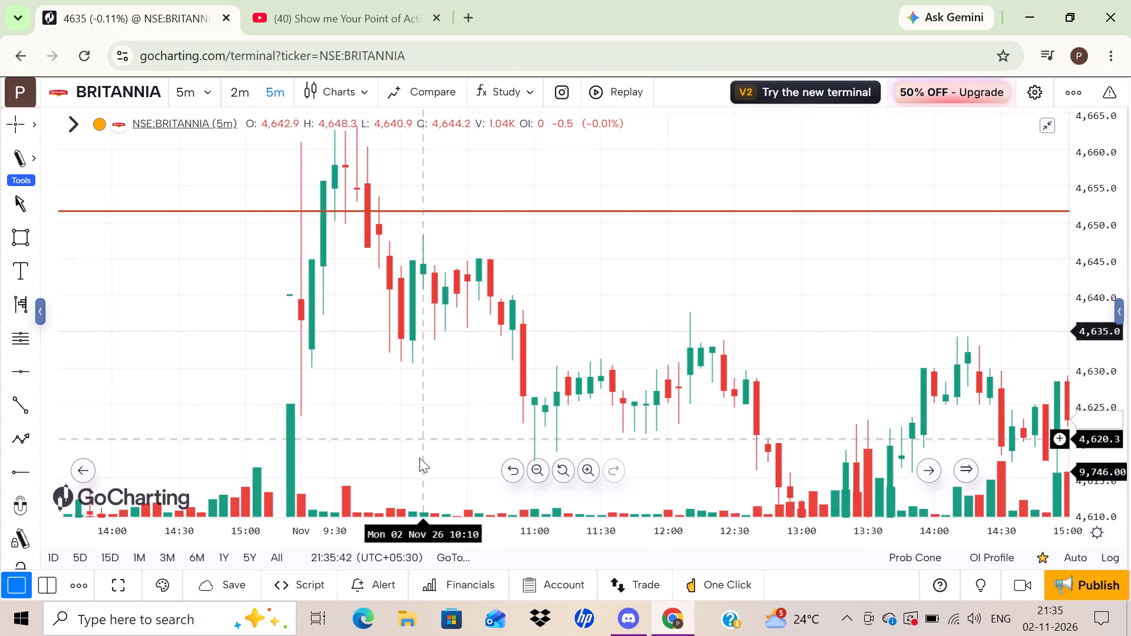
{"action": "left_click_drag", "start_coordinate": [419, 458], "coordinate": [427, 405]}
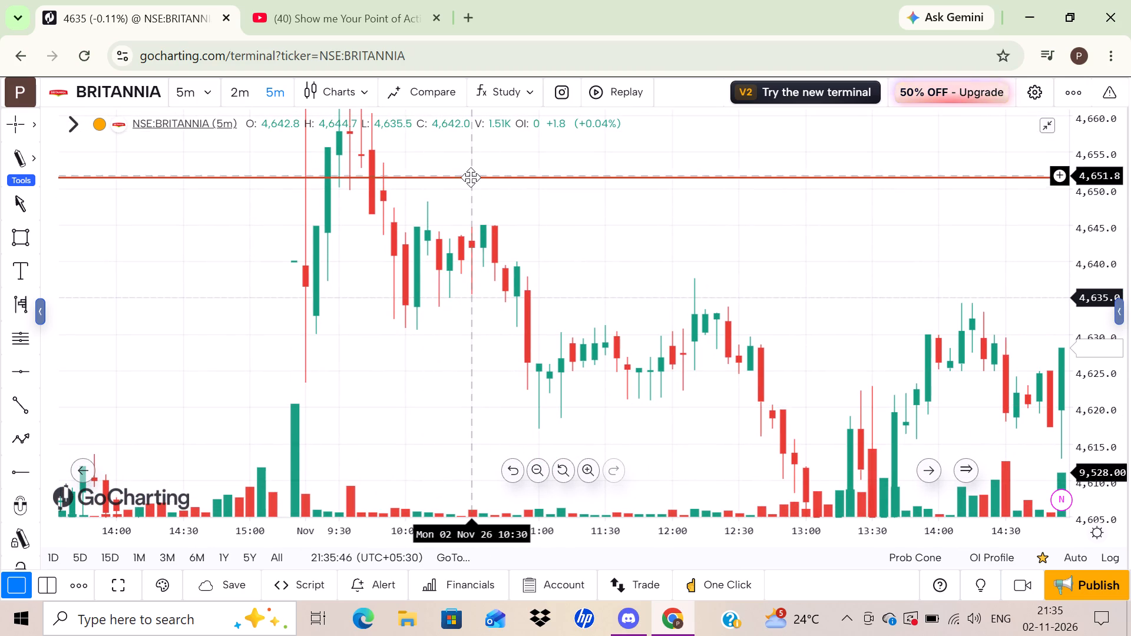
Raise the remaining red horizontal ray to about 4,653.8 on the 5-minute chart.
{"action": "left_click_drag", "start_coordinate": [471, 177], "coordinate": [436, 160]}
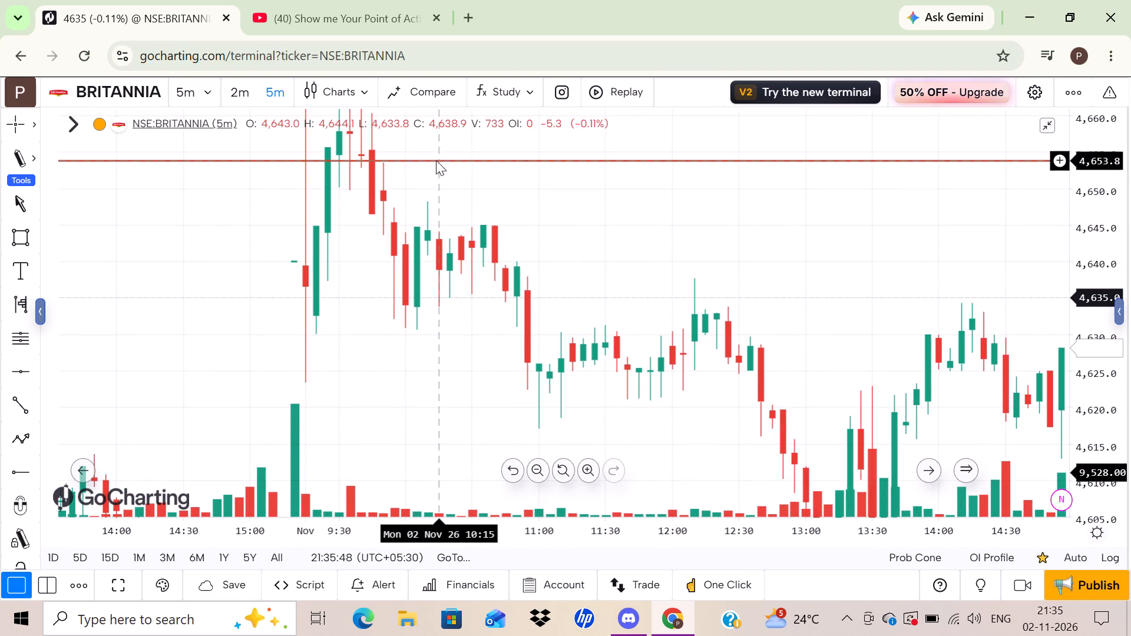
{"action": "left_click", "coordinate": [436, 160]}
{"action": "left_click", "coordinate": [445, 371]}
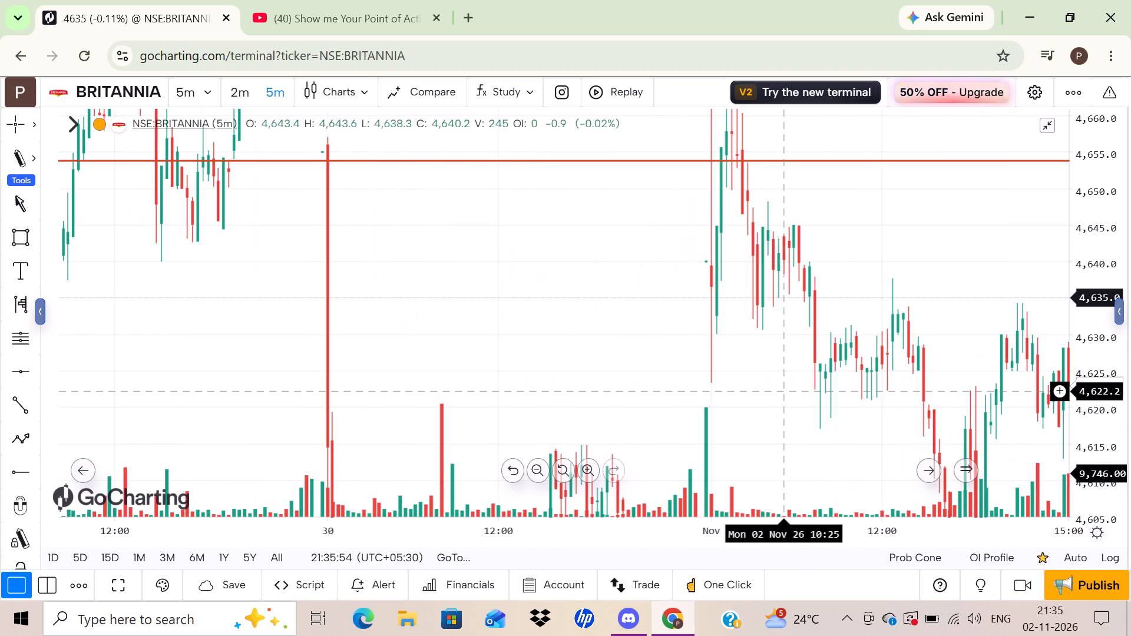
Examine BRITANNIA's 5-minute price action from 29 Oct to 2 Nov between the red ray and the red zone below it.
{"action": "left_click_drag", "start_coordinate": [783, 391], "coordinate": [409, 326]}
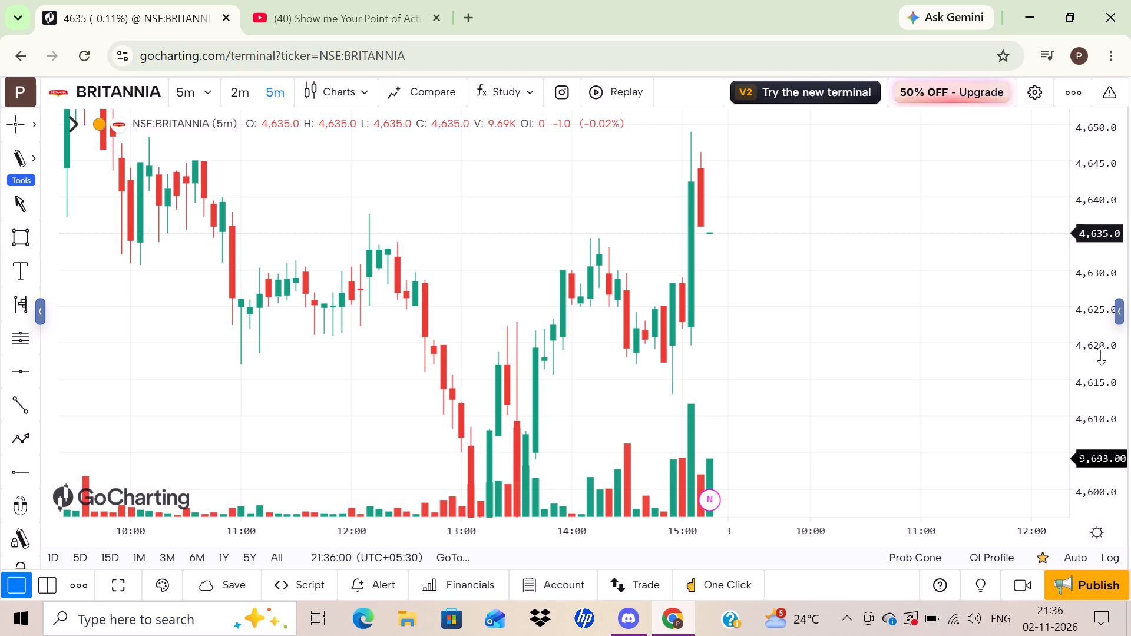
{"action": "left_click_drag", "start_coordinate": [1102, 355], "coordinate": [1086, 445]}
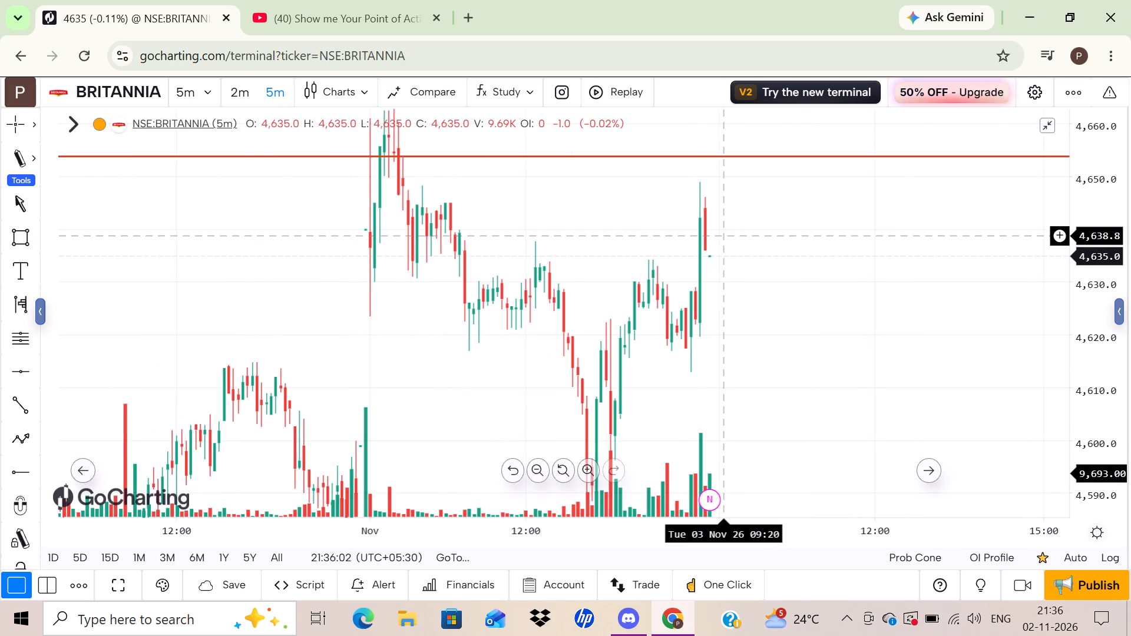
{"action": "left_click_drag", "start_coordinate": [864, 426], "coordinate": [1008, 383]}
{"action": "left_click_drag", "start_coordinate": [1086, 324], "coordinate": [1090, 491]}
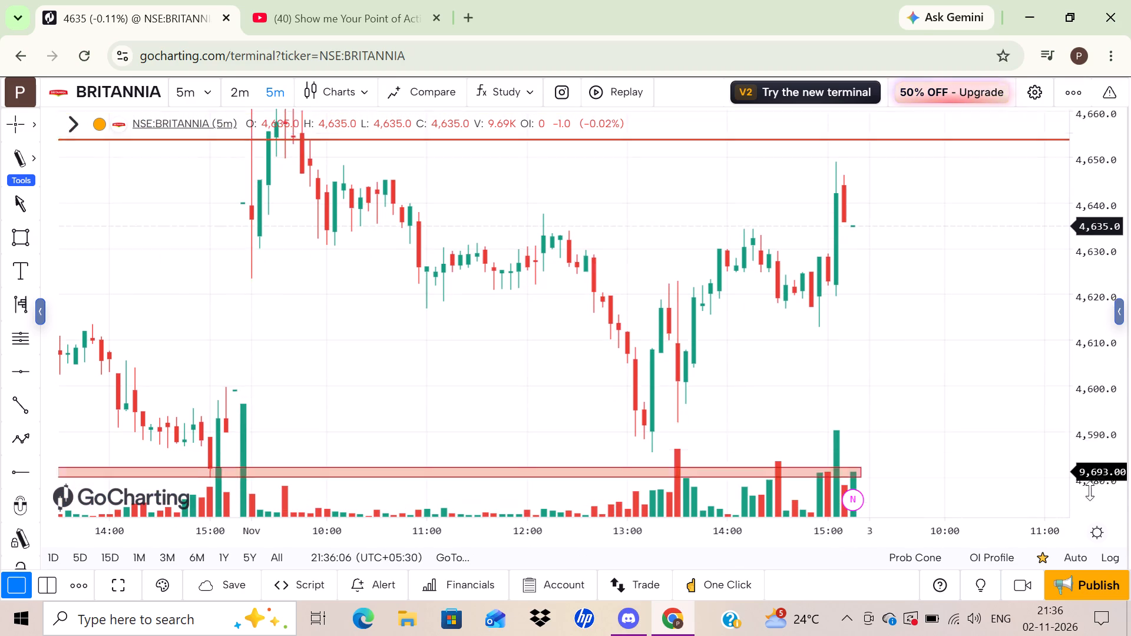
{"action": "left_click_drag", "start_coordinate": [1090, 491], "coordinate": [1092, 494]}
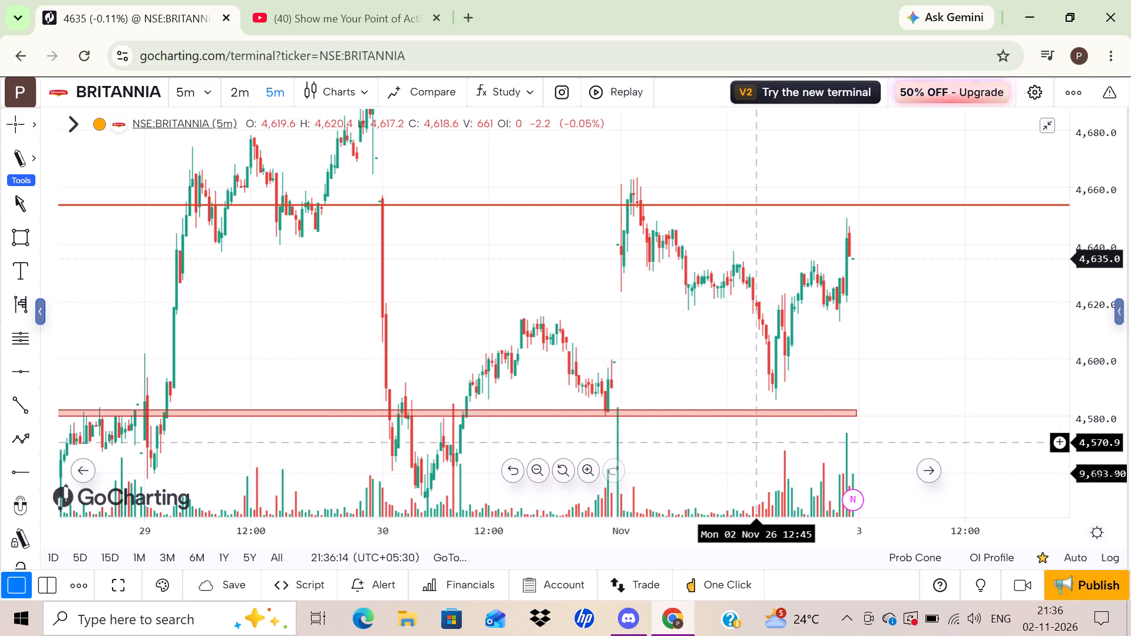
Switch the BRITANNIA chart to the 1D interval.
{"action": "left_click", "coordinate": [199, 89]}
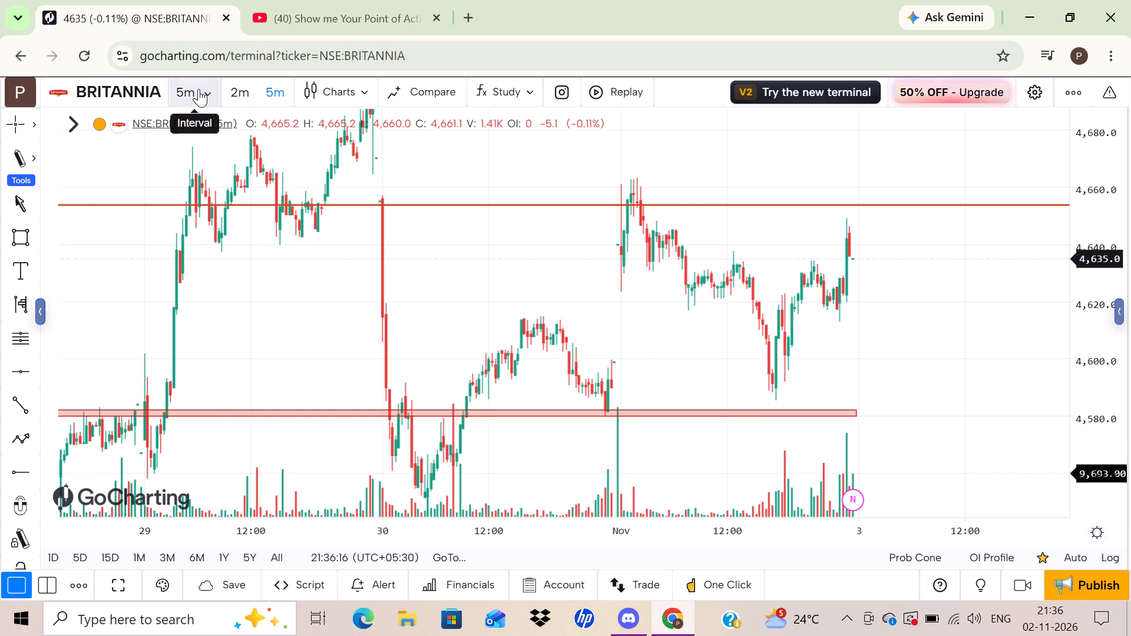
{"action": "scroll", "coordinate": [147, 423], "scroll_direction": "down", "scroll_amount": 2}
{"action": "left_click", "coordinate": [88, 395]}
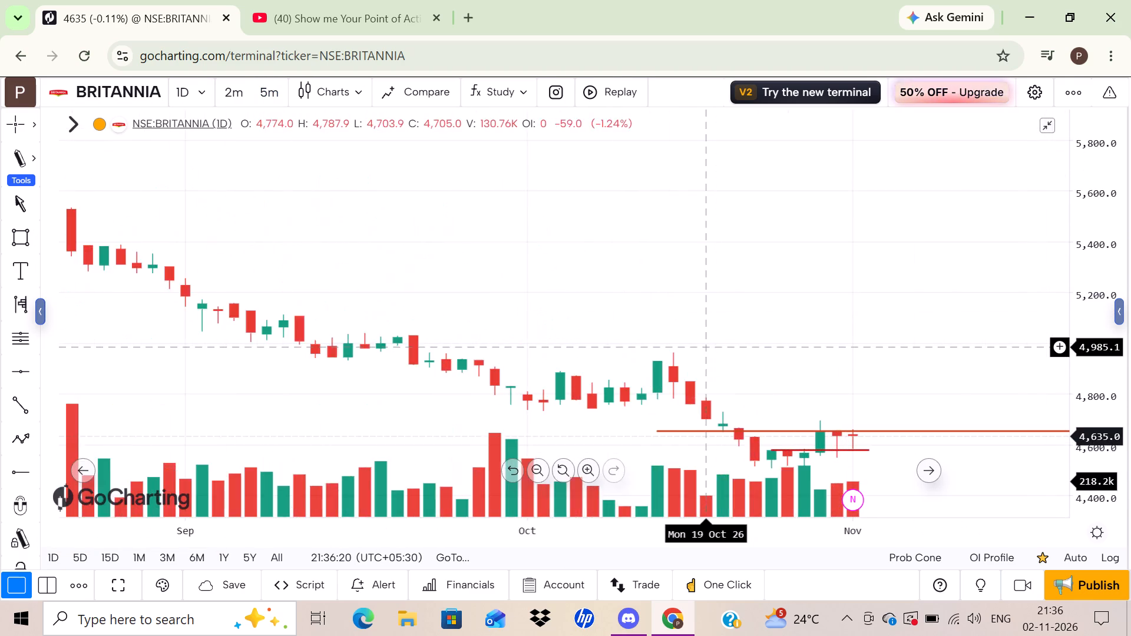
Reposition the red horizontal ray on the daily chart at about 4,655, along the body top of the last tall green candle.
{"action": "left_click_drag", "start_coordinate": [965, 300], "coordinate": [866, 284]}
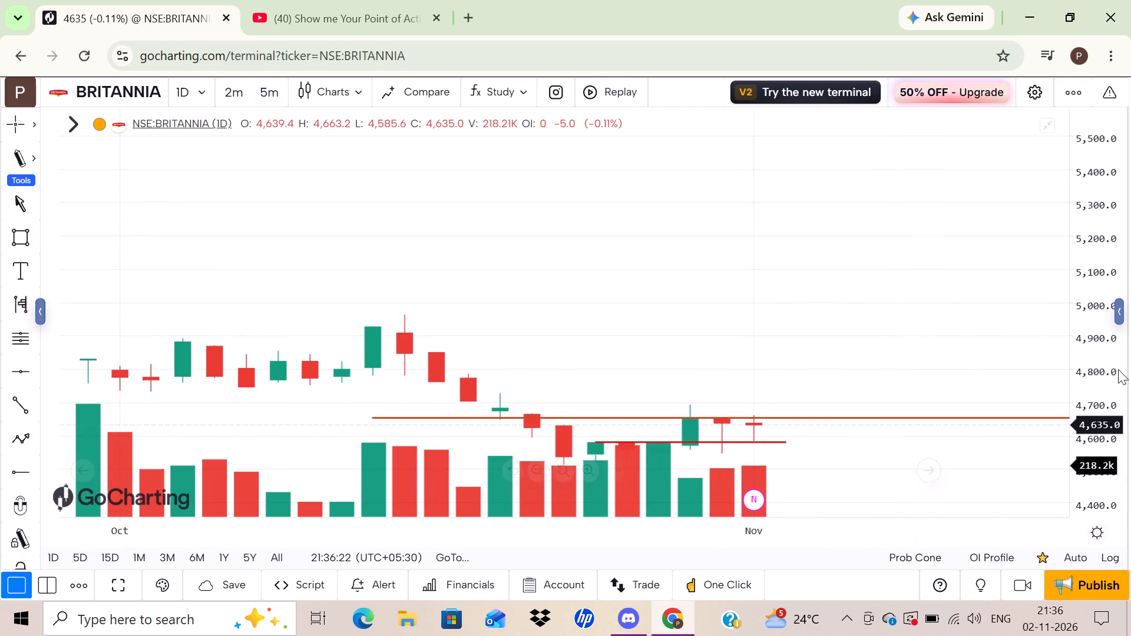
{"action": "left_click_drag", "start_coordinate": [1096, 366], "coordinate": [1076, 241]}
{"action": "left_click_drag", "start_coordinate": [896, 324], "coordinate": [896, 322]}
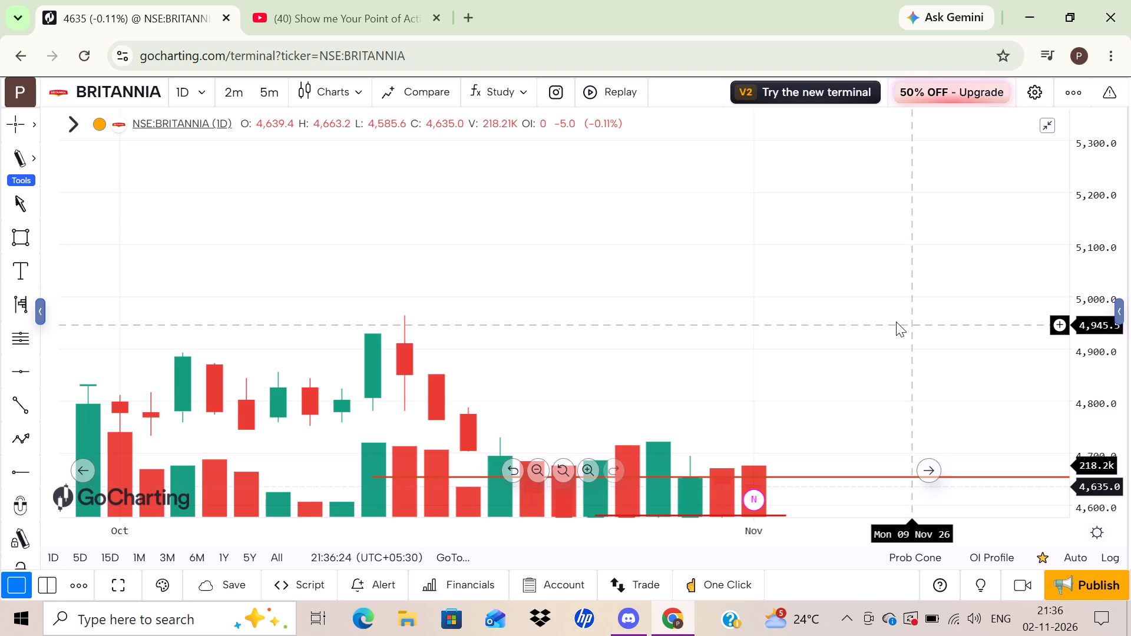
{"action": "left_click_drag", "start_coordinate": [896, 322], "coordinate": [854, 165]}
{"action": "left_click_drag", "start_coordinate": [1096, 379], "coordinate": [1057, 135]}
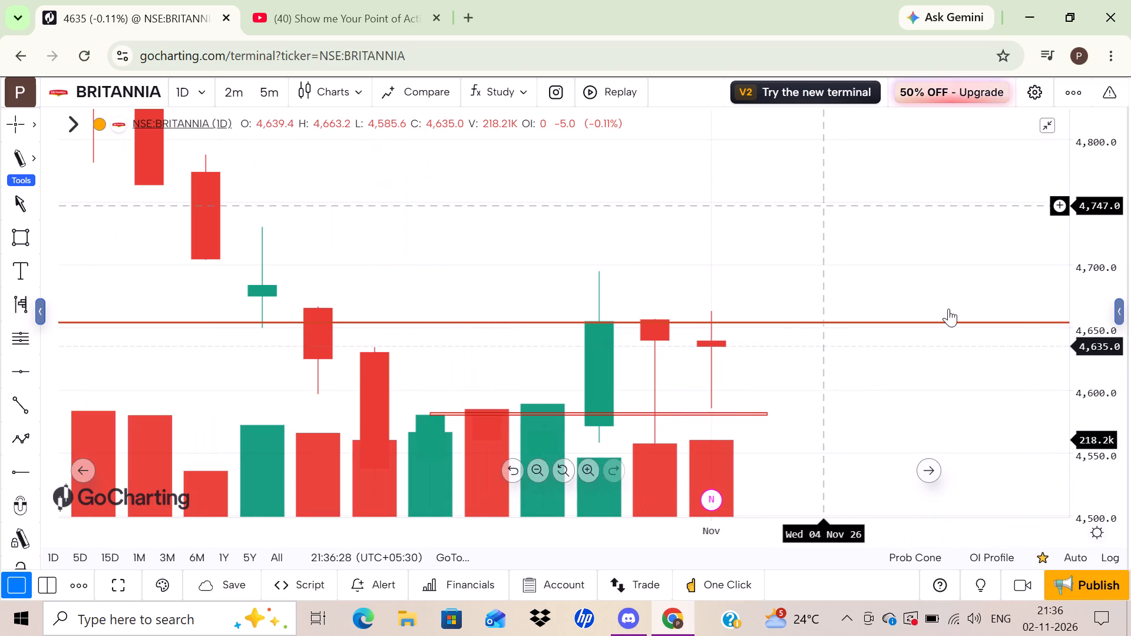
{"action": "left_click_drag", "start_coordinate": [1099, 385], "coordinate": [1023, 99]}
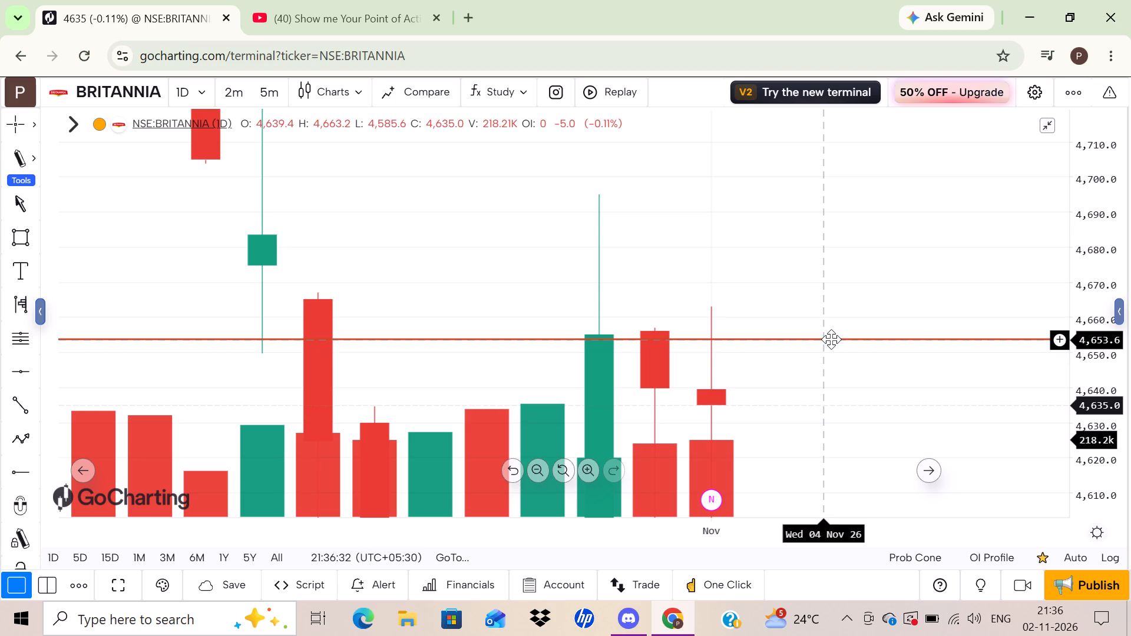
{"action": "left_click_drag", "start_coordinate": [831, 339], "coordinate": [819, 356]}
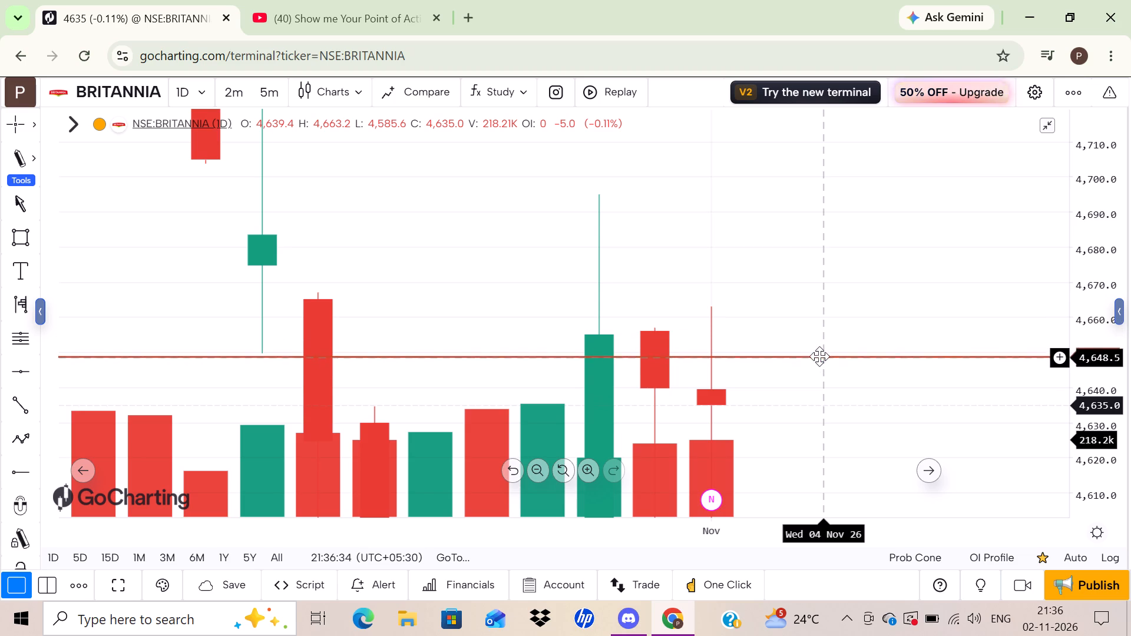
{"action": "left_click_drag", "start_coordinate": [819, 356], "coordinate": [801, 334]}
{"action": "left_click", "coordinate": [801, 334]}
{"action": "left_click", "coordinate": [867, 425]}
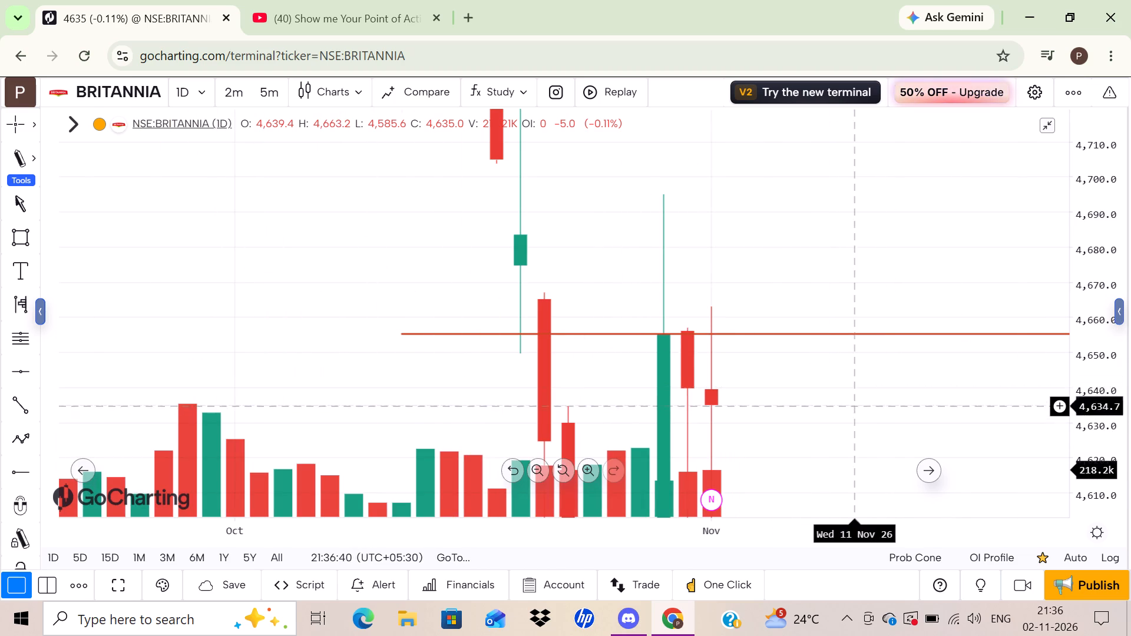
Examine the latest BRITANNIA daily candles relative to the red ray and the red zone below it.
{"action": "left_click_drag", "start_coordinate": [842, 397], "coordinate": [856, 305]}
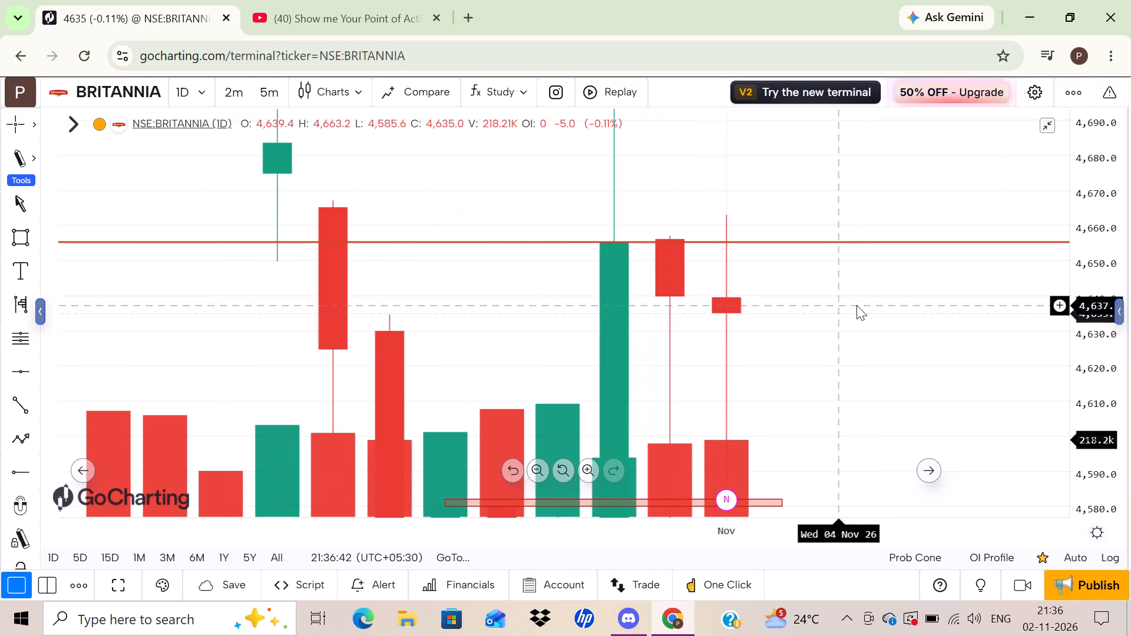
{"action": "left_click_drag", "start_coordinate": [1083, 239], "coordinate": [1111, 493]}
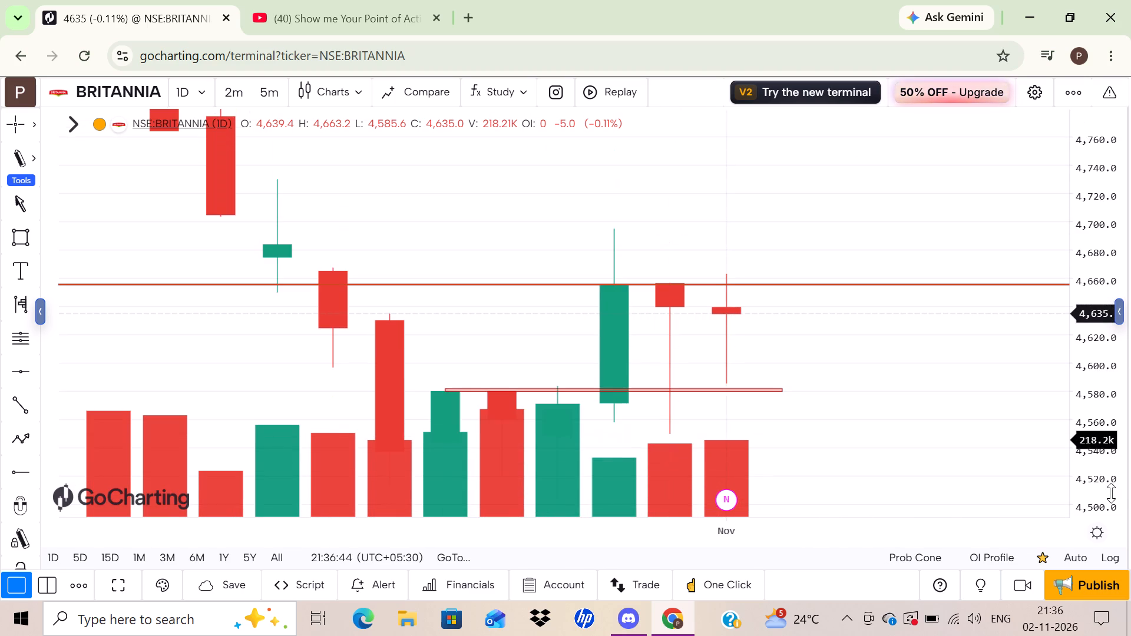
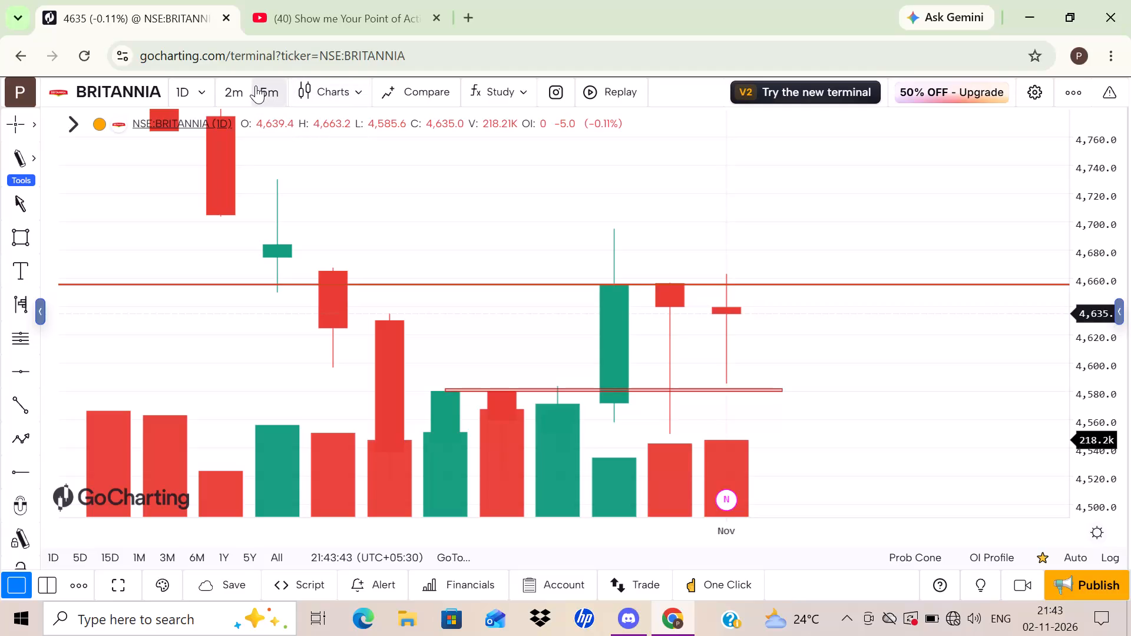
Switch the BRITANNIA chart to the 5m interval.
{"action": "left_click", "coordinate": [256, 85]}
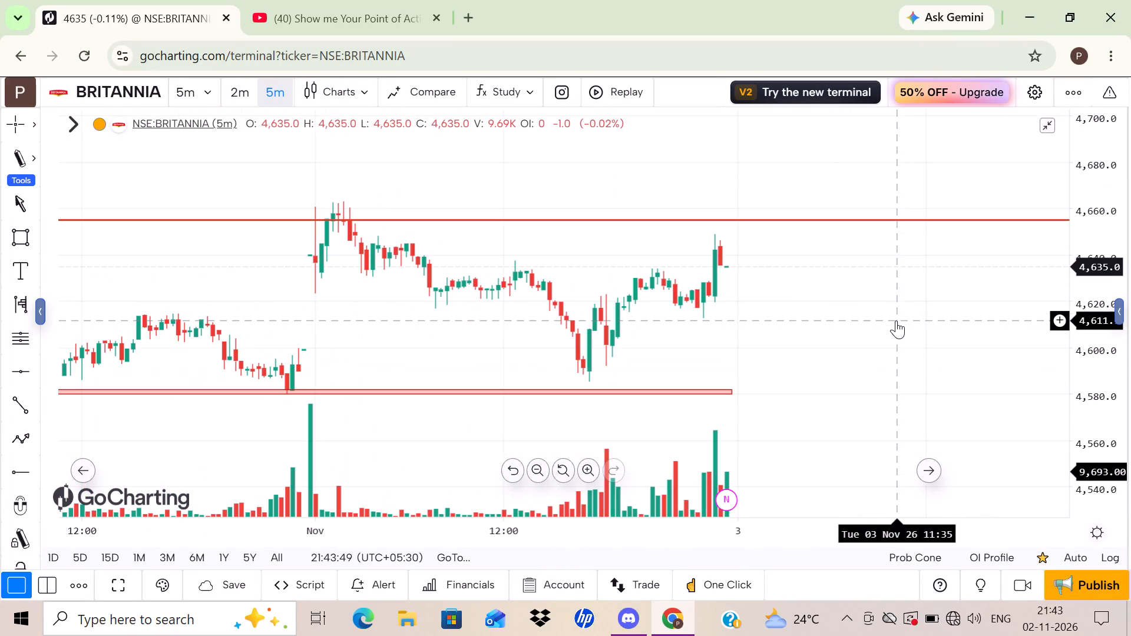
Examine BRITANNIA's 5-minute candles around the 2 Nov open between the red ray and the red zone below it.
{"action": "left_click_drag", "start_coordinate": [1108, 332], "coordinate": [1092, 204]}
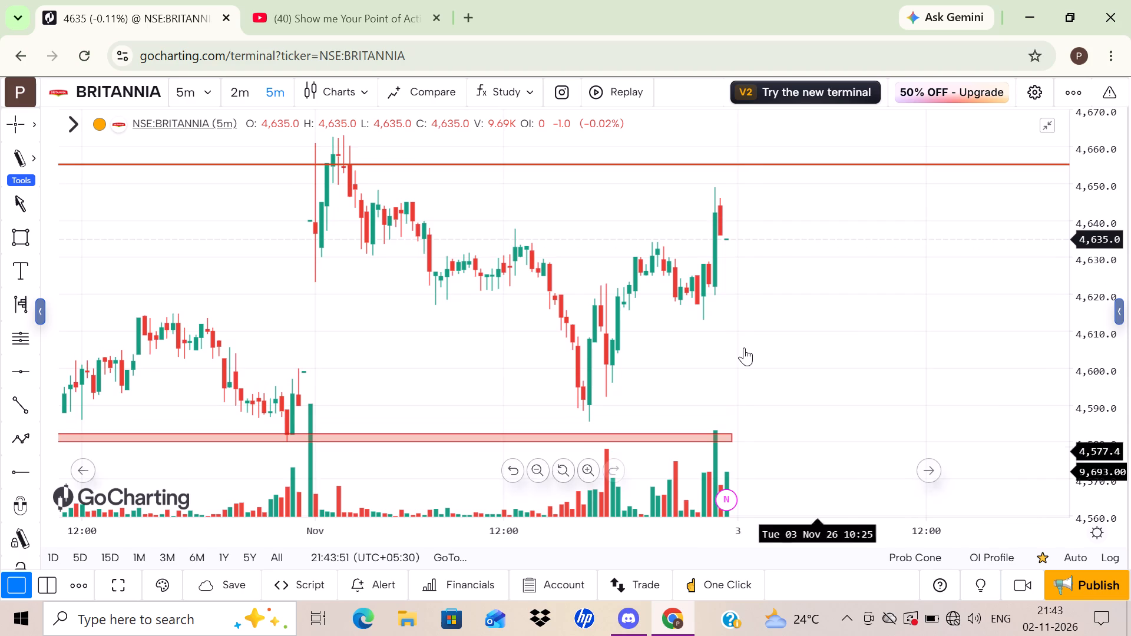
{"action": "left_click_drag", "start_coordinate": [168, 370], "coordinate": [528, 364]}
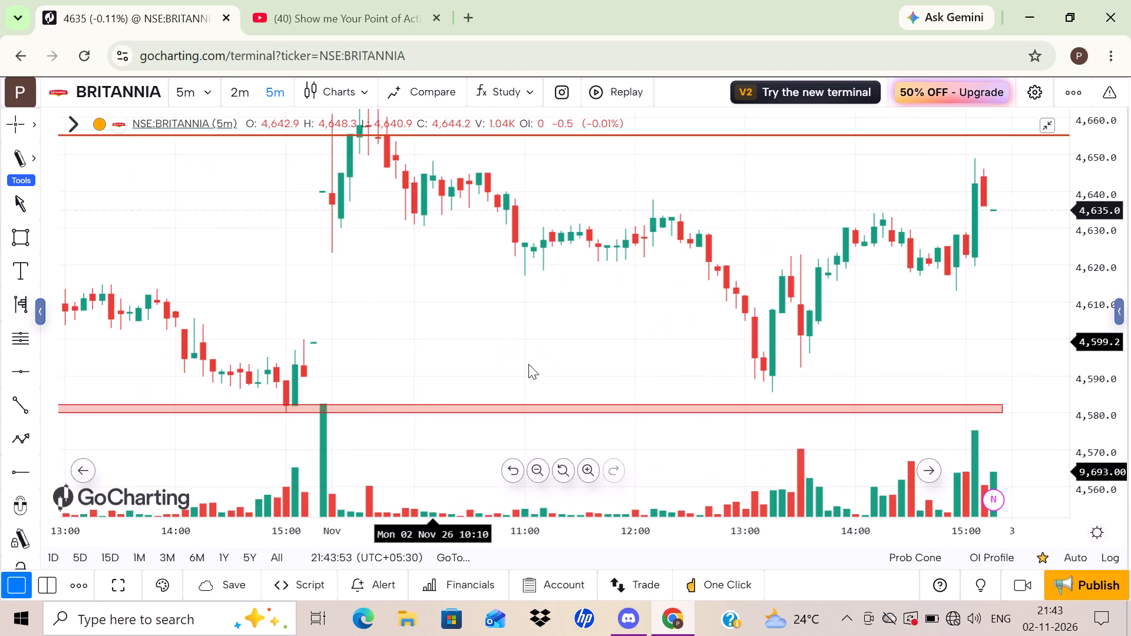
{"action": "left_click_drag", "start_coordinate": [528, 364], "coordinate": [541, 364]}
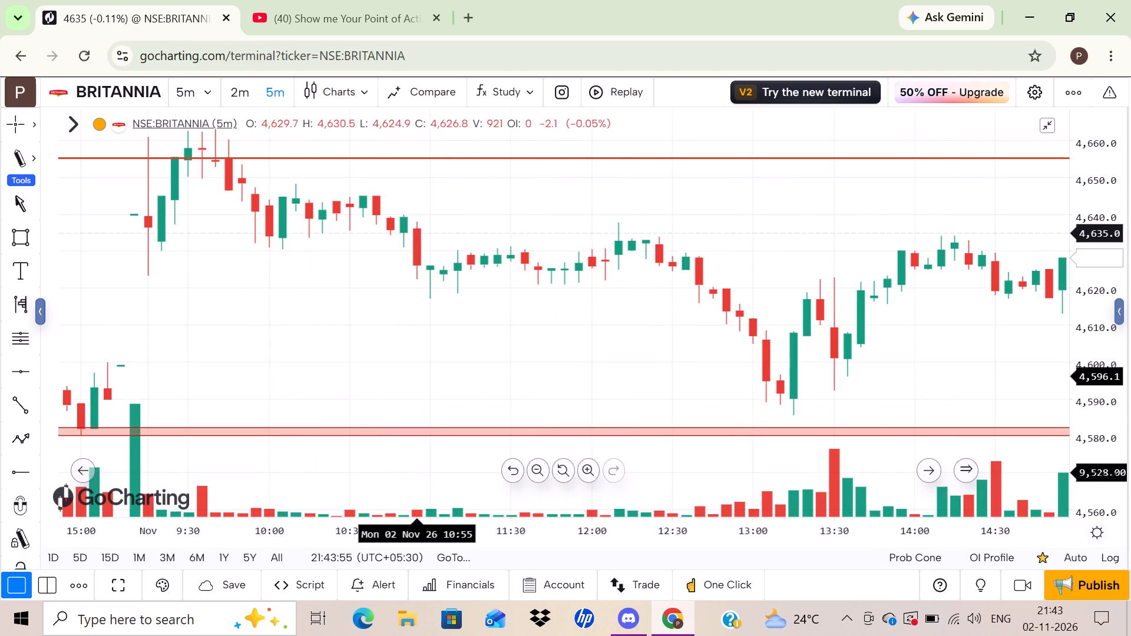
{"action": "left_click_drag", "start_coordinate": [378, 352], "coordinate": [619, 331]}
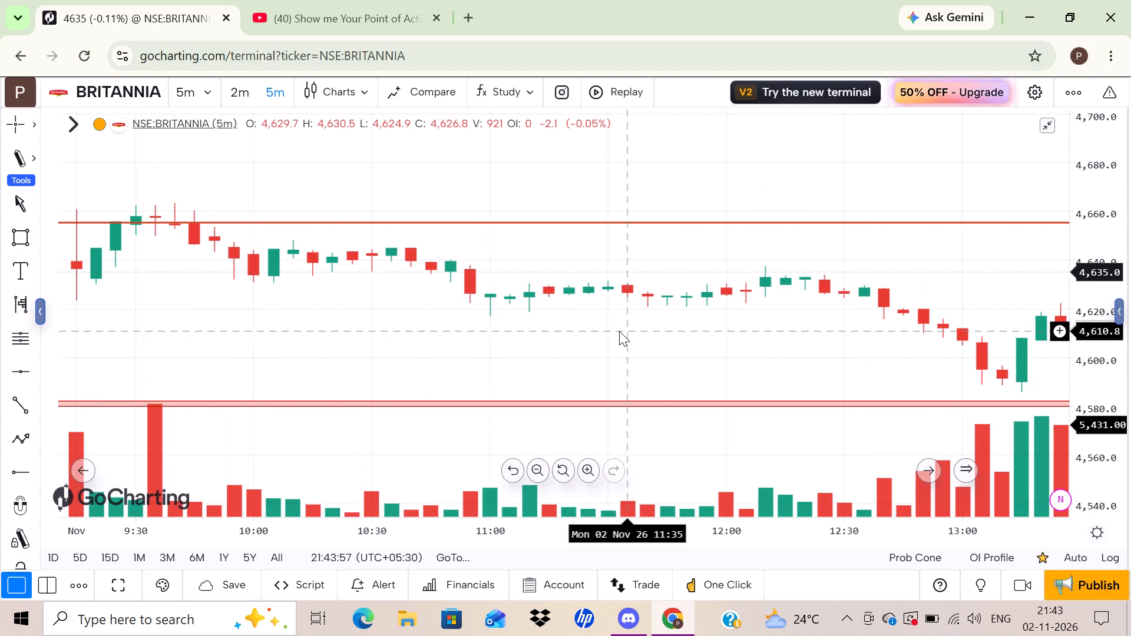
{"action": "left_click_drag", "start_coordinate": [200, 331], "coordinate": [704, 312]}
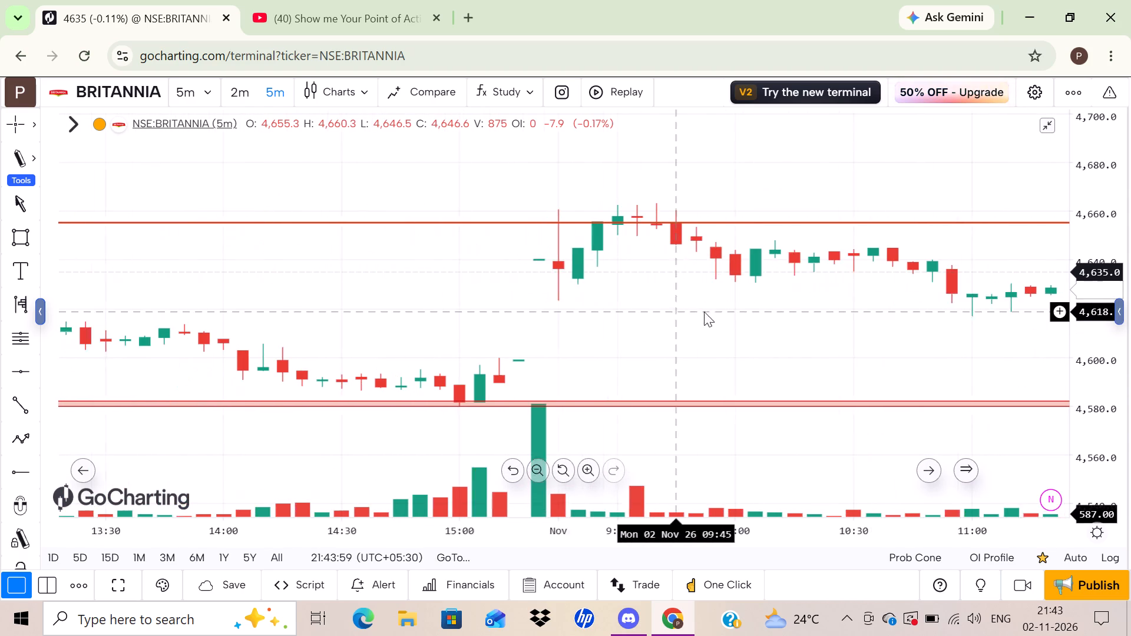
{"action": "left_click_drag", "start_coordinate": [704, 312], "coordinate": [714, 312]}
{"action": "left_click_drag", "start_coordinate": [1080, 363], "coordinate": [1084, 267]}
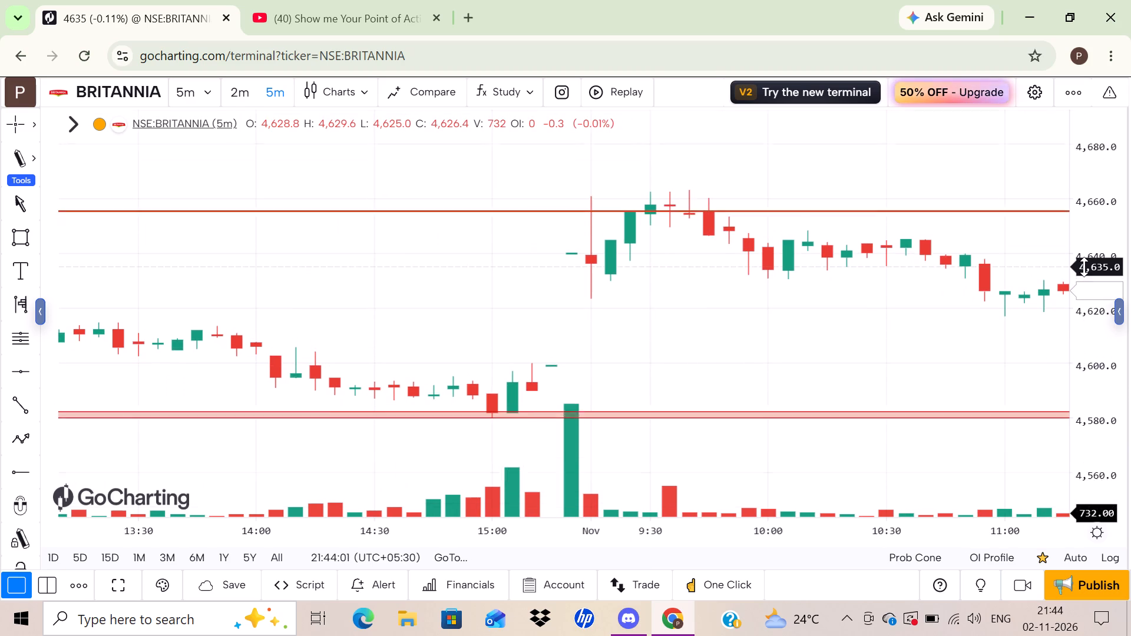
{"action": "left_click_drag", "start_coordinate": [1084, 267], "coordinate": [1070, 184]}
{"action": "left_click_drag", "start_coordinate": [527, 299], "coordinate": [599, 330]}
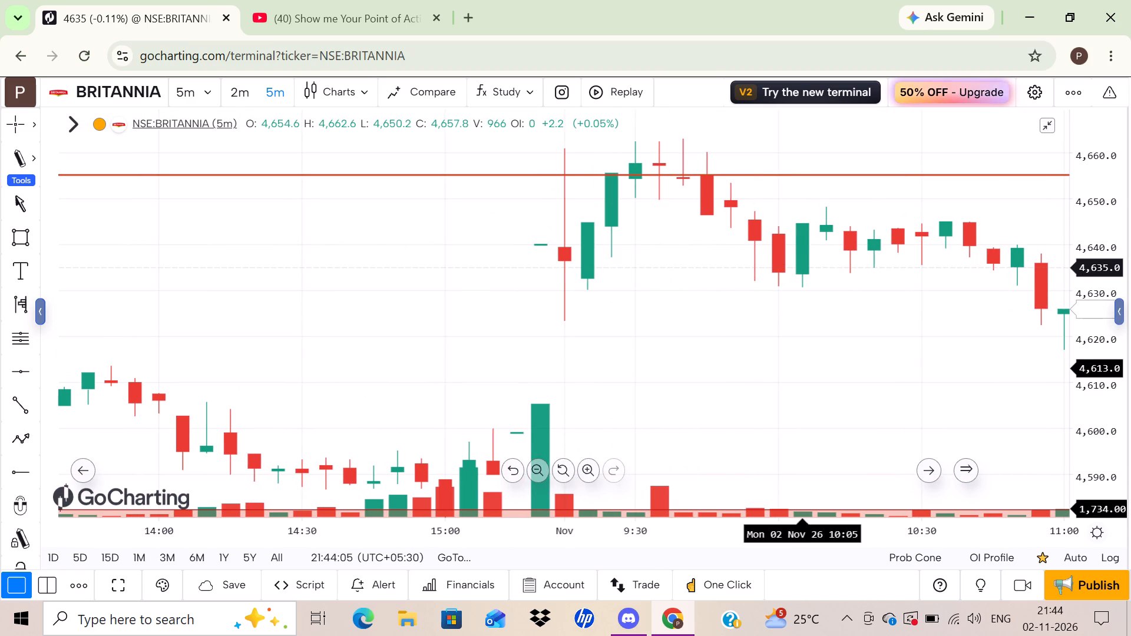
Draw a rectangle over the 2 Nov sideways candles from 09:55 to 11:00, spanning about 4,647 to 4,630.
{"action": "left_click_drag", "start_coordinate": [811, 353], "coordinate": [585, 316]}
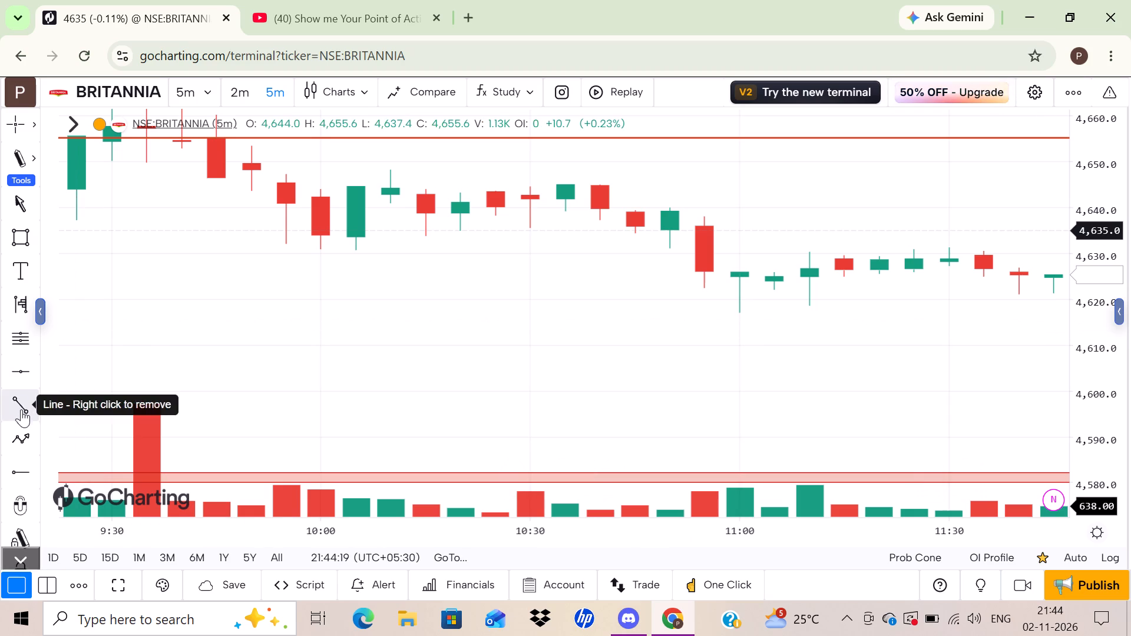
{"action": "left_click", "coordinate": [10, 244]}
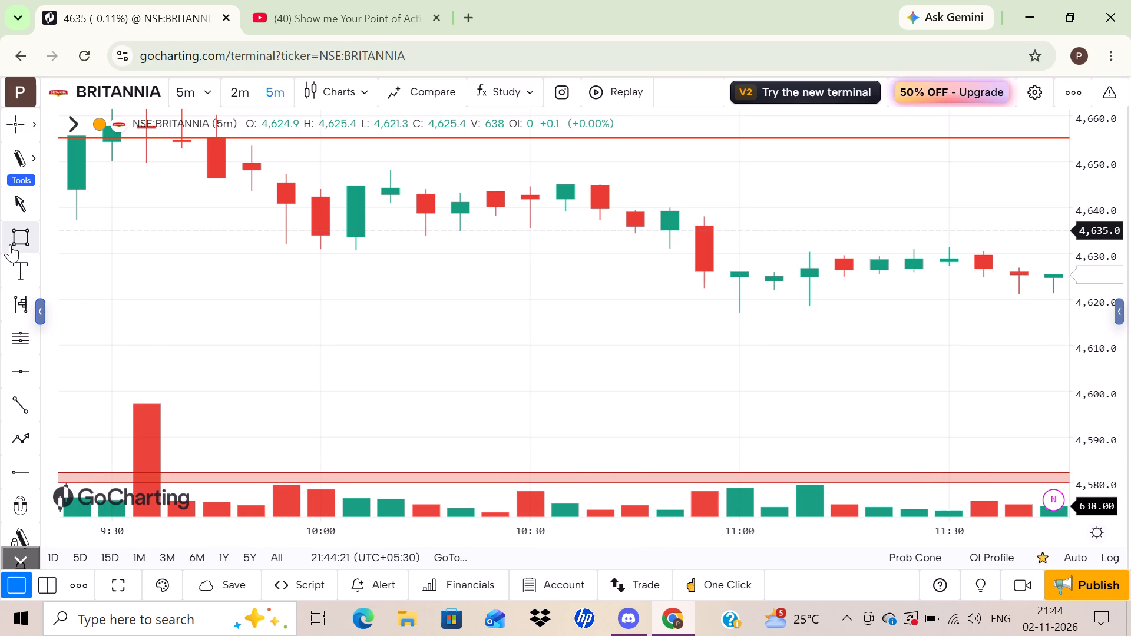
{"action": "left_click", "coordinate": [283, 173]}
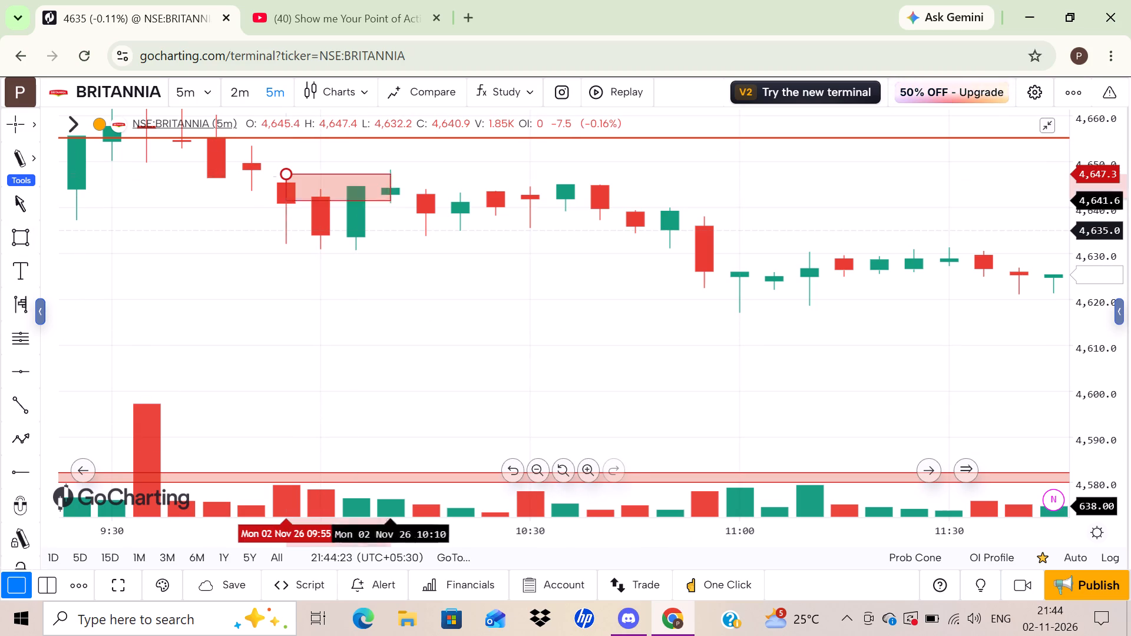
{"action": "left_click", "coordinate": [724, 251]}
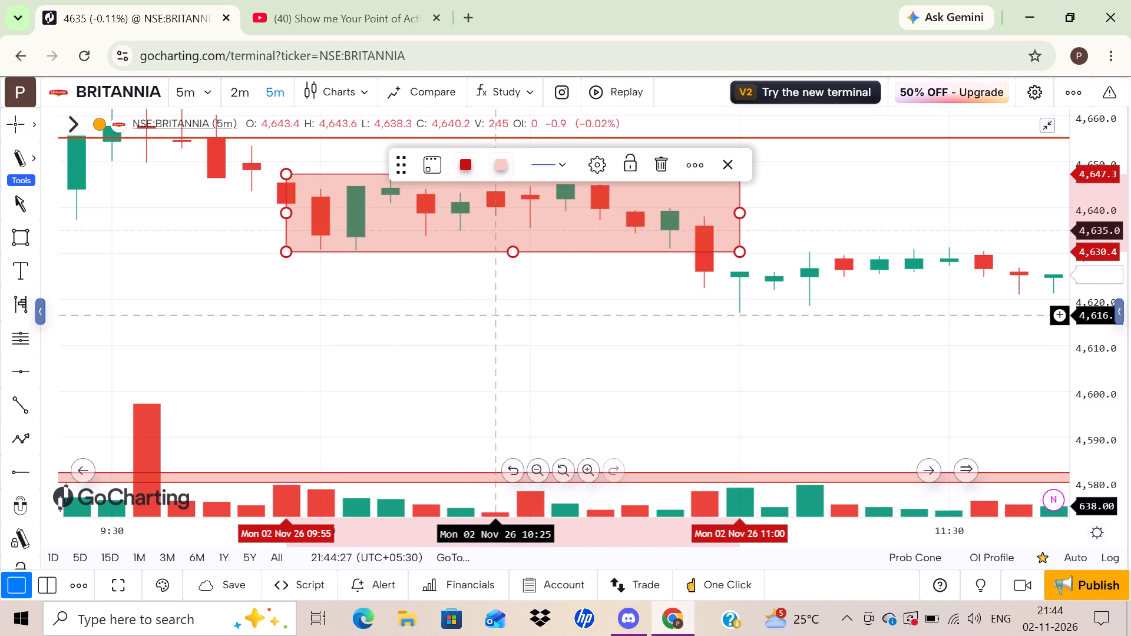
{"action": "left_click", "coordinate": [524, 343]}
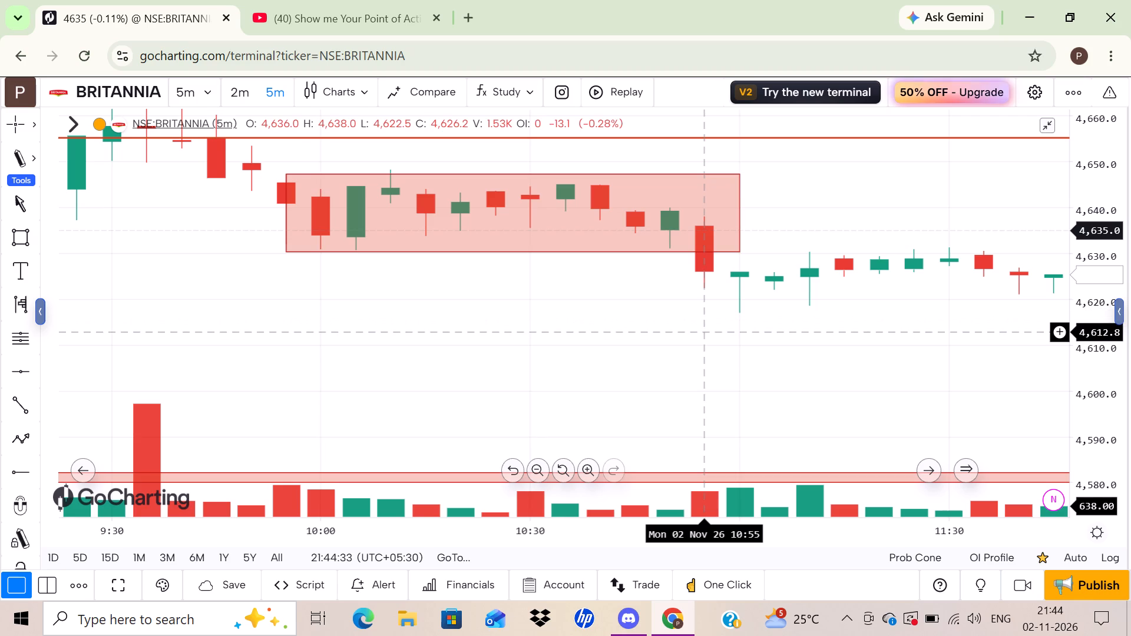
Tighten the new rectangle by moving its upper starting corner to the 10:05 candle at about 4,644.6.
{"action": "left_click_drag", "start_coordinate": [790, 359], "coordinate": [728, 365]}
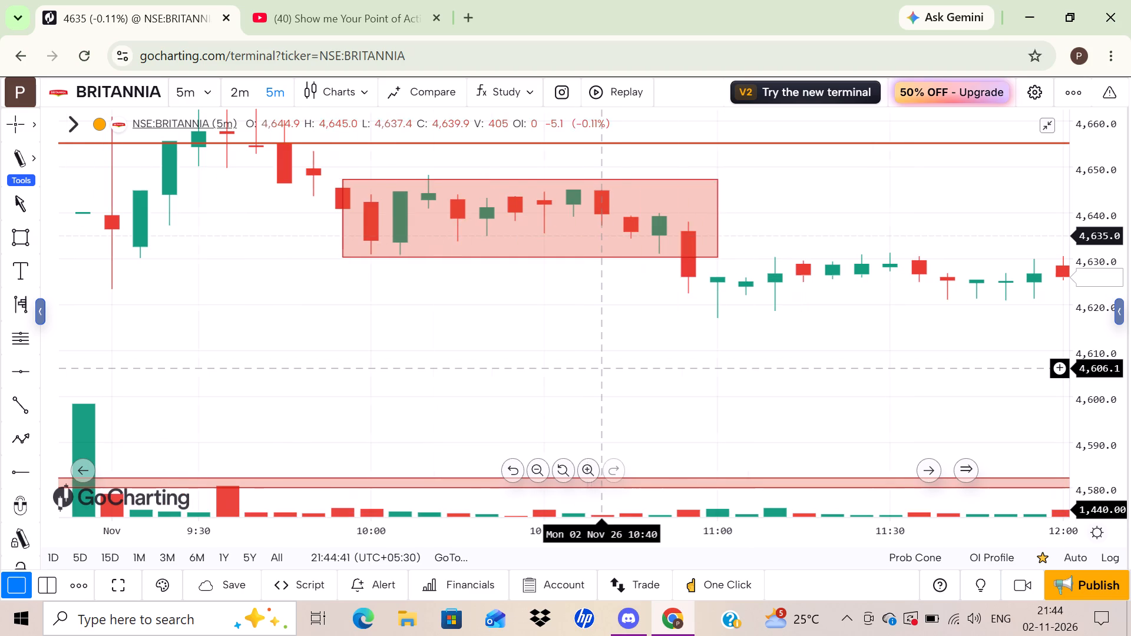
{"action": "left_click_drag", "start_coordinate": [1086, 341], "coordinate": [1056, 266]}
{"action": "left_click_drag", "start_coordinate": [753, 439], "coordinate": [795, 375]}
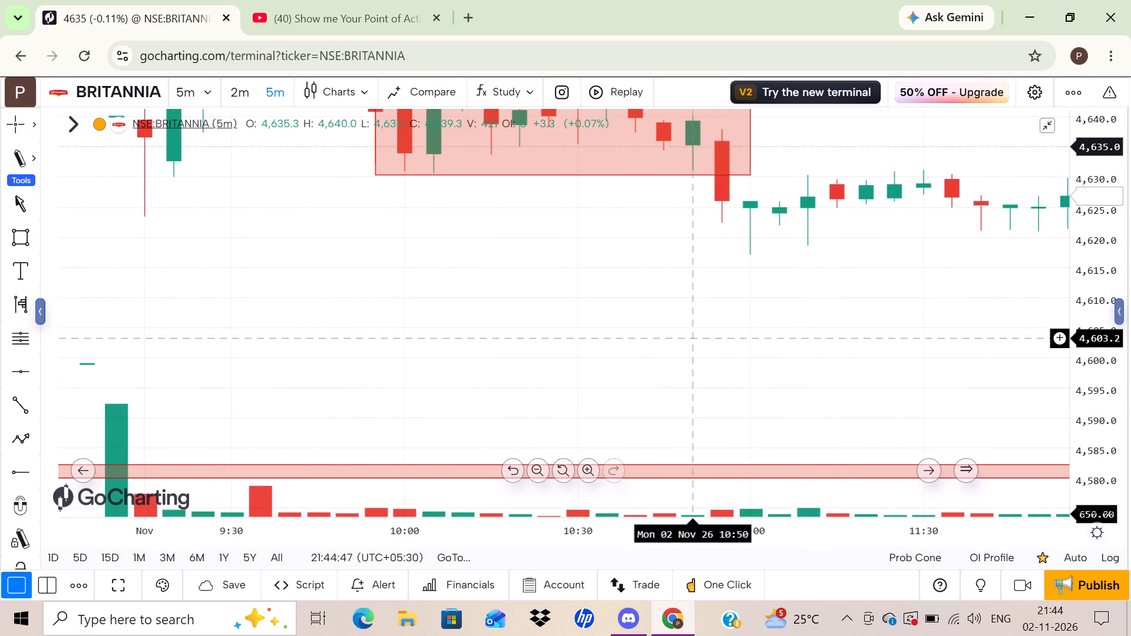
{"action": "left_click_drag", "start_coordinate": [460, 343], "coordinate": [485, 358]}
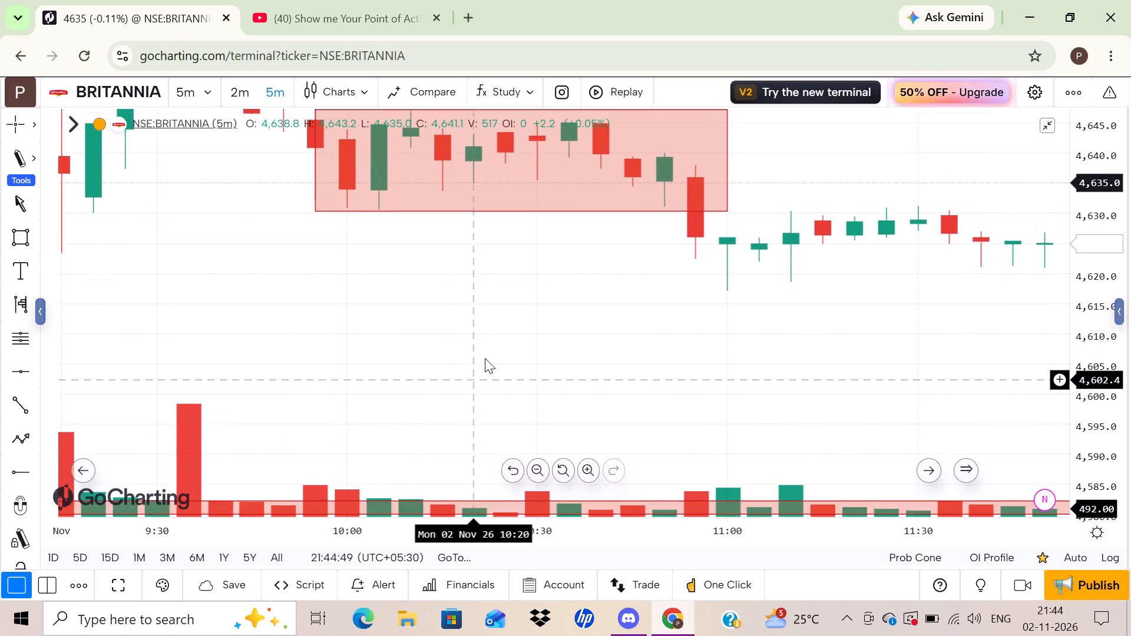
{"action": "left_click_drag", "start_coordinate": [485, 358], "coordinate": [494, 410]}
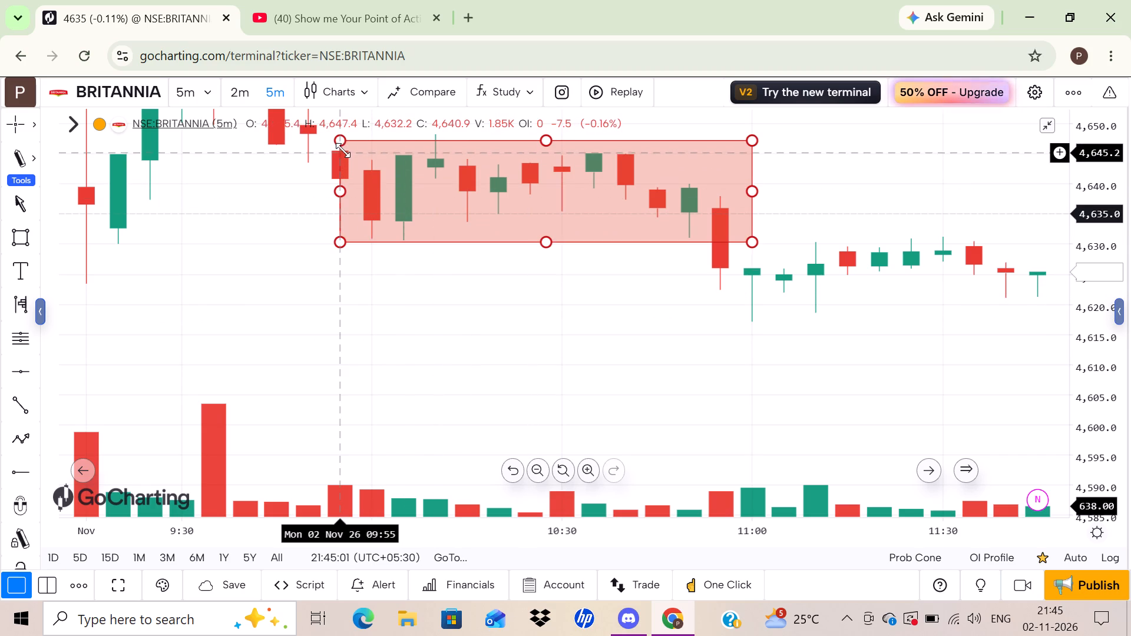
{"action": "left_click_drag", "start_coordinate": [338, 140], "coordinate": [415, 151]}
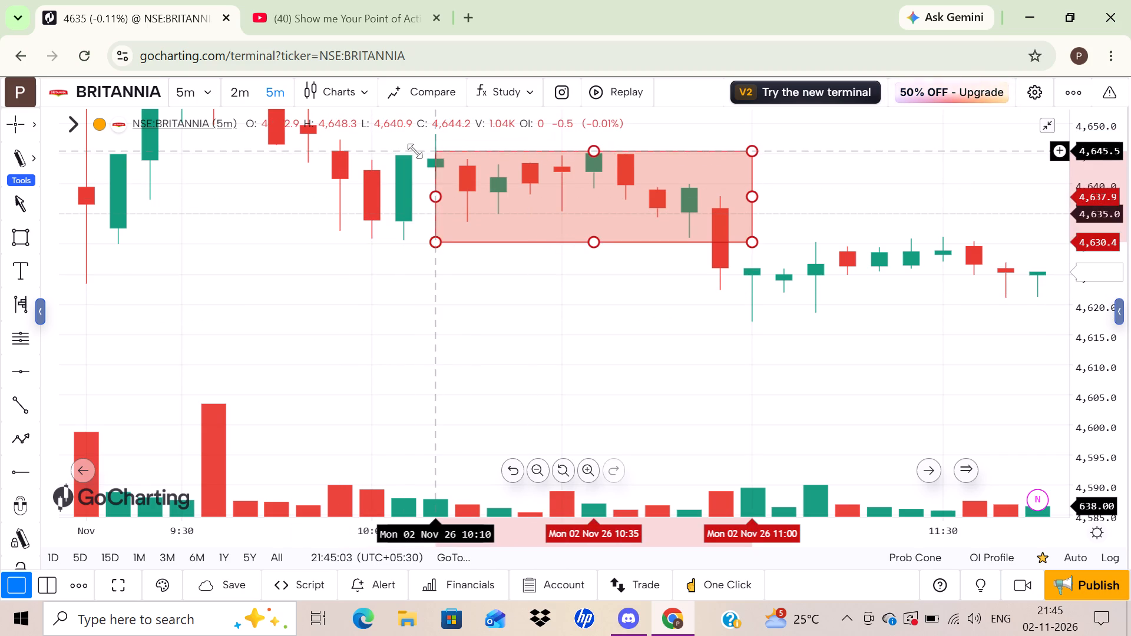
{"action": "left_click_drag", "start_coordinate": [415, 151], "coordinate": [399, 156]}
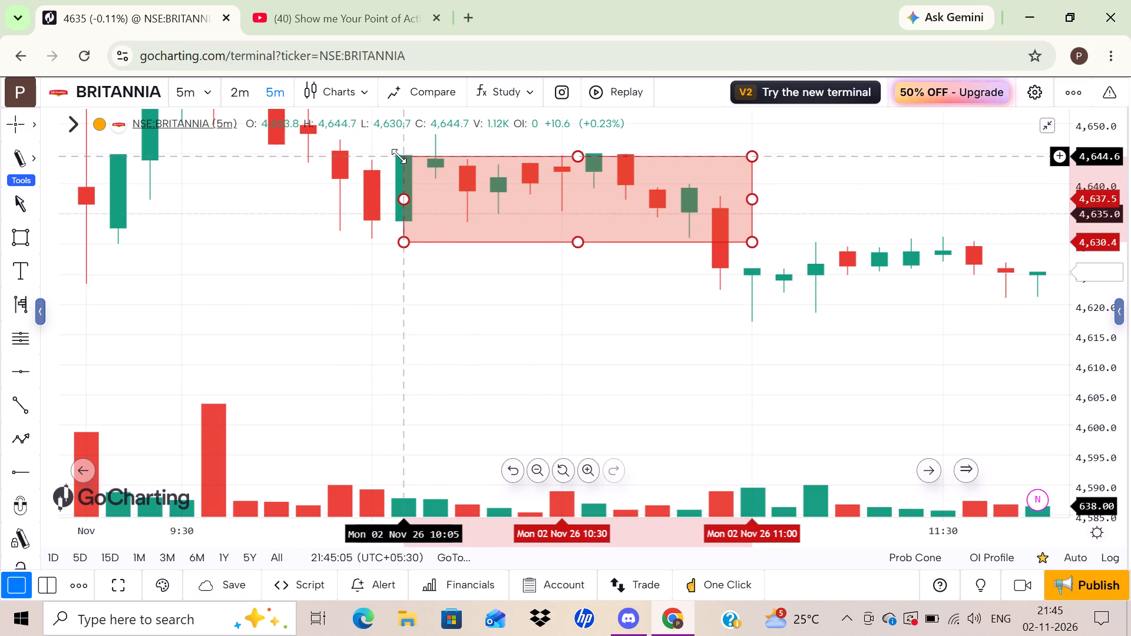
{"action": "left_click", "coordinate": [399, 156]}
{"action": "left_click", "coordinate": [514, 349]}
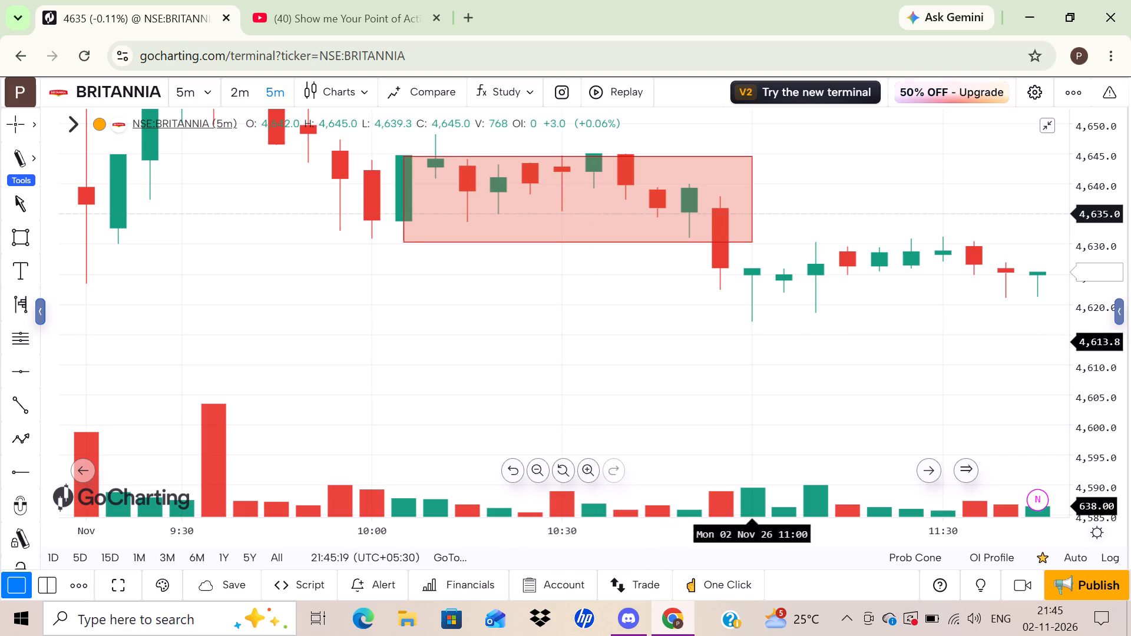
Examine the 2 Nov candles inside the rectangle and the price action following it up to about 13:30.
{"action": "left_click_drag", "start_coordinate": [1093, 283], "coordinate": [1097, 238]}
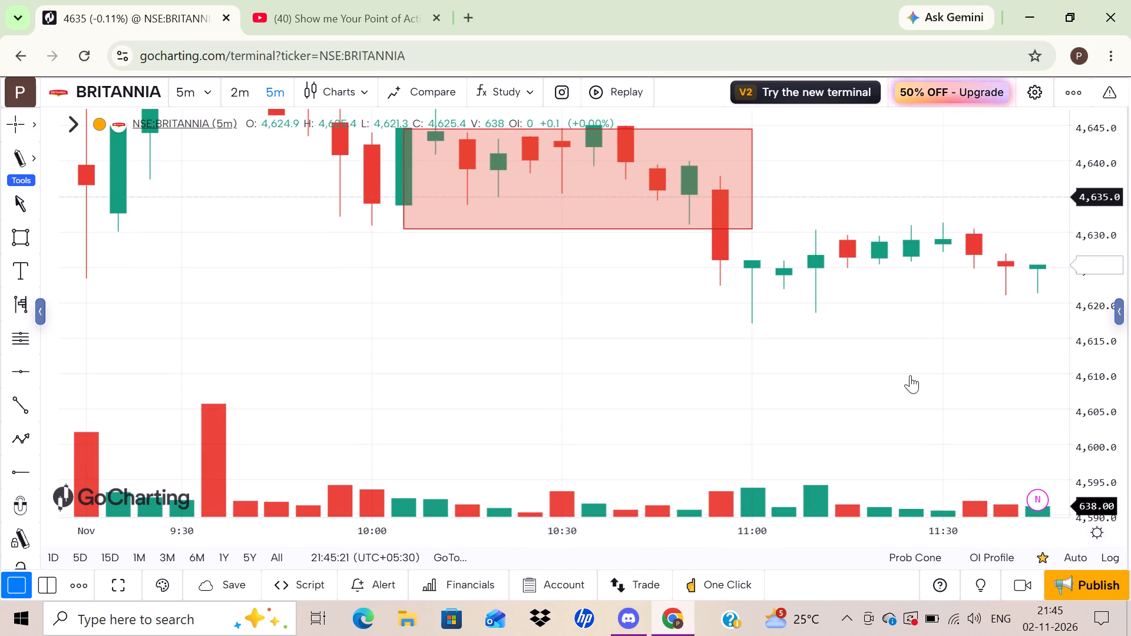
{"action": "left_click_drag", "start_coordinate": [457, 338], "coordinate": [461, 372]}
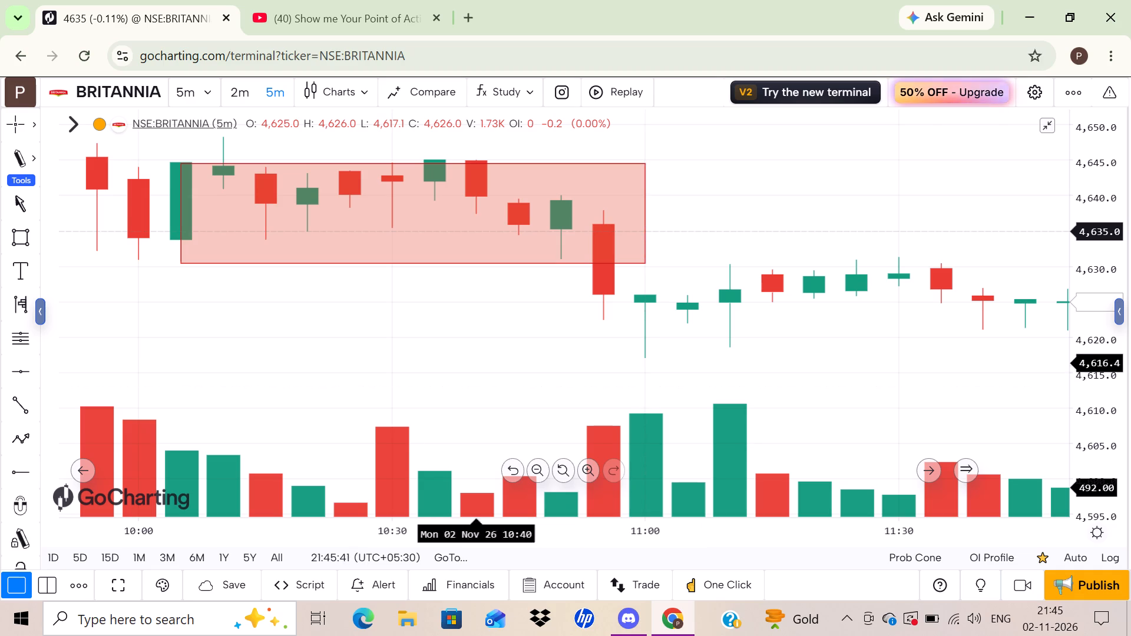
{"action": "left_click_drag", "start_coordinate": [368, 357], "coordinate": [394, 382]}
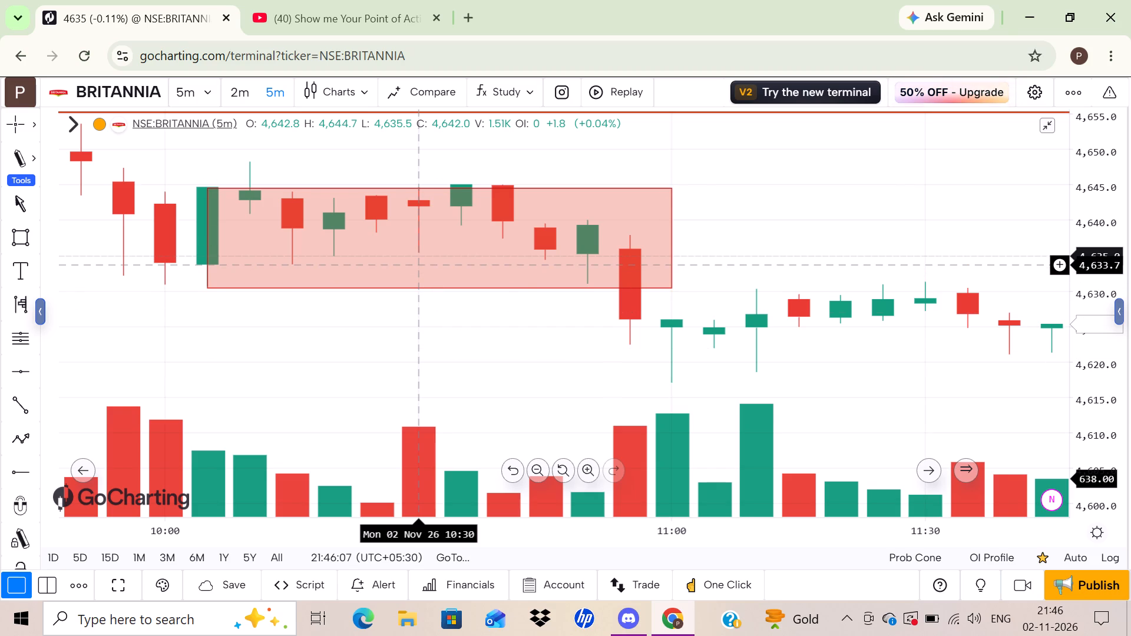
{"action": "left_click_drag", "start_coordinate": [715, 390], "coordinate": [609, 385]}
{"action": "left_click_drag", "start_coordinate": [776, 339], "coordinate": [627, 260]}
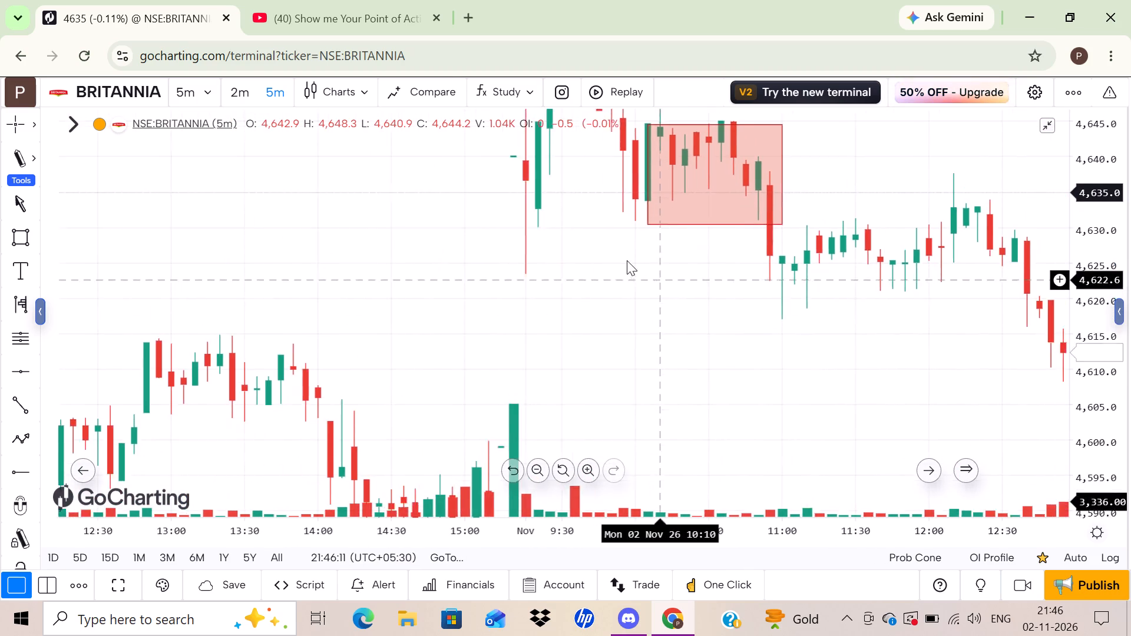
{"action": "left_click_drag", "start_coordinate": [627, 260], "coordinate": [594, 138]}
{"action": "left_click_drag", "start_coordinate": [781, 293], "coordinate": [766, 399]}
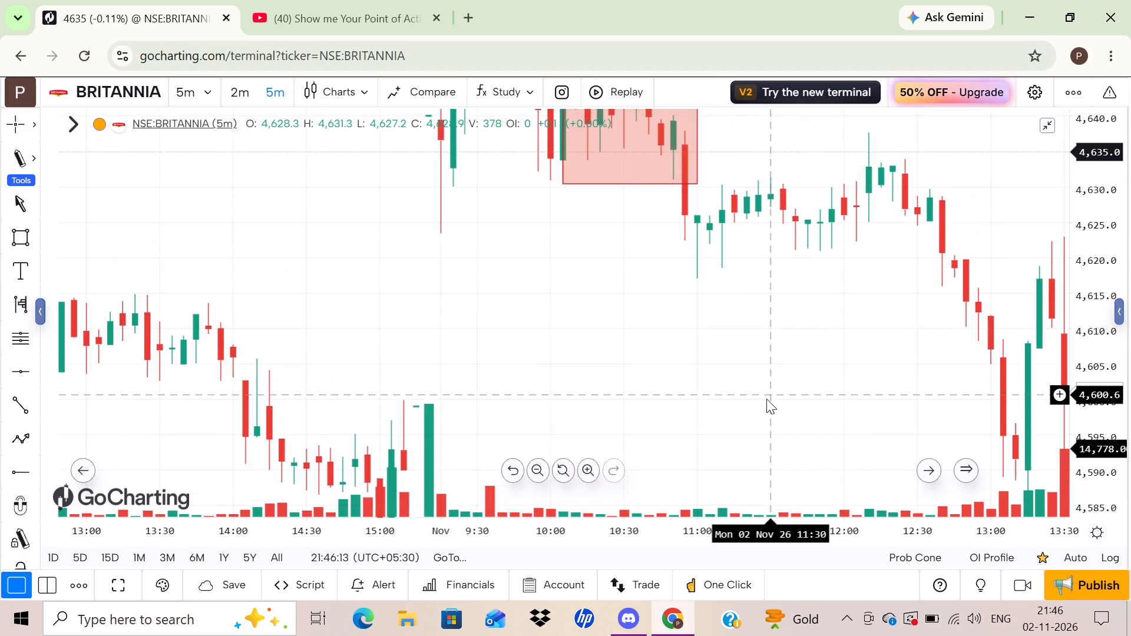
{"action": "left_click_drag", "start_coordinate": [766, 399], "coordinate": [754, 465]}
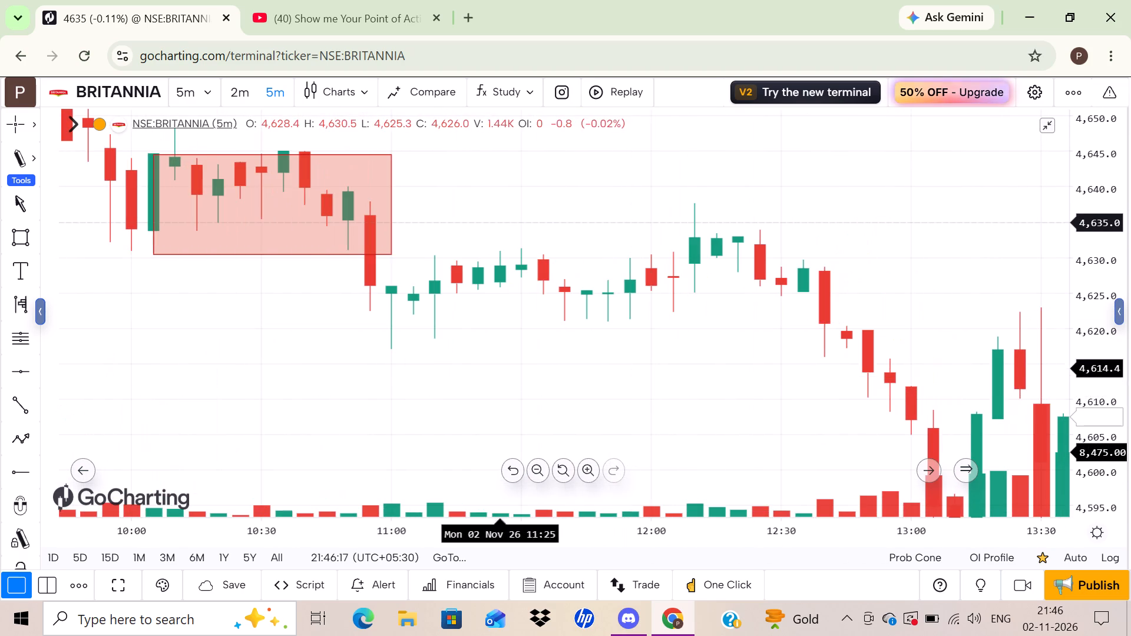
{"action": "left_click_drag", "start_coordinate": [452, 358], "coordinate": [686, 417]}
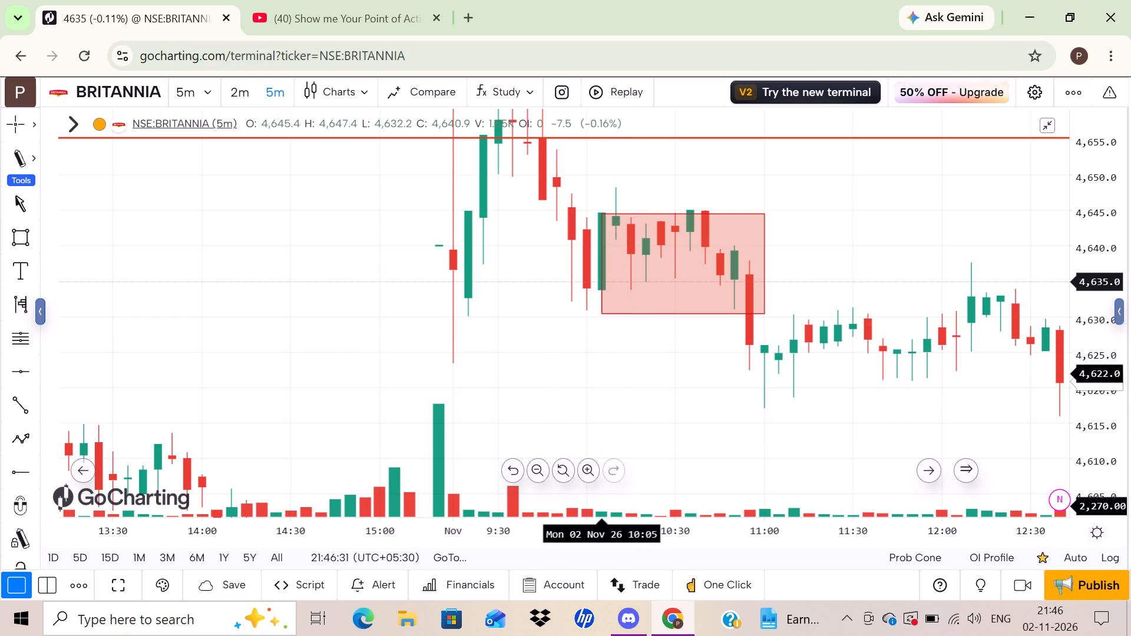
{"action": "left_click_drag", "start_coordinate": [692, 448], "coordinate": [600, 361]}
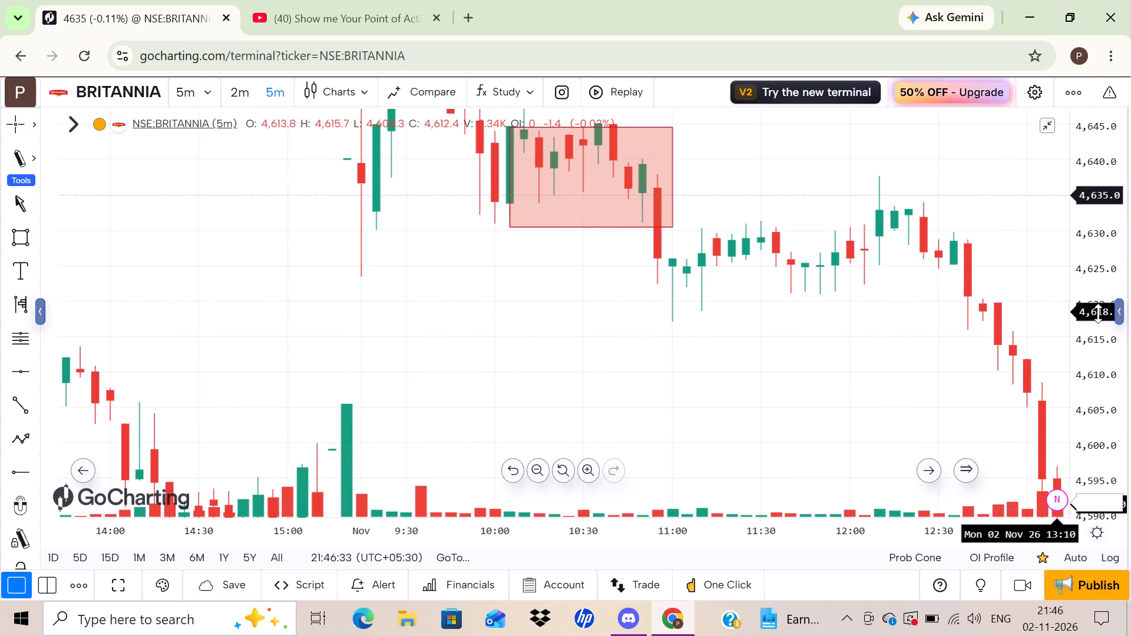
{"action": "left_click_drag", "start_coordinate": [1104, 256], "coordinate": [1095, 349]}
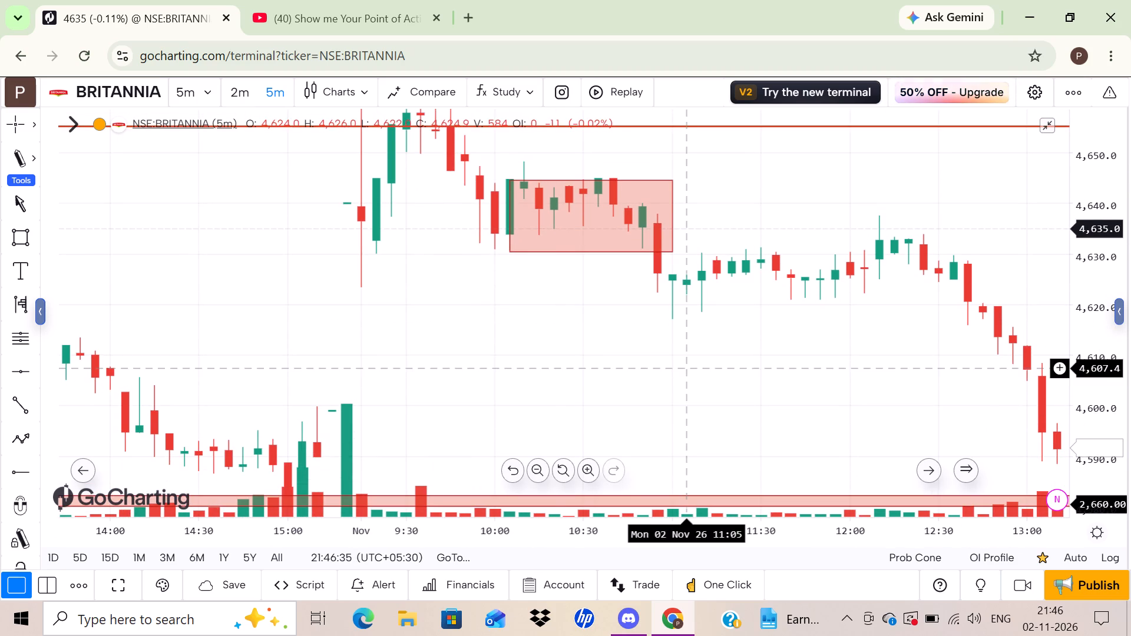
{"action": "left_click_drag", "start_coordinate": [560, 343], "coordinate": [562, 383]}
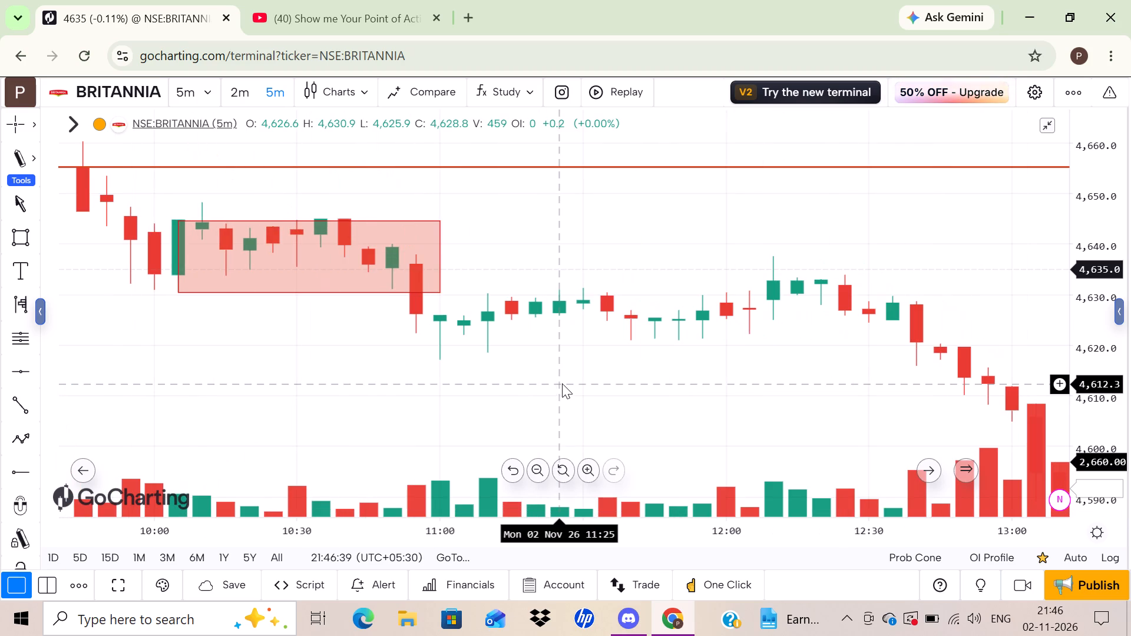
Examine the rectangle's 5-minute price action against the red ray, the lower red zone and the rest of the 2 Nov session.
{"action": "left_click_drag", "start_coordinate": [236, 388], "coordinate": [331, 380]}
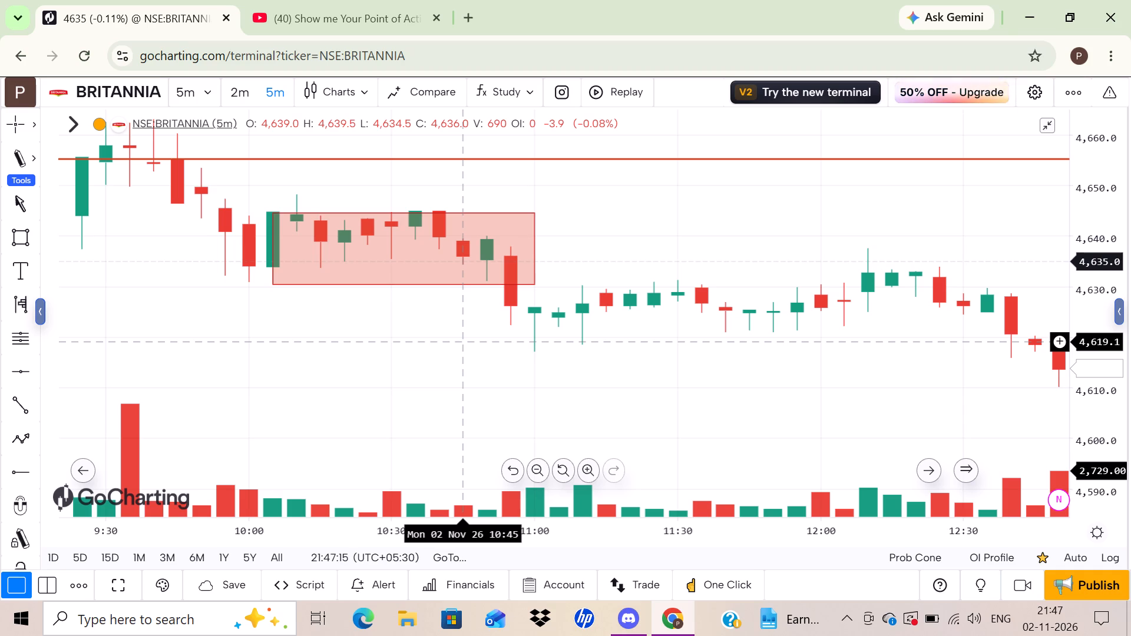
{"action": "left_click_drag", "start_coordinate": [601, 364], "coordinate": [481, 362]}
{"action": "left_click_drag", "start_coordinate": [712, 407], "coordinate": [541, 382]}
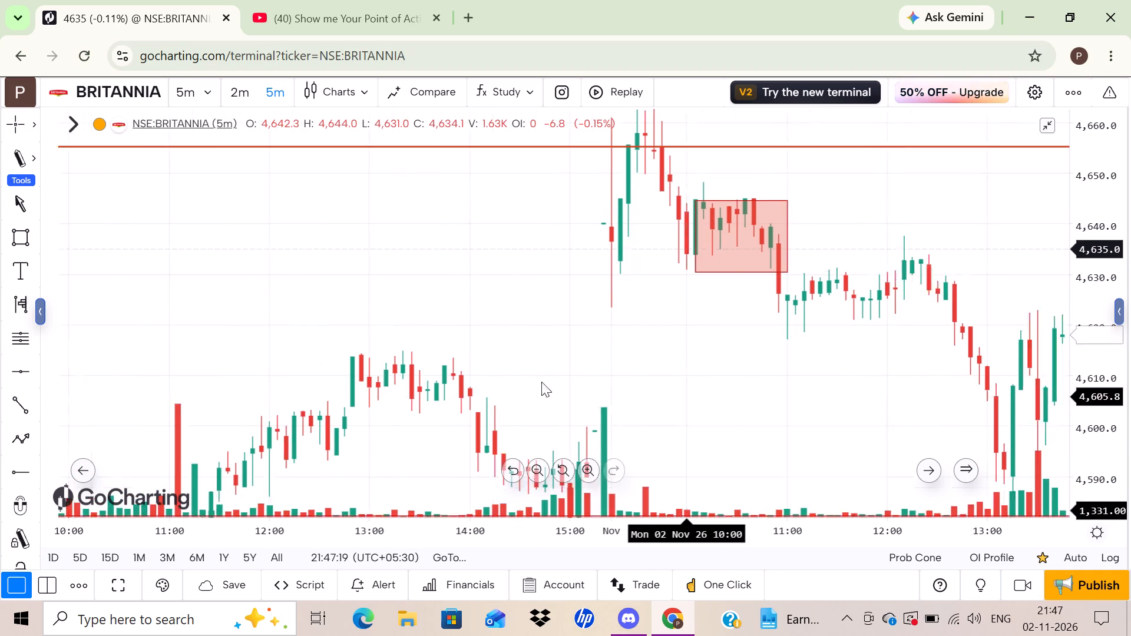
{"action": "left_click_drag", "start_coordinate": [541, 382], "coordinate": [443, 363]}
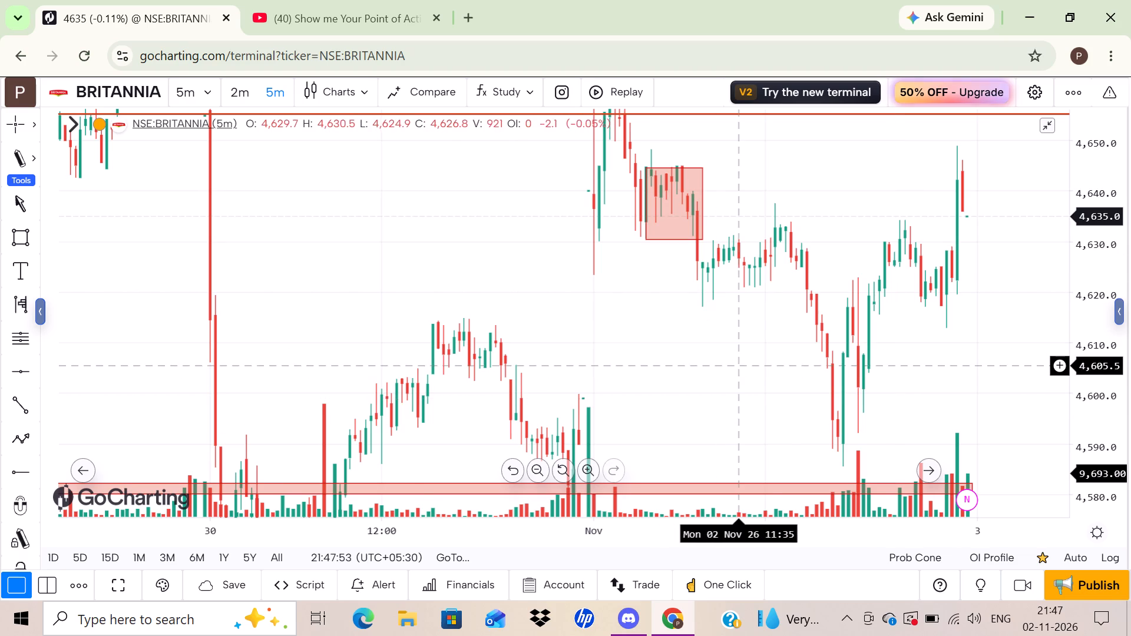
{"action": "left_click_drag", "start_coordinate": [278, 370], "coordinate": [404, 360]}
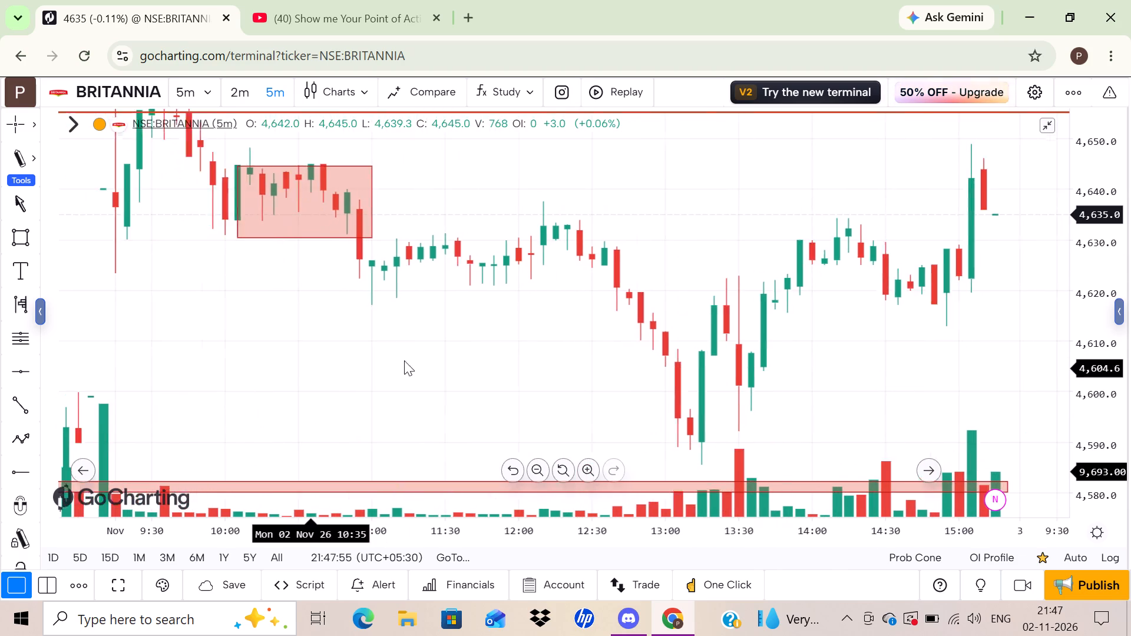
{"action": "left_click_drag", "start_coordinate": [404, 360], "coordinate": [512, 339]}
{"action": "left_click_drag", "start_coordinate": [181, 352], "coordinate": [293, 343]}
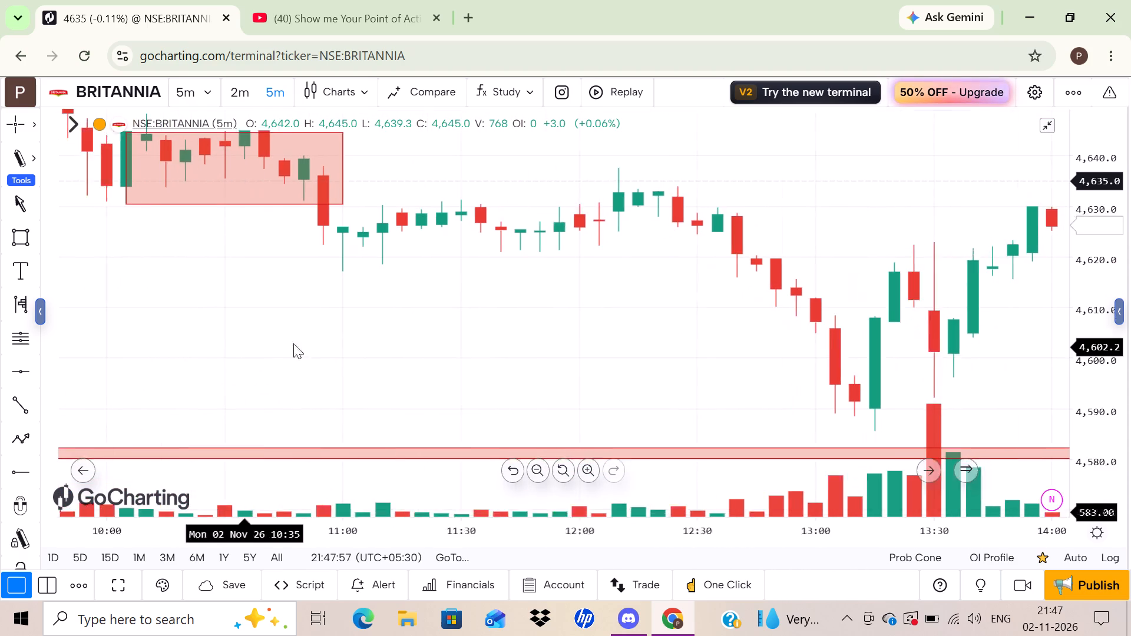
{"action": "left_click_drag", "start_coordinate": [293, 343], "coordinate": [463, 394]}
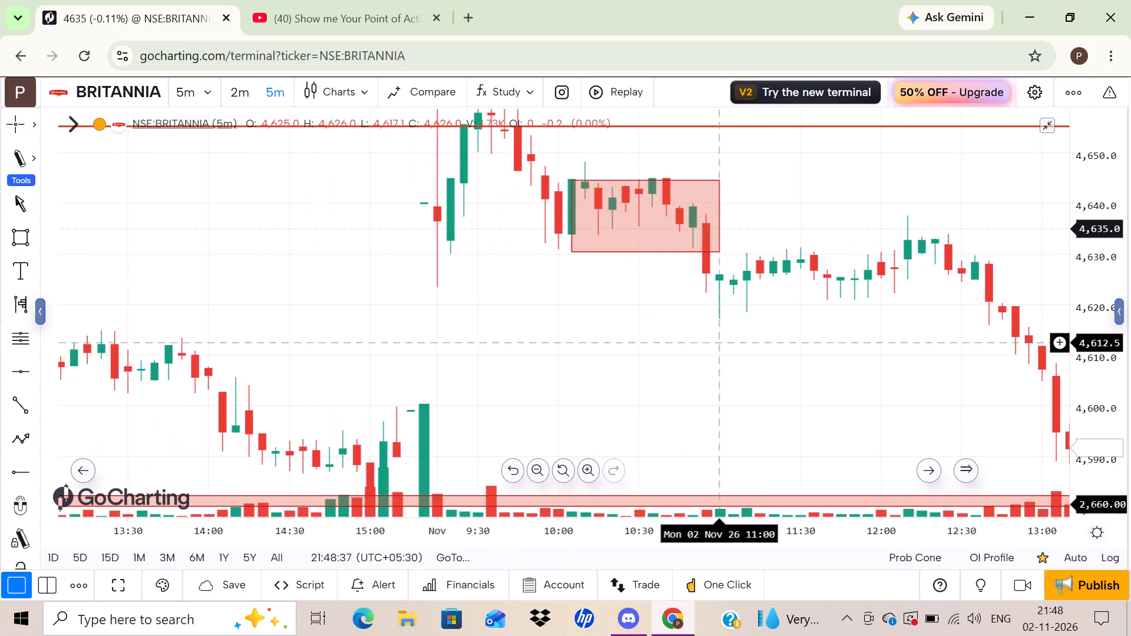
{"action": "left_click_drag", "start_coordinate": [1101, 283], "coordinate": [1093, 419]}
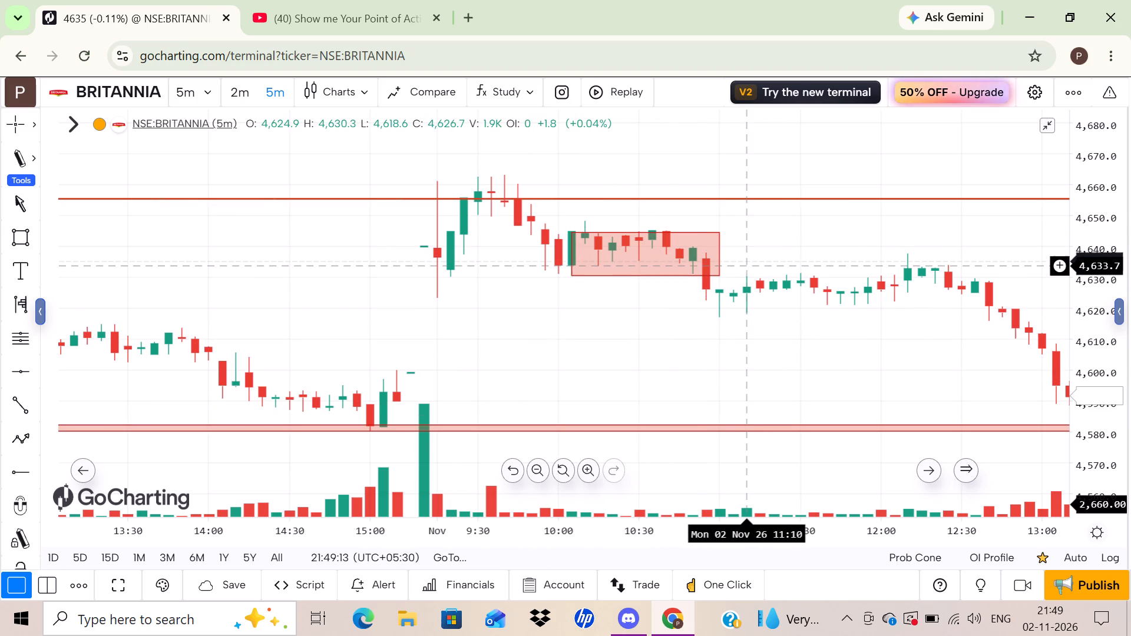
{"action": "left_click_drag", "start_coordinate": [1099, 376], "coordinate": [1049, 150]}
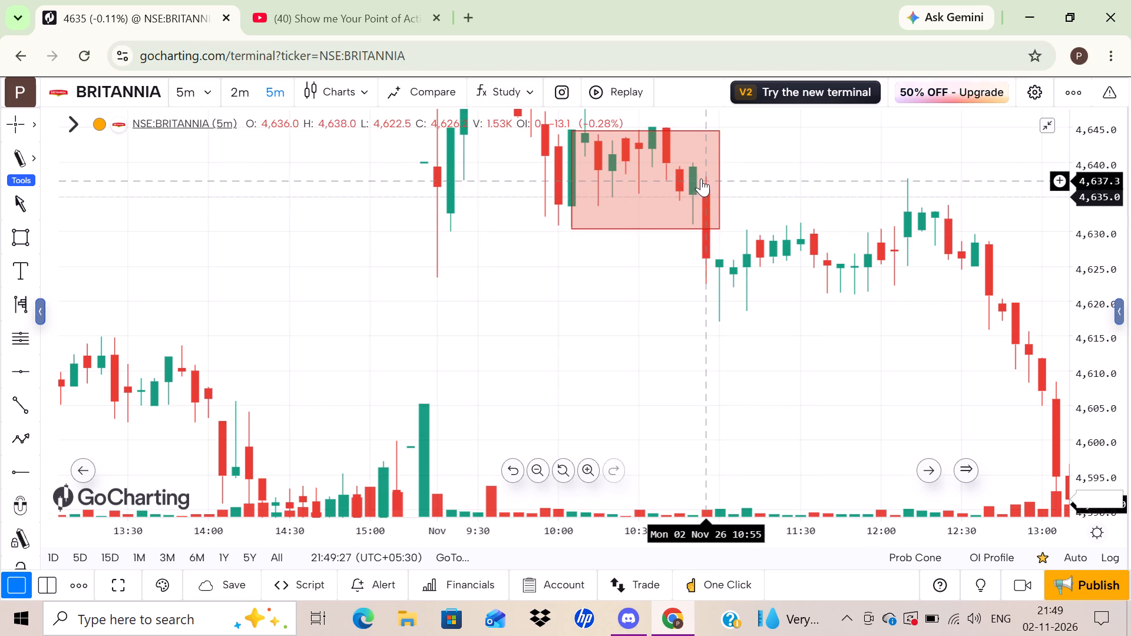
{"action": "left_click_drag", "start_coordinate": [1089, 200], "coordinate": [1096, 267]}
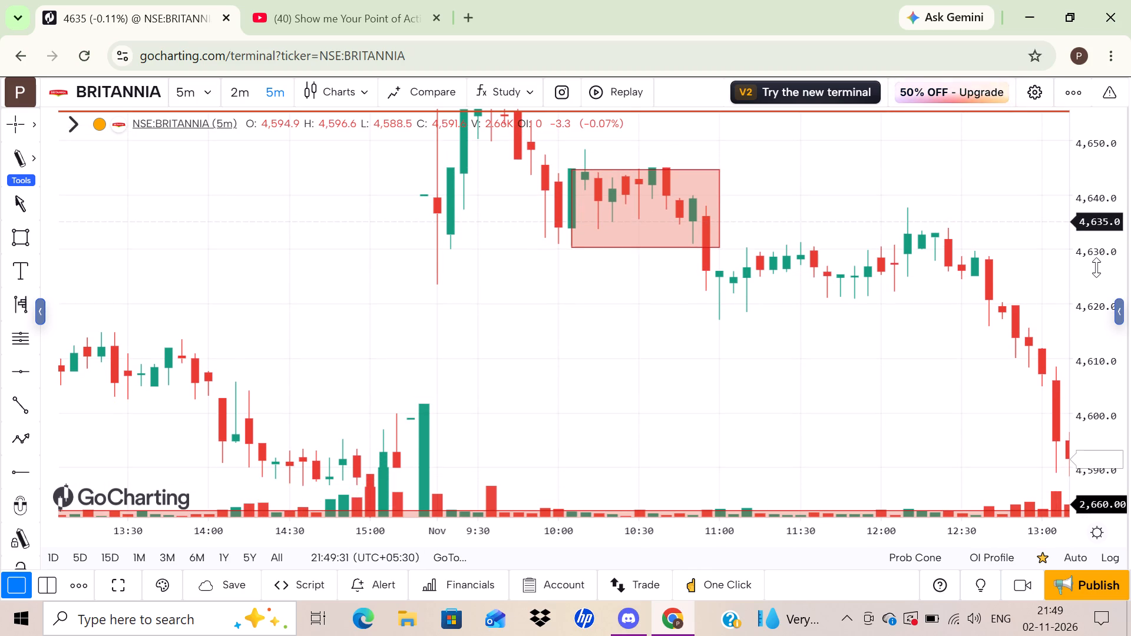
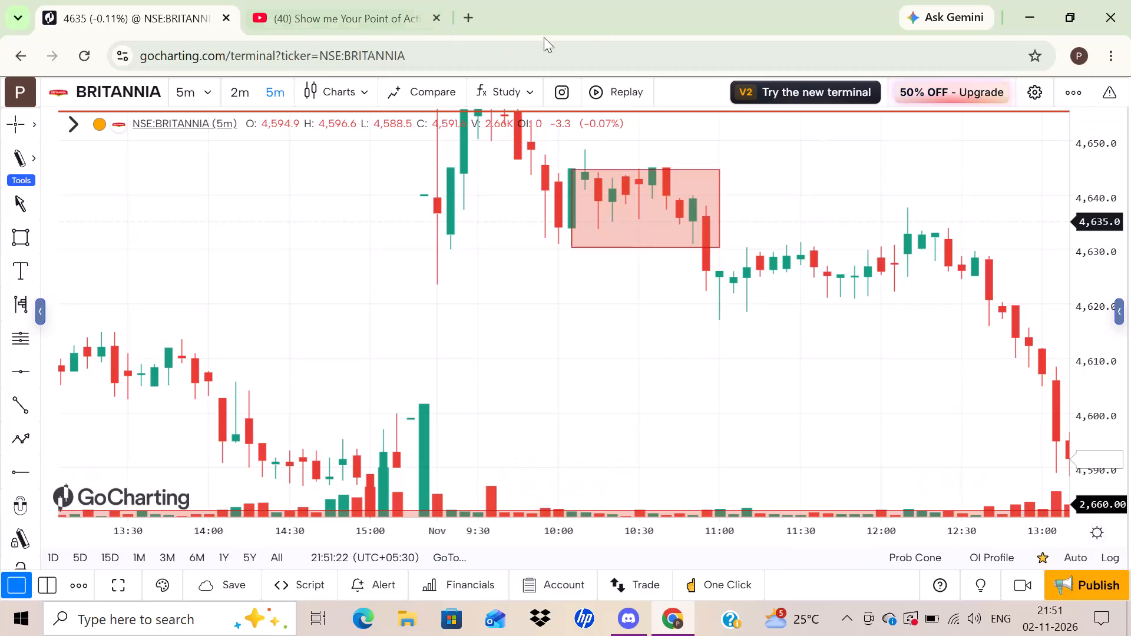
Switch the chart from BRITANNIA to GRASIM, the GRASIM INDUSTRIES LTD stock on NSE.
{"action": "left_click", "coordinate": [154, 91]}
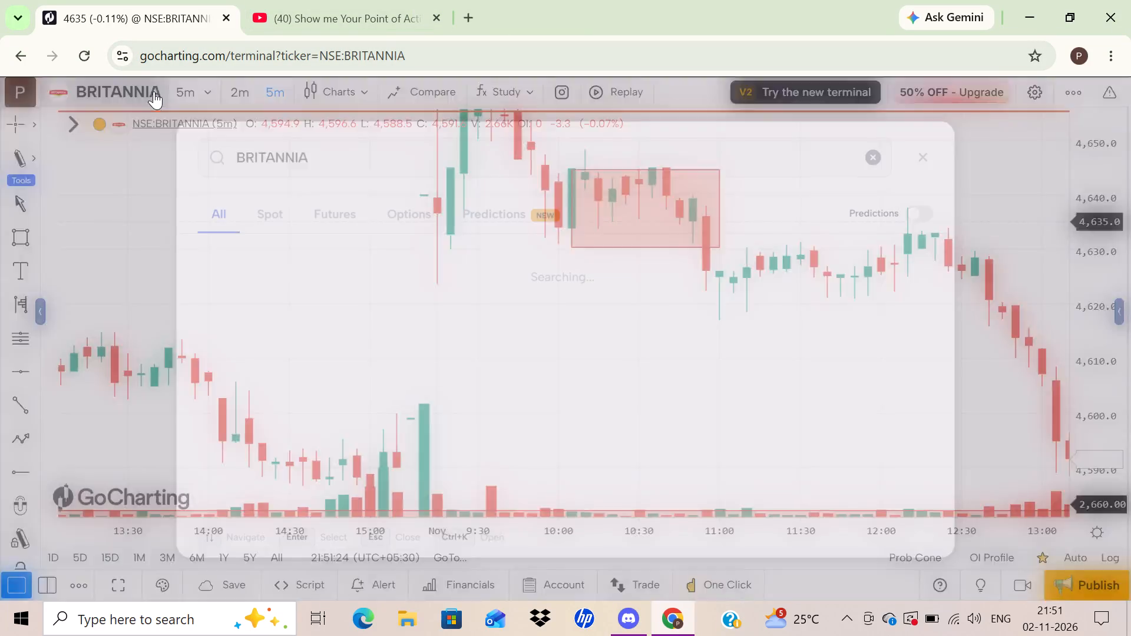
{"action": "left_click", "coordinate": [318, 157]}
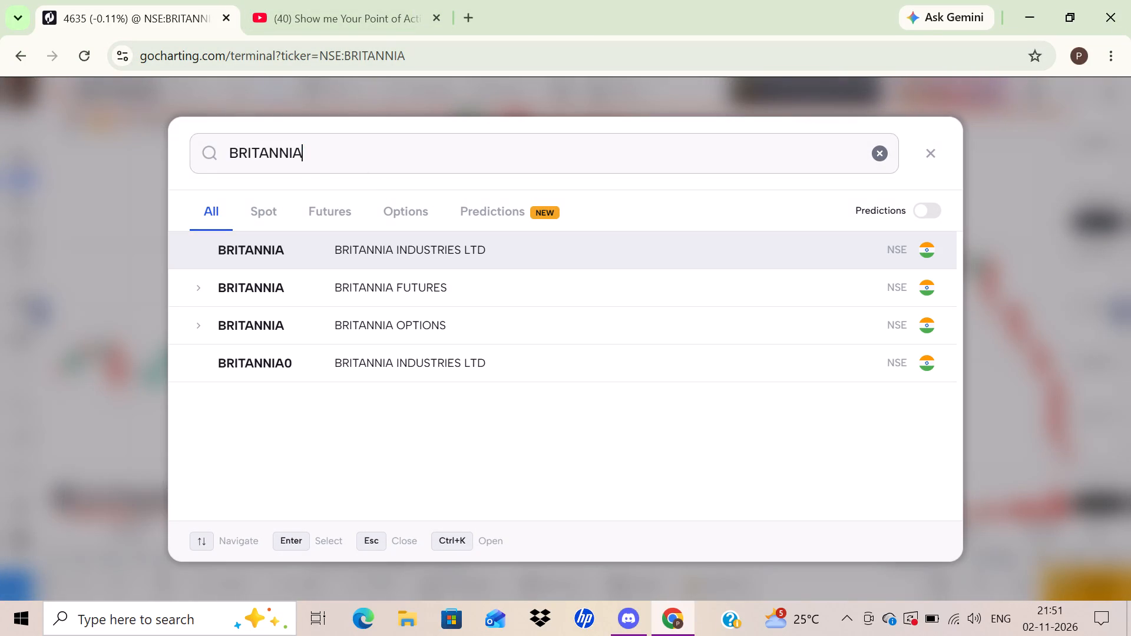
{"action": "key", "text": "BackSpace"}
{"action": "key", "text": "BackSpace"}
{"action": "key", "text": "BackSpace"}
{"action": "key", "text": "BackSpace"}
{"action": "key", "text": "BackSpace"}
{"action": "key", "text": "BackSpace"}
{"action": "key", "text": "BackSpace"}
{"action": "key", "text": "BackSpace"}
{"action": "key", "text": "BackSpace"}
{"action": "key", "text": "BackSpace"}
{"action": "key", "text": "BackSpace"}
{"action": "key", "text": "BackSpace"}
{"action": "key", "text": "BackSpace"}
{"action": "key", "text": "BackSpace"}
{"action": "key", "text": "BackSpace"}
{"action": "key", "text": "BackSpace"}
{"action": "key", "text": "BackSpace"}
{"action": "key", "text": "BackSpace"}
{"action": "key", "text": "BackSpace"}
{"action": "key", "text": "BackSpace"}
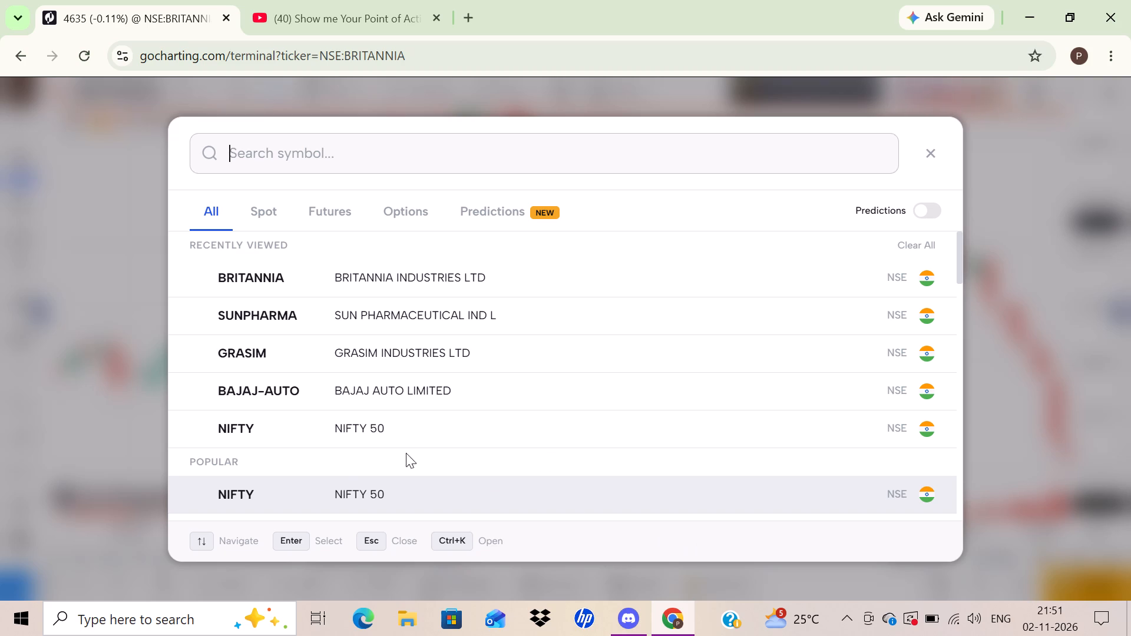
{"action": "left_click", "coordinate": [489, 362]}
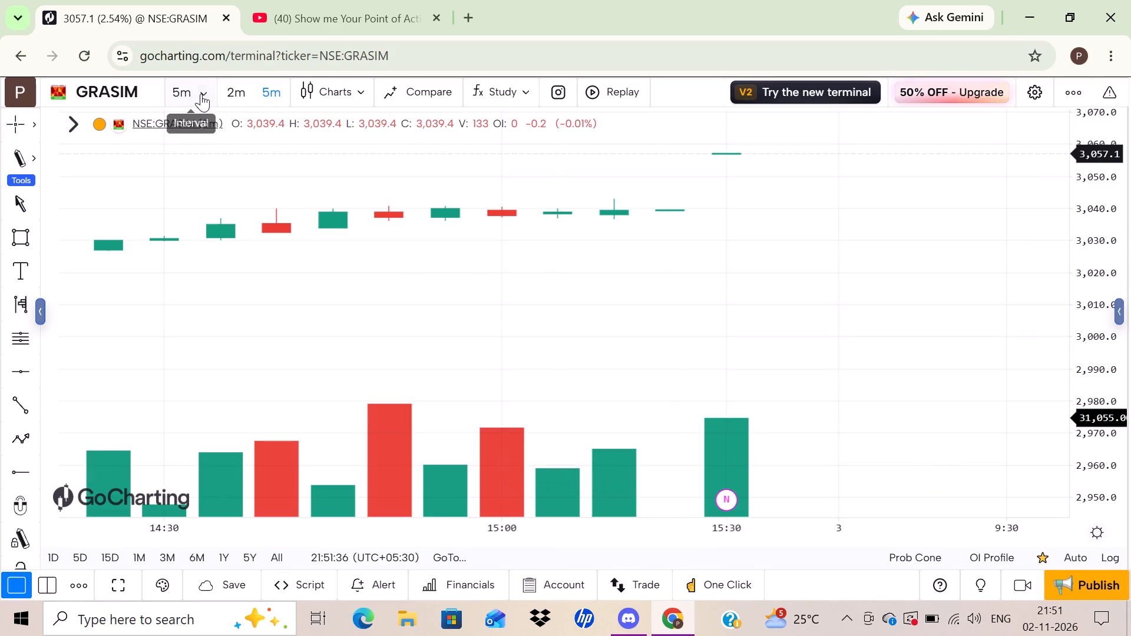
Set the GRASIM chart to the daily interval.
{"action": "left_click", "coordinate": [201, 94]}
{"action": "scroll", "coordinate": [150, 351], "scroll_direction": "down", "scroll_amount": 5}
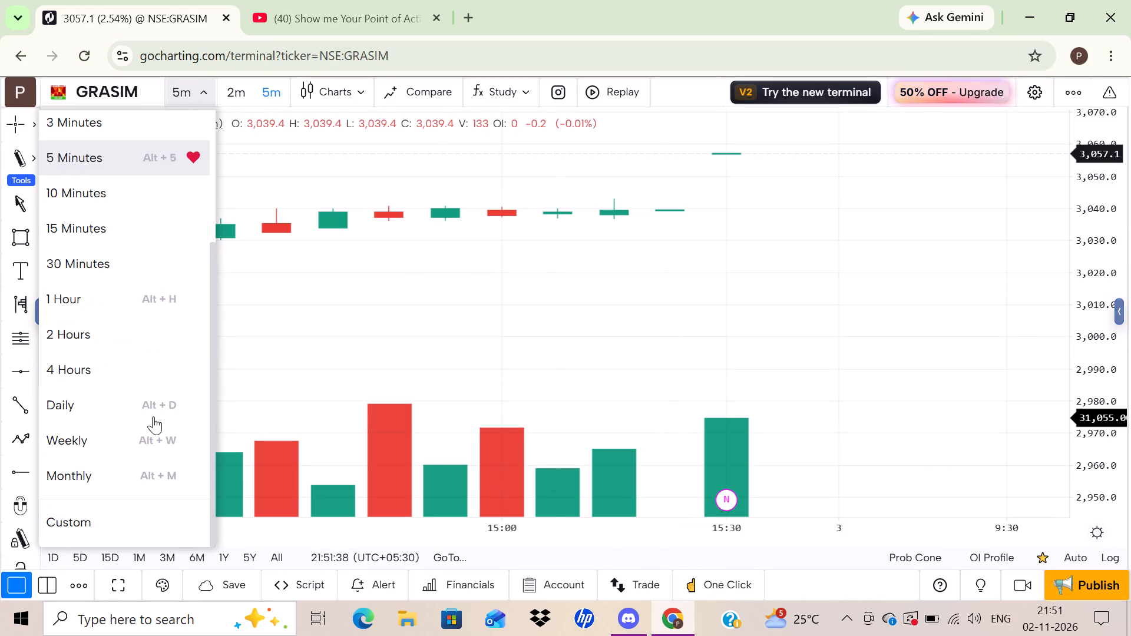
{"action": "left_click", "coordinate": [102, 409]}
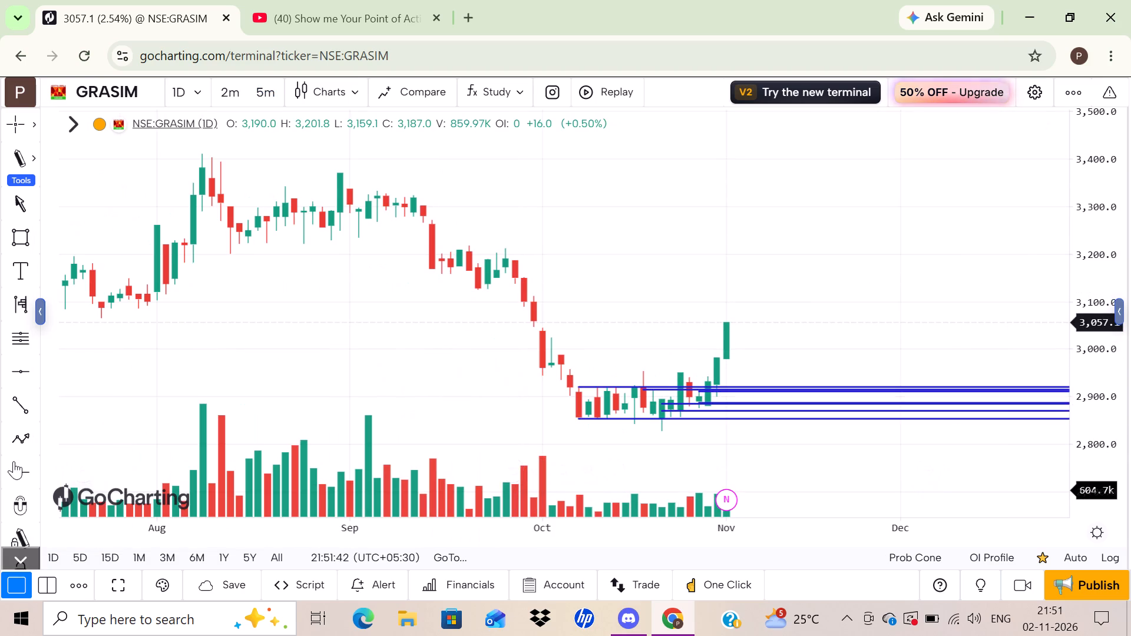
Delete all the existing blue ray drawings from the GRASIM chart.
{"action": "scroll", "coordinate": [11, 471], "scroll_direction": "down", "scroll_amount": 4}
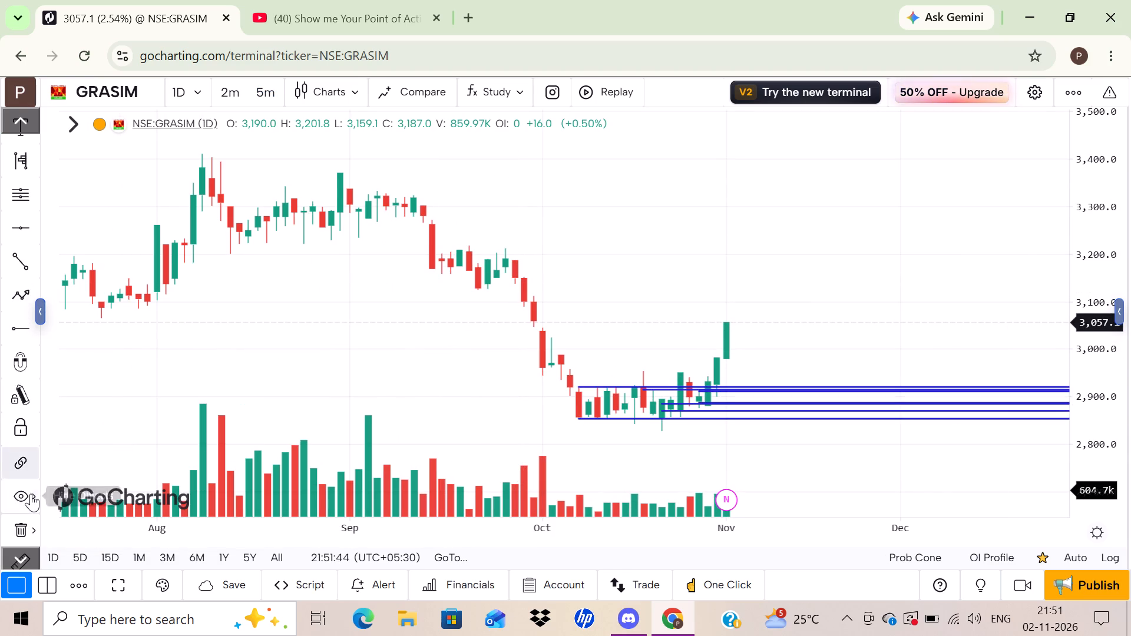
{"action": "left_click", "coordinate": [30, 521]}
{"action": "left_click", "coordinate": [156, 413]}
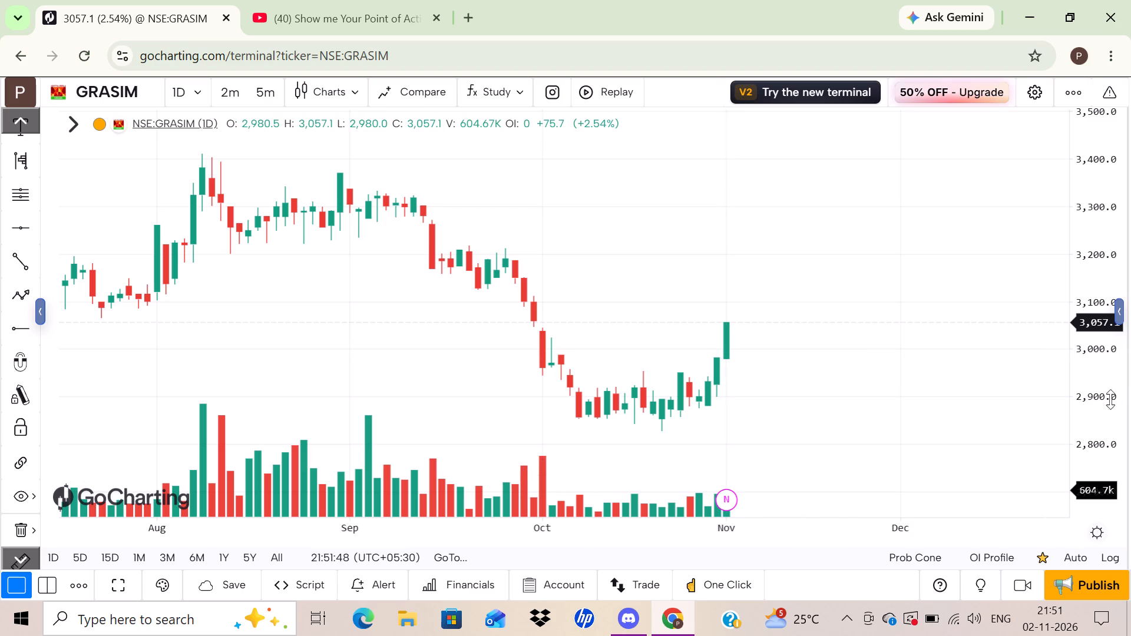
Draw a red horizontal ray from the 29 Jun 26 candle's lower body at about 3,081.6 on the daily chart.
{"action": "left_click_drag", "start_coordinate": [1106, 400], "coordinate": [1105, 299]}
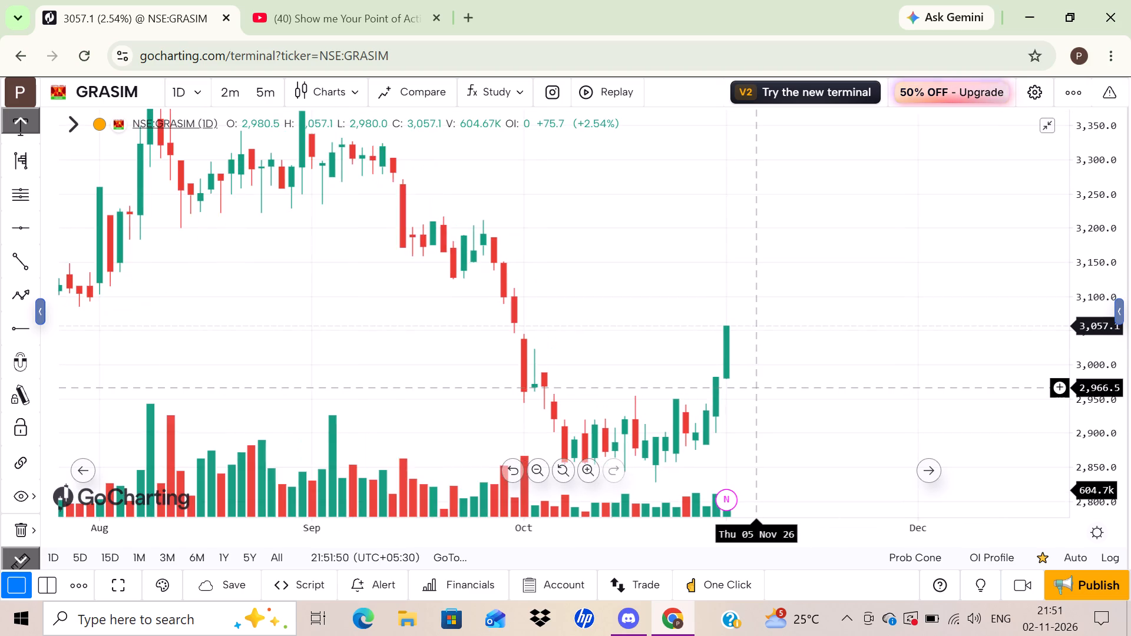
{"action": "left_click_drag", "start_coordinate": [420, 383], "coordinate": [674, 389]}
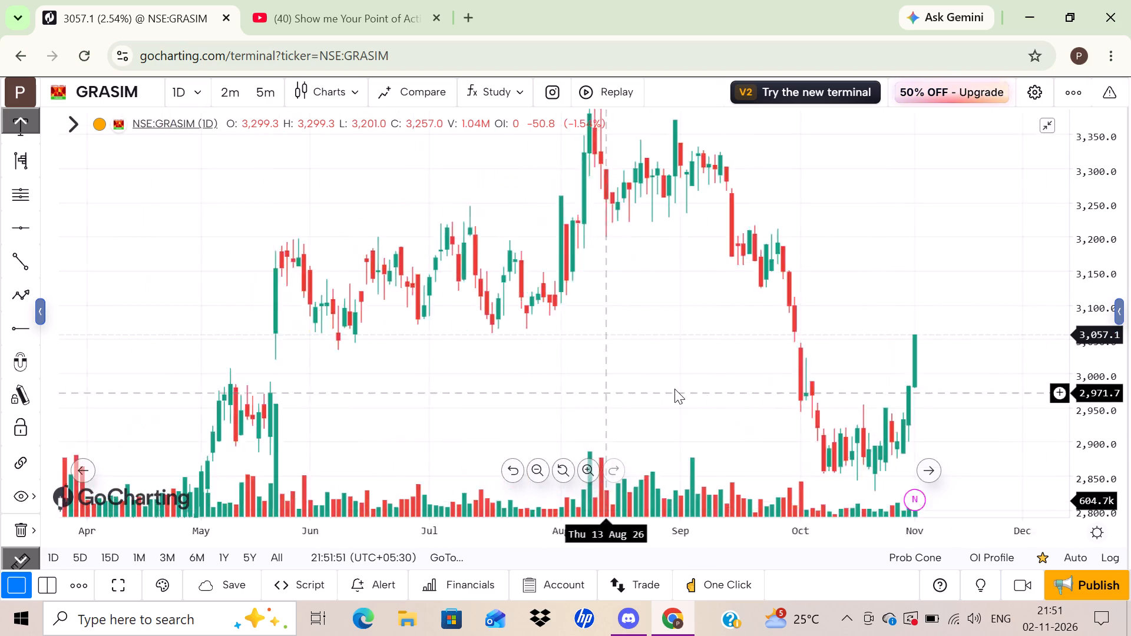
{"action": "left_click_drag", "start_coordinate": [674, 389], "coordinate": [718, 393]}
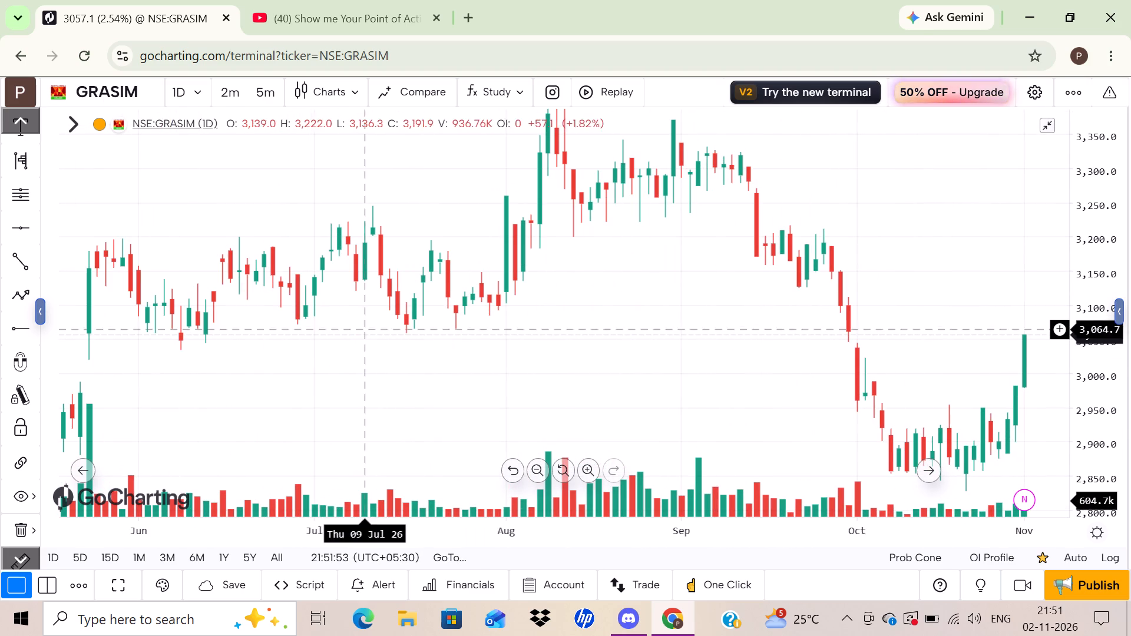
{"action": "left_click", "coordinate": [402, 358]}
{"action": "scroll", "coordinate": [402, 358], "scroll_direction": "left", "scroll_amount": 1}
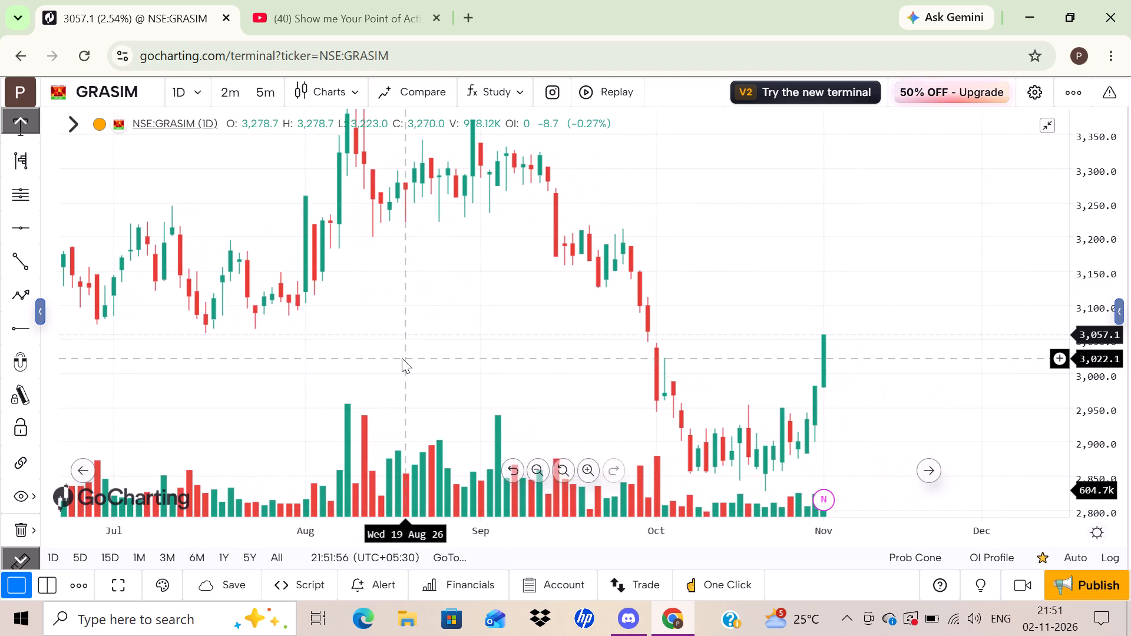
{"action": "scroll", "coordinate": [402, 358], "scroll_direction": "right", "scroll_amount": 1}
{"action": "left_click_drag", "start_coordinate": [413, 383], "coordinate": [727, 335]}
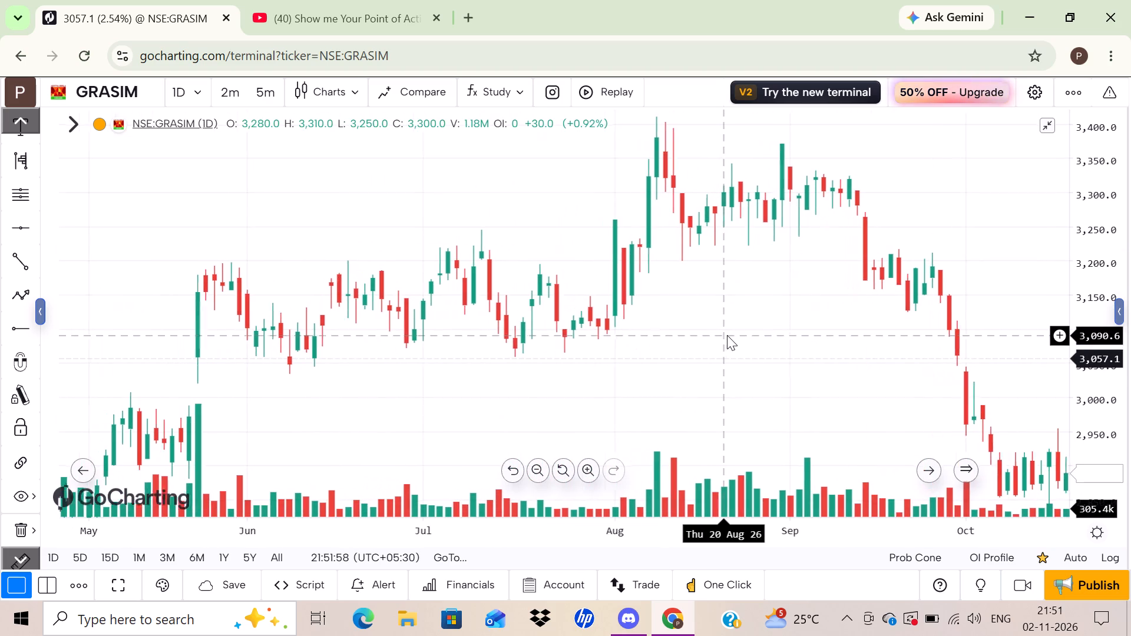
{"action": "left_click_drag", "start_coordinate": [727, 335], "coordinate": [727, 334]}
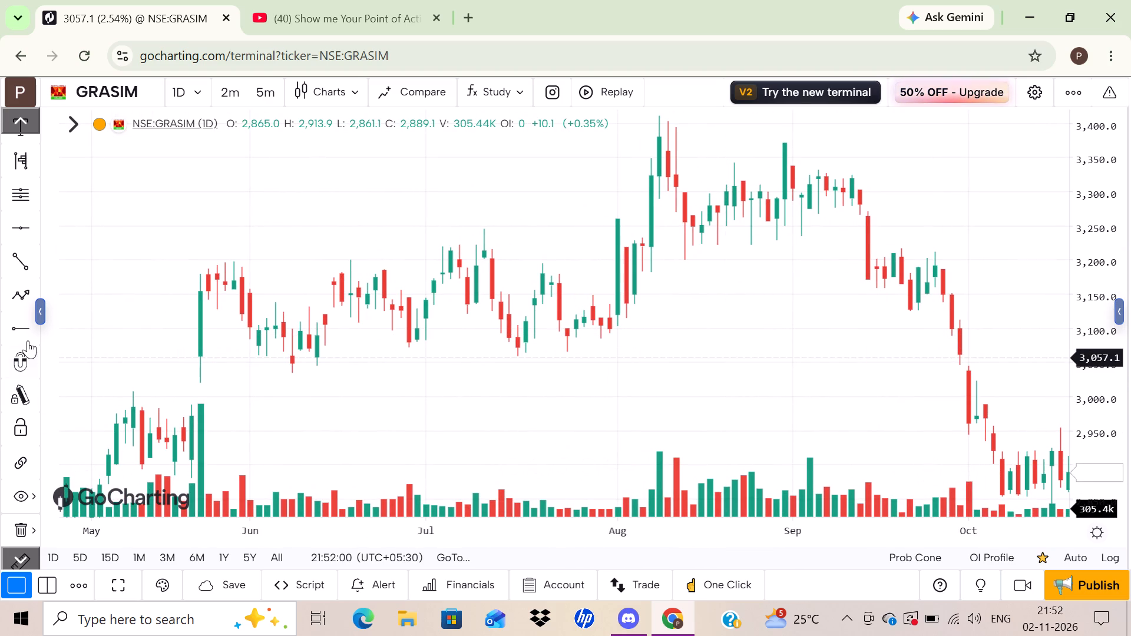
{"action": "left_click_drag", "start_coordinate": [19, 336], "coordinate": [517, 342]}
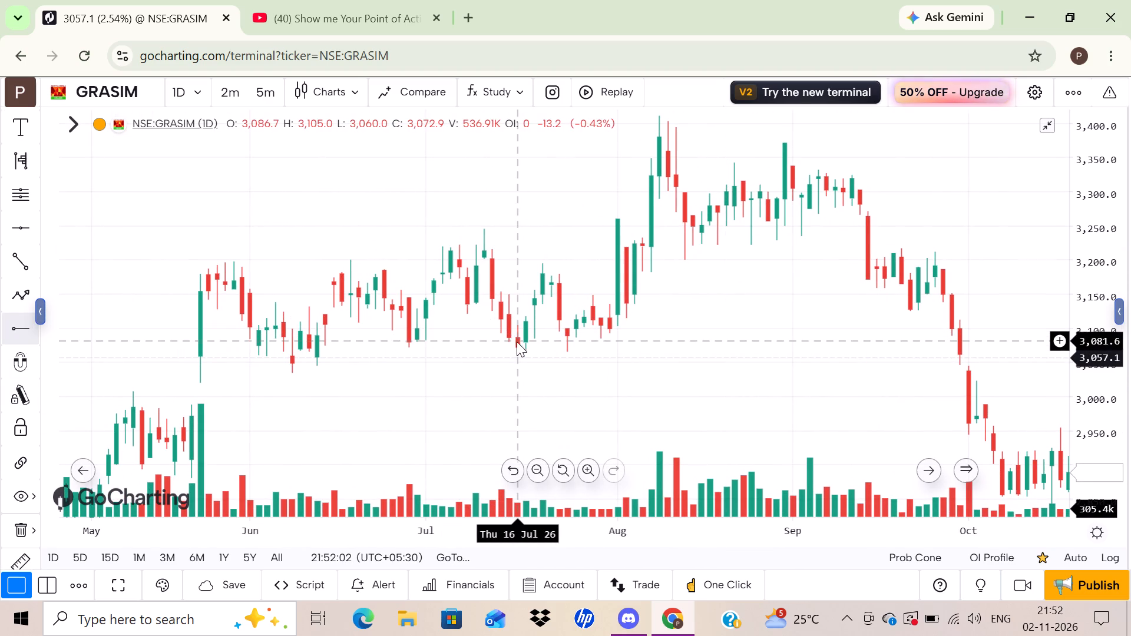
{"action": "left_click_drag", "start_coordinate": [517, 342], "coordinate": [498, 341]}
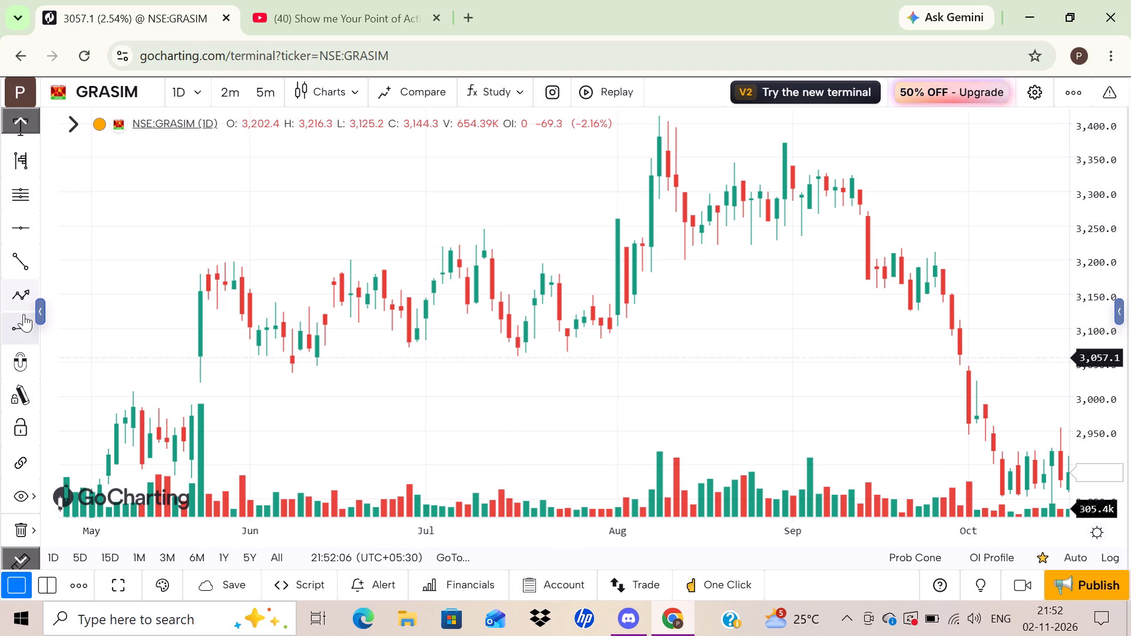
{"action": "left_click", "coordinate": [24, 314]}
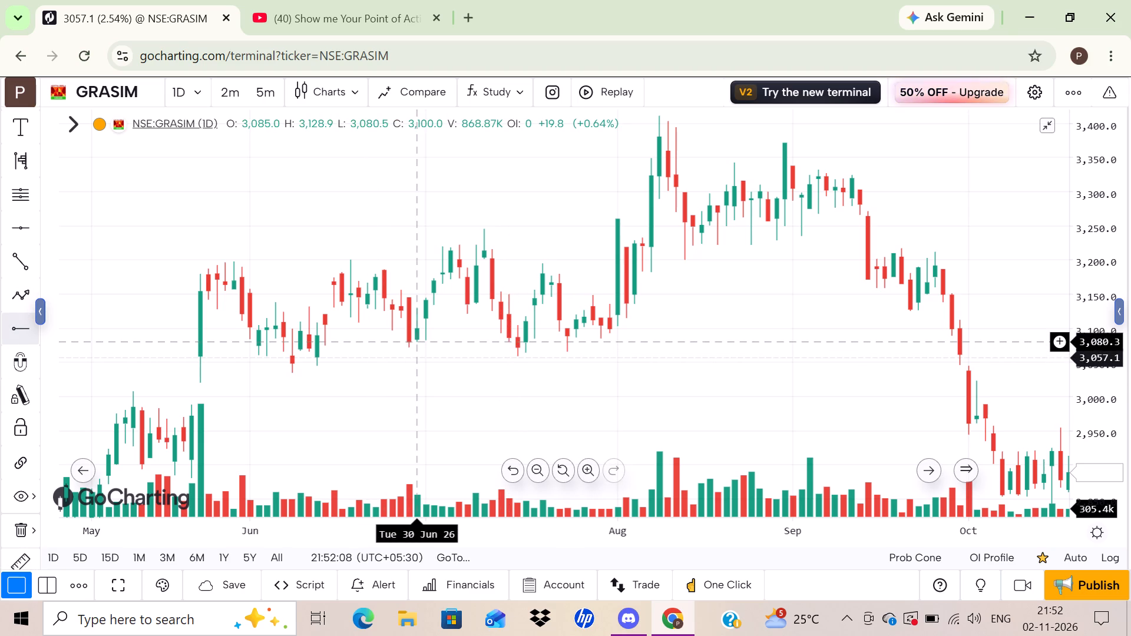
{"action": "left_click", "coordinate": [408, 340]}
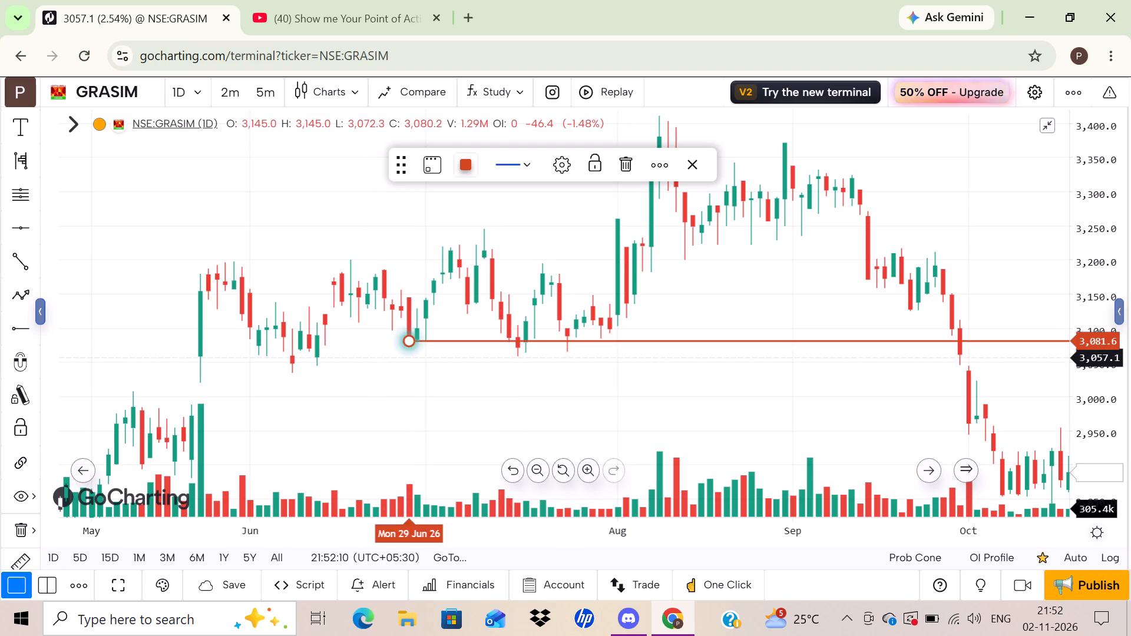
Draw a second horizontal ray starting at the 21 May 26 candle at about 3,059.6, below the first ray.
{"action": "scroll", "coordinate": [518, 410], "scroll_direction": "left", "scroll_amount": 2}
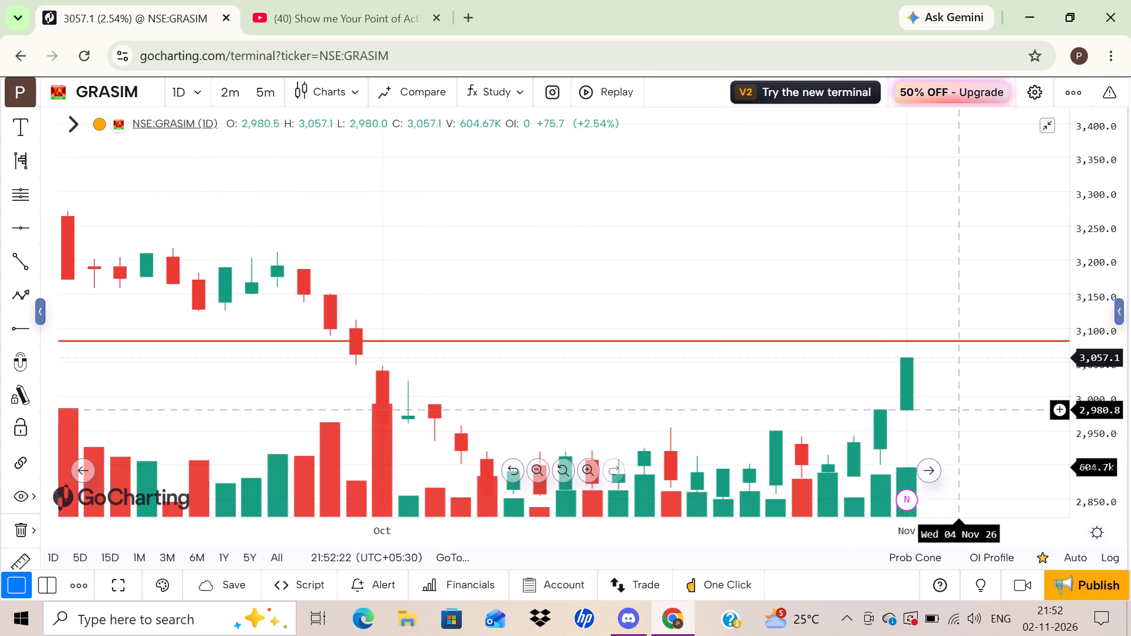
{"action": "left_click_drag", "start_coordinate": [958, 425], "coordinate": [889, 391]}
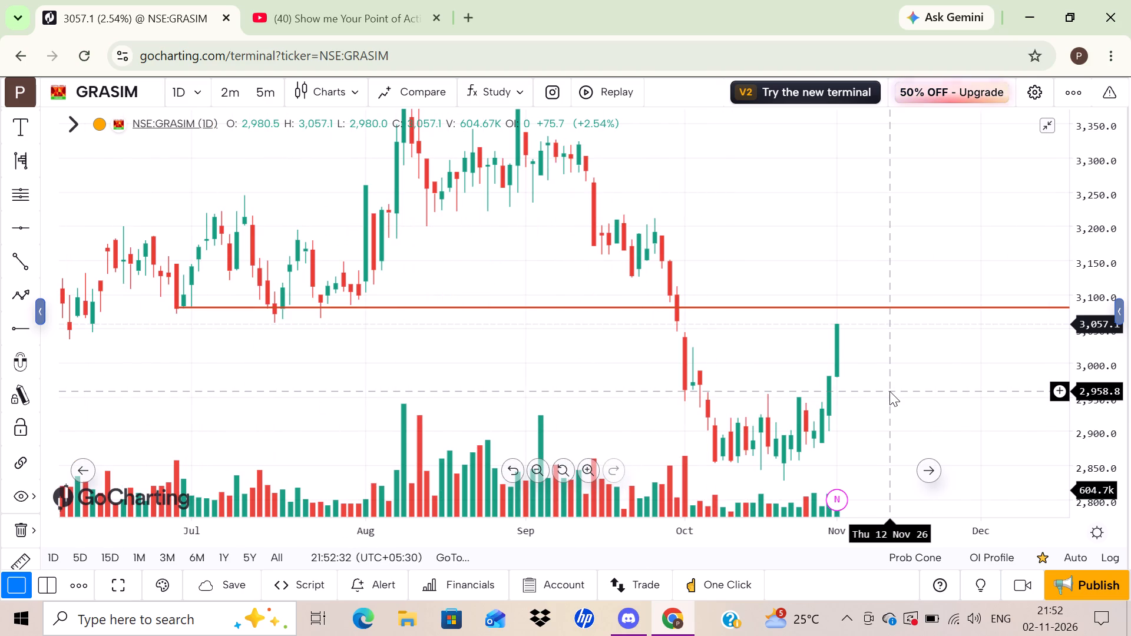
{"action": "left_click_drag", "start_coordinate": [428, 369], "coordinate": [583, 380]}
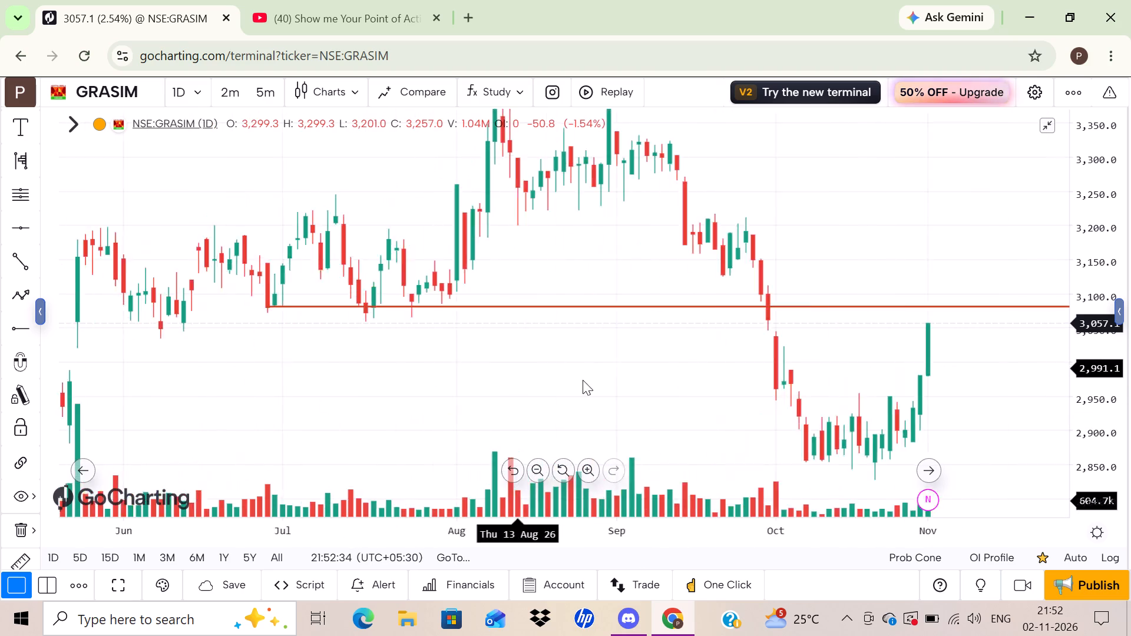
{"action": "left_click_drag", "start_coordinate": [583, 380], "coordinate": [639, 379]}
{"action": "left_click_drag", "start_coordinate": [287, 392], "coordinate": [330, 386]}
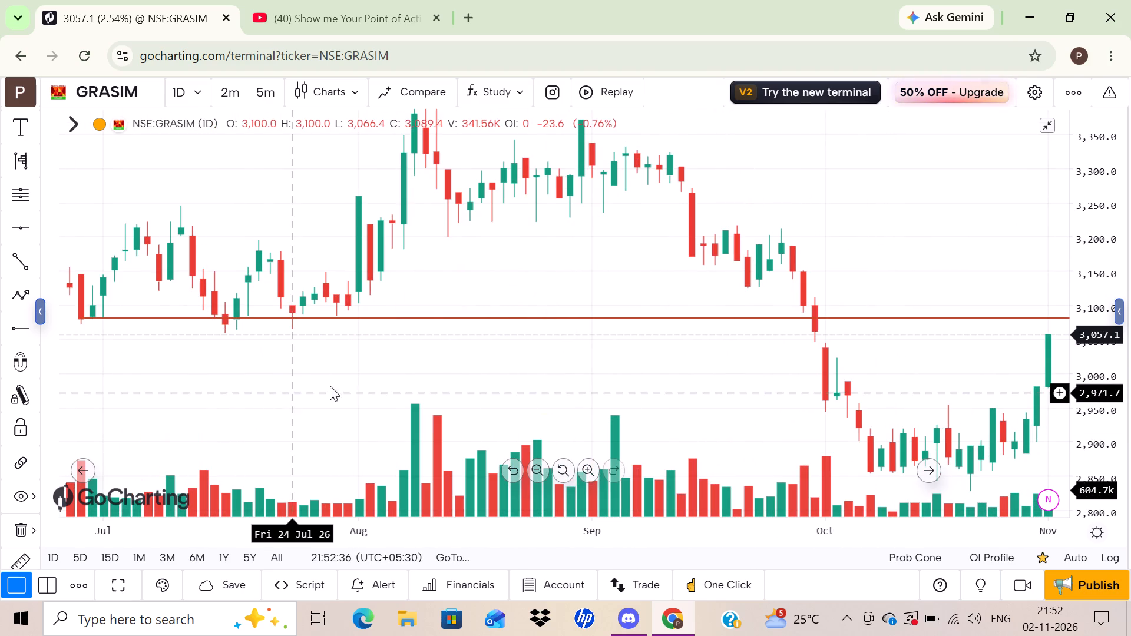
{"action": "left_click_drag", "start_coordinate": [330, 386], "coordinate": [627, 357]}
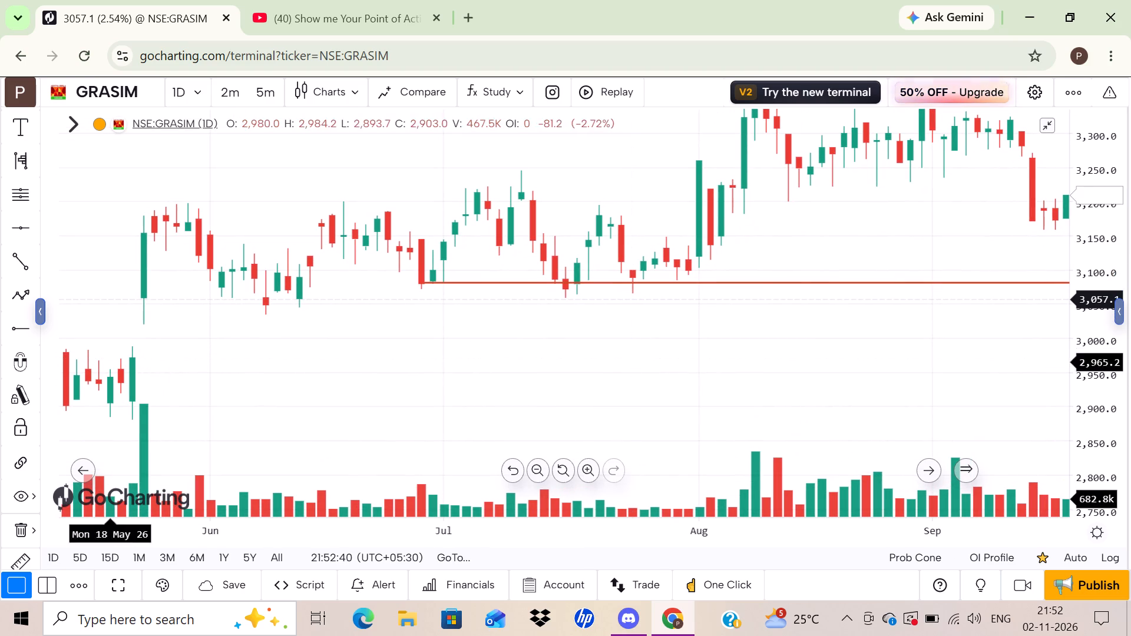
{"action": "left_click", "coordinate": [16, 332]}
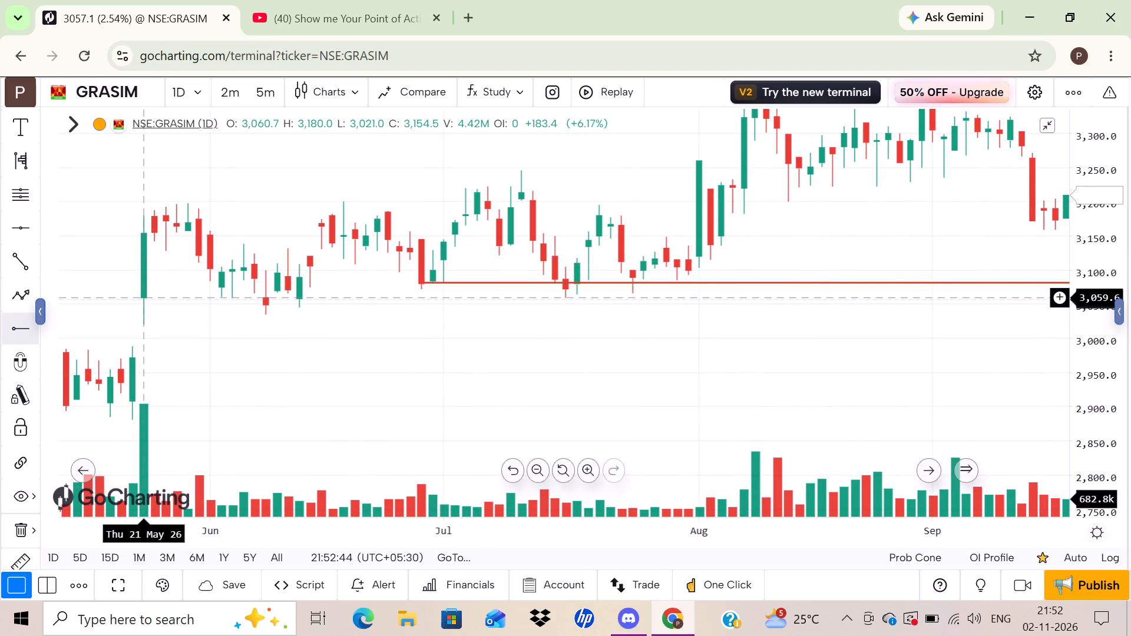
{"action": "left_click", "coordinate": [144, 297]}
Examine the daily decline into October and the rise to the 2 Nov candle against the two red rays.
{"action": "scroll", "coordinate": [307, 341], "scroll_direction": "left", "scroll_amount": 2}
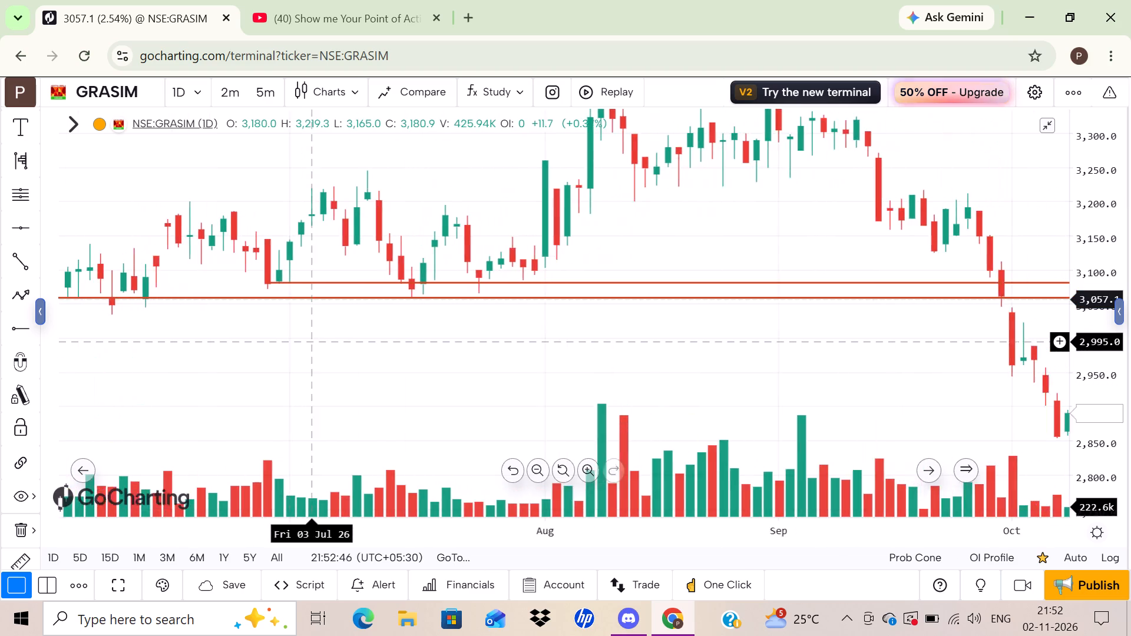
{"action": "scroll", "coordinate": [307, 341], "scroll_direction": "left", "scroll_amount": 3}
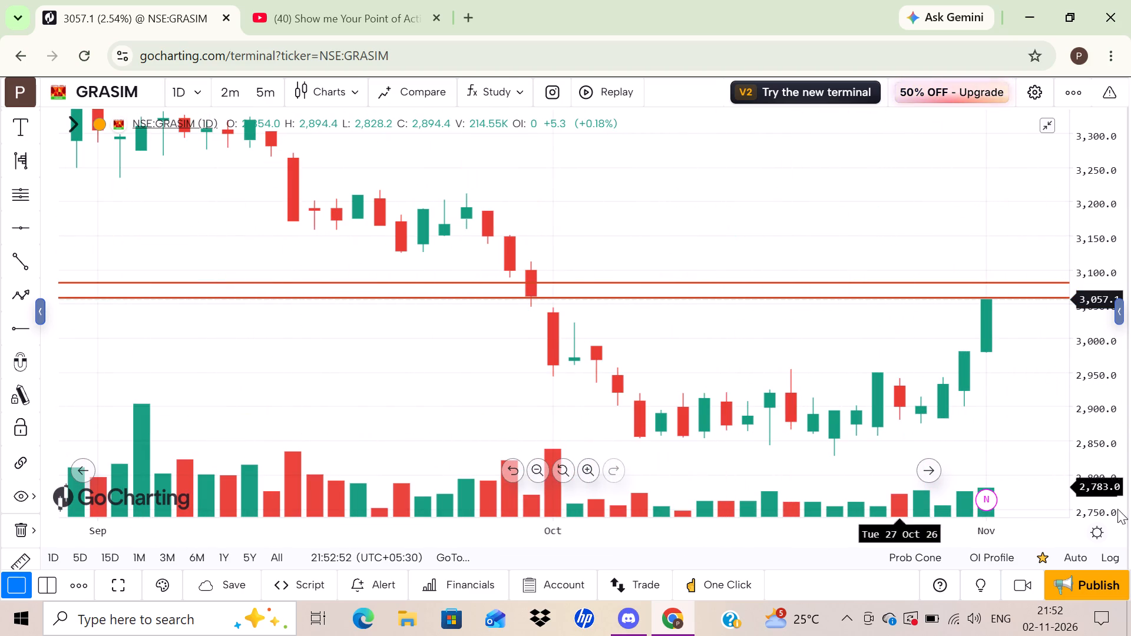
{"action": "left_click_drag", "start_coordinate": [1105, 427], "coordinate": [1098, 293]}
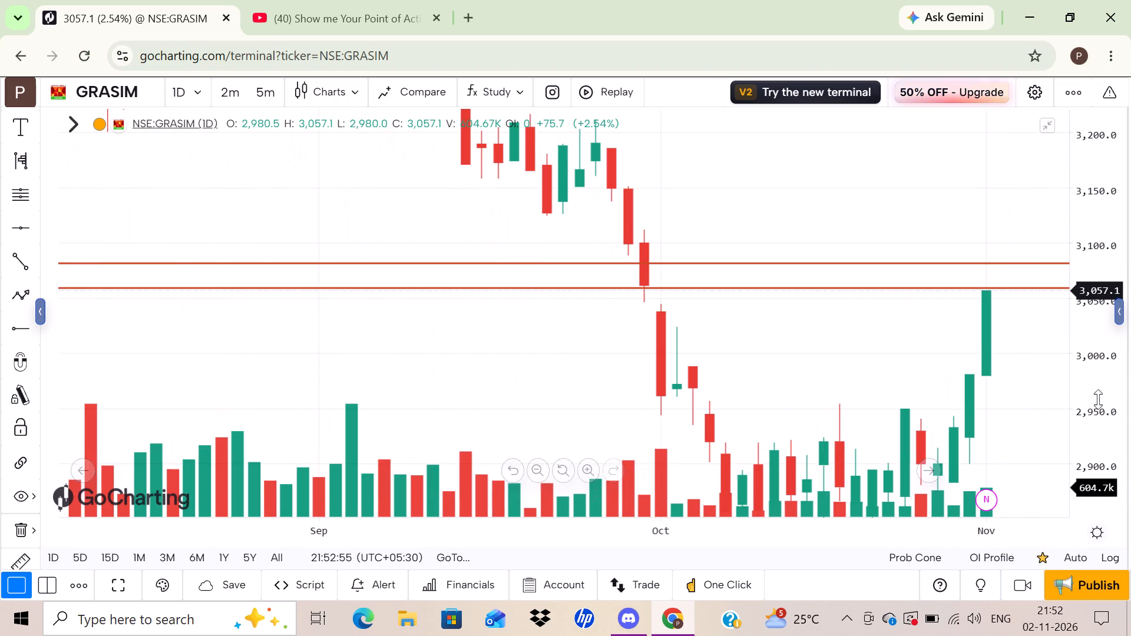
{"action": "left_click_drag", "start_coordinate": [1097, 403], "coordinate": [1088, 284]}
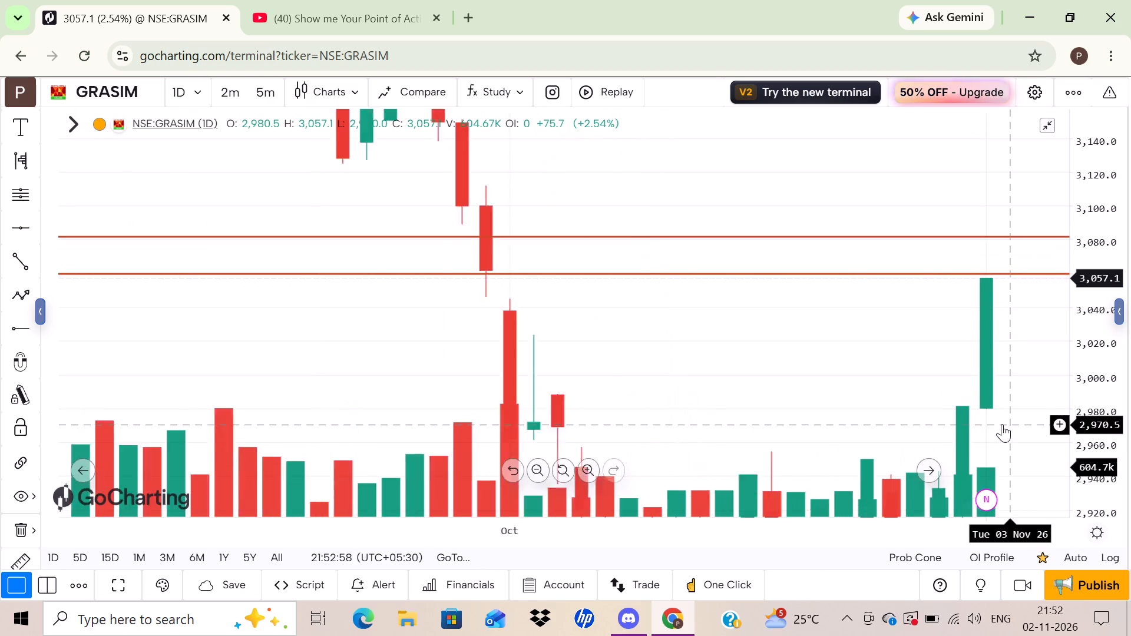
Switch to the 15-minute interval and examine the October lows and the climb into November against the two red rays.
{"action": "left_click", "coordinate": [184, 100]}
{"action": "left_click", "coordinate": [127, 413]}
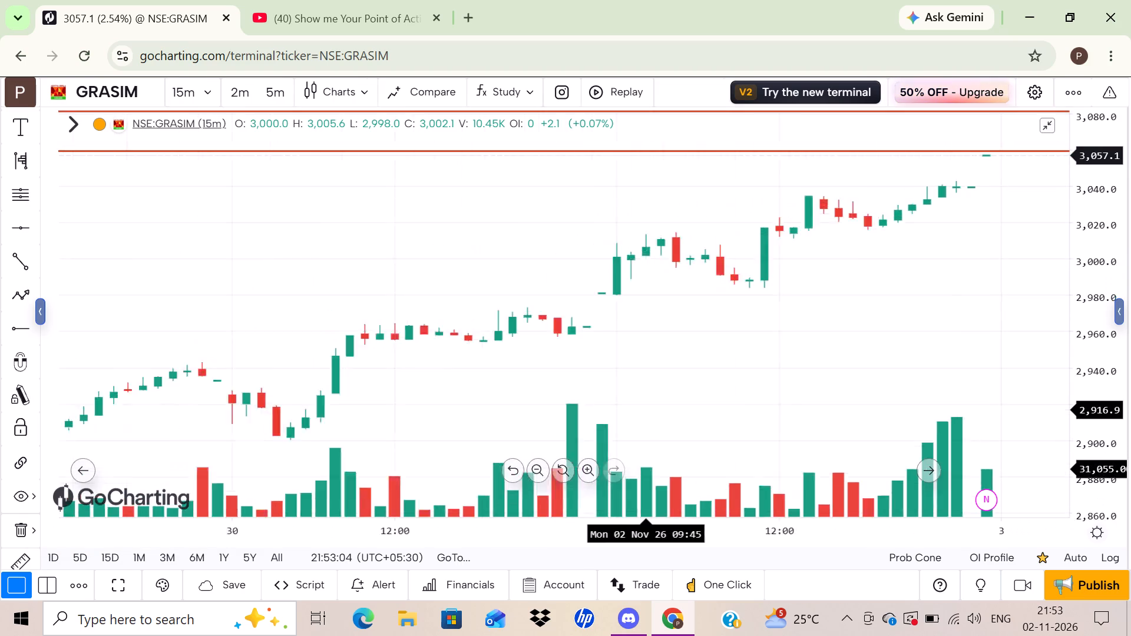
{"action": "left_click_drag", "start_coordinate": [968, 402], "coordinate": [856, 486]}
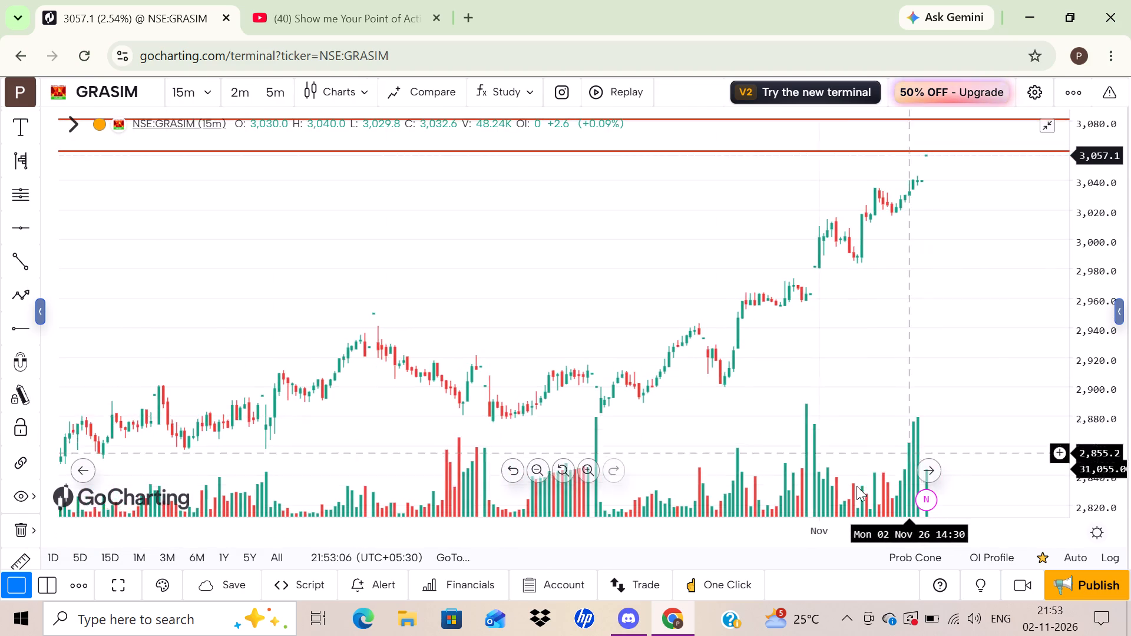
{"action": "left_click_drag", "start_coordinate": [856, 486], "coordinate": [837, 496]}
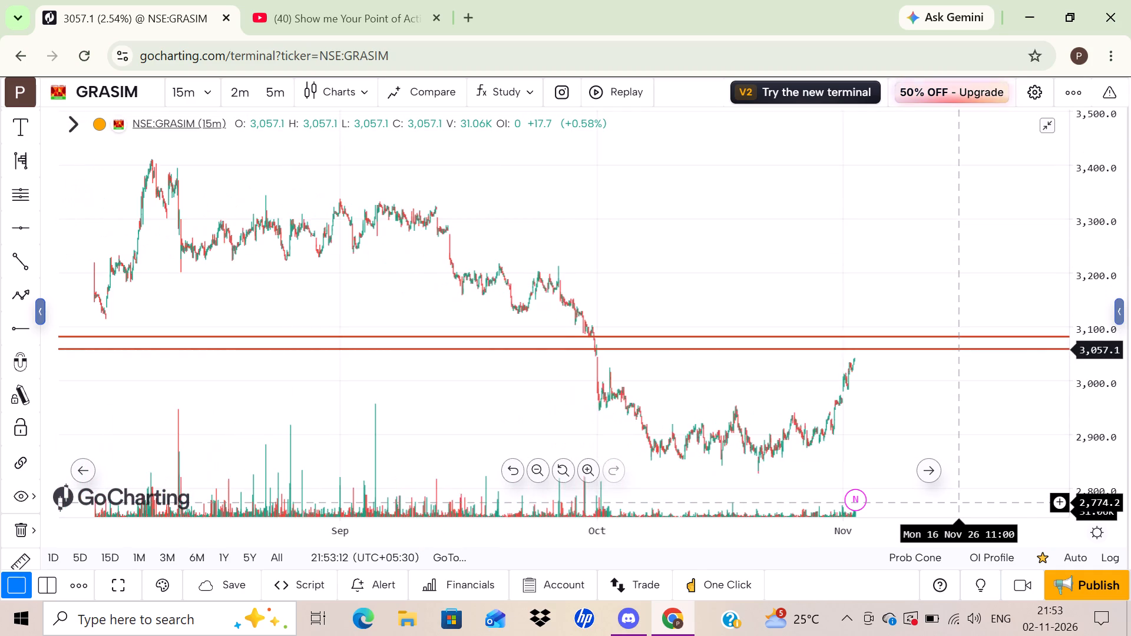
{"action": "scroll", "coordinate": [958, 502], "scroll_direction": "left", "scroll_amount": 1}
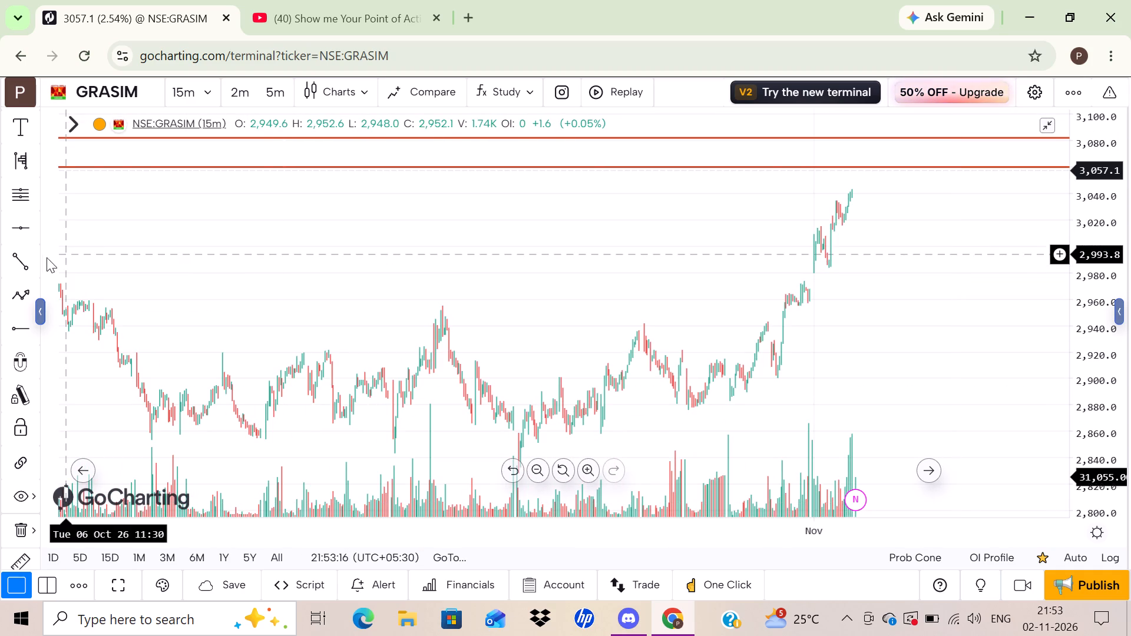
{"action": "scroll", "coordinate": [10, 175], "scroll_direction": "up", "scroll_amount": 1}
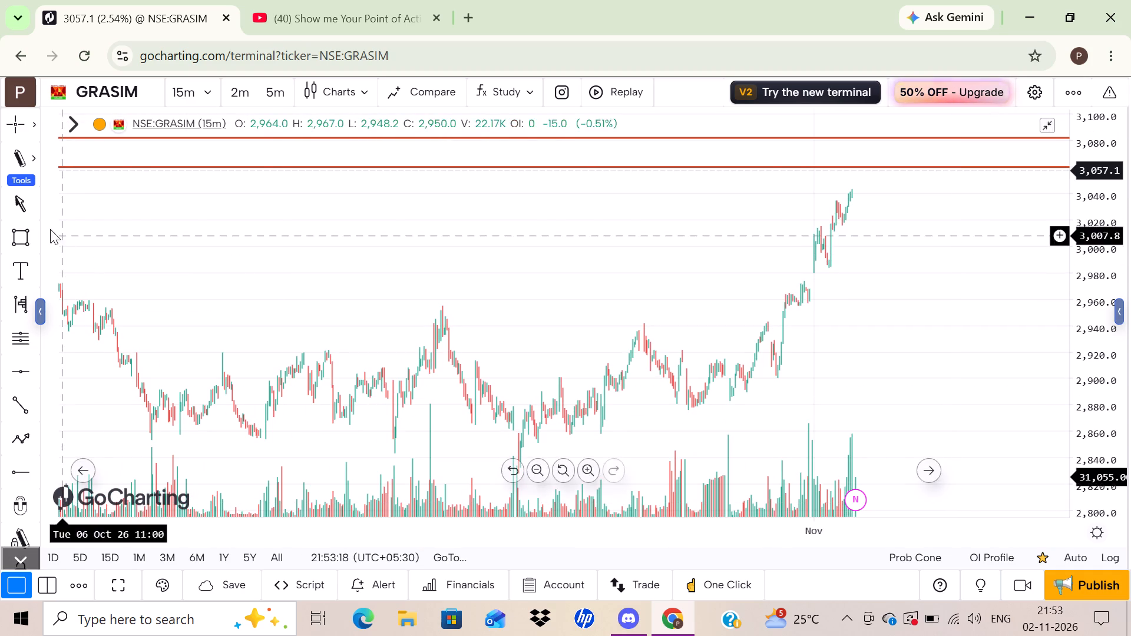
{"action": "left_click", "coordinate": [16, 230]}
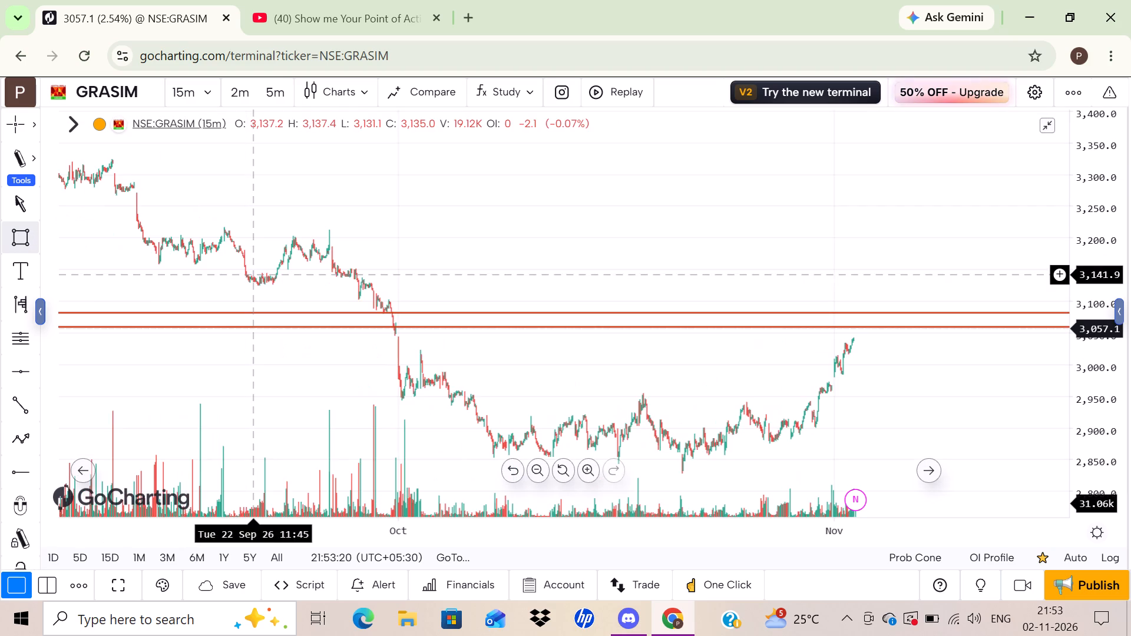
Return the GRASIM chart to the daily interval.
{"action": "left_click", "coordinate": [184, 101]}
{"action": "scroll", "coordinate": [120, 262], "scroll_direction": "down", "scroll_amount": 2}
{"action": "left_click", "coordinate": [88, 415]}
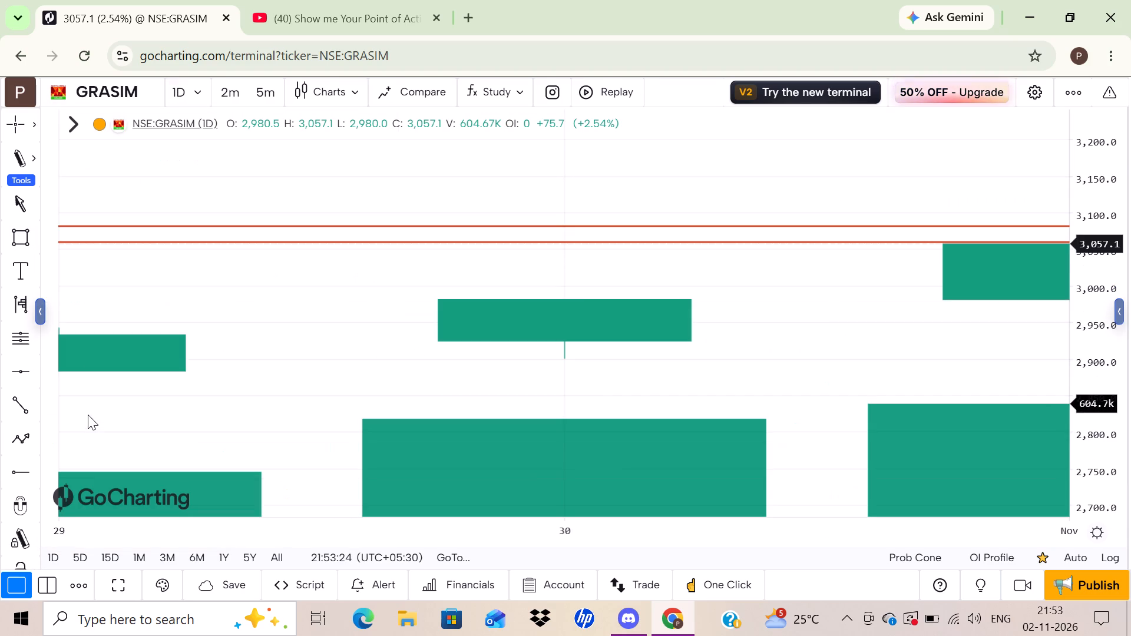
Switch the GRASIM chart to the 4-hour interval.
{"action": "left_click", "coordinate": [182, 97]}
{"action": "scroll", "coordinate": [105, 515], "scroll_direction": "down", "scroll_amount": 2}
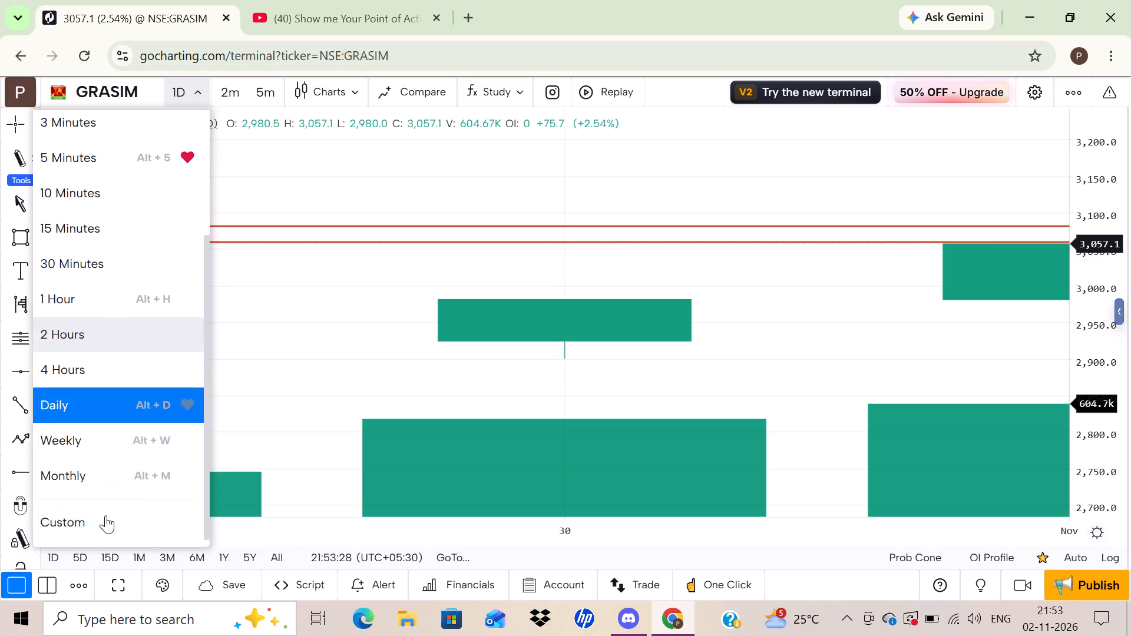
{"action": "left_click", "coordinate": [87, 376]}
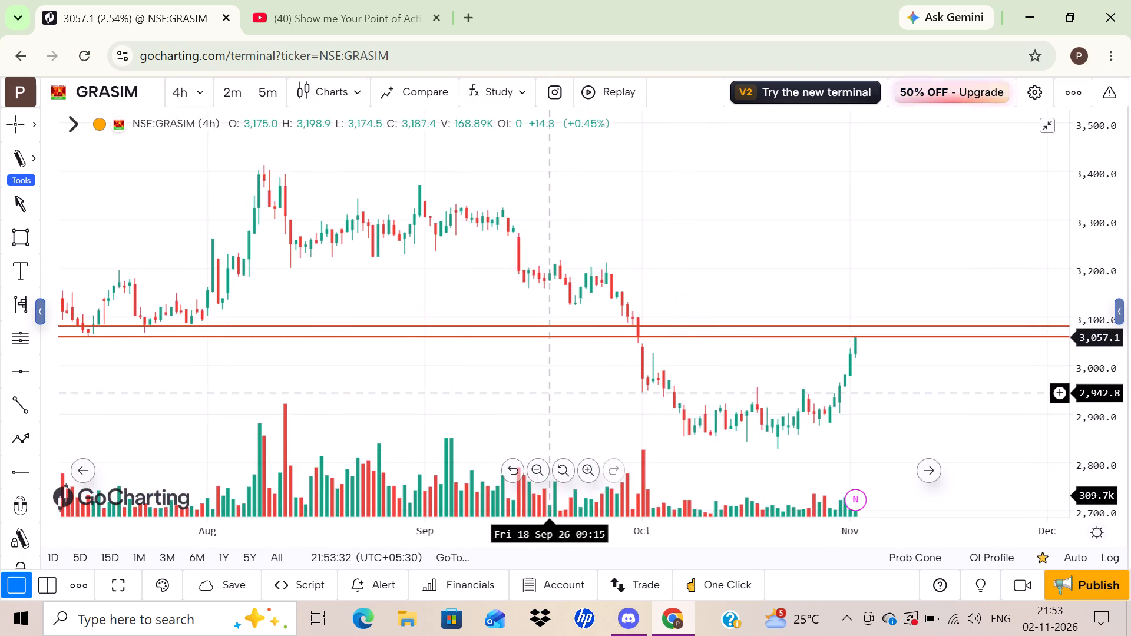
Draw a horizontal ray starting at the 1 Oct 26 09:15 candle at about 2,952, near that candle's low.
{"action": "left_click_drag", "start_coordinate": [1100, 456], "coordinate": [1106, 385]}
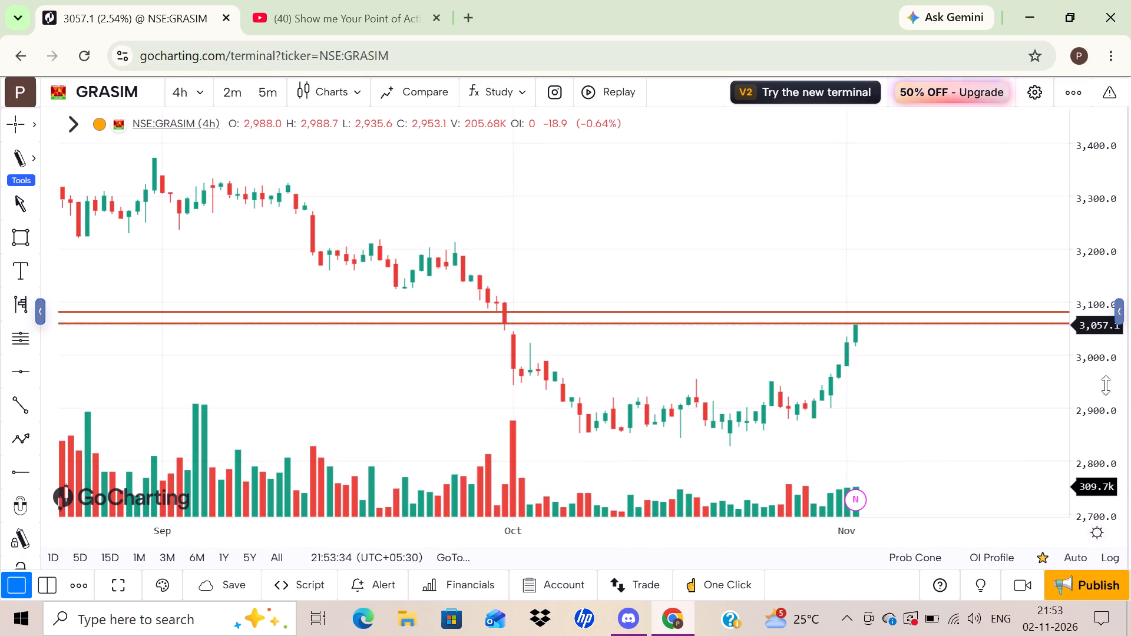
{"action": "left_click_drag", "start_coordinate": [1106, 385], "coordinate": [1084, 343]}
{"action": "left_click_drag", "start_coordinate": [950, 515], "coordinate": [927, 425]}
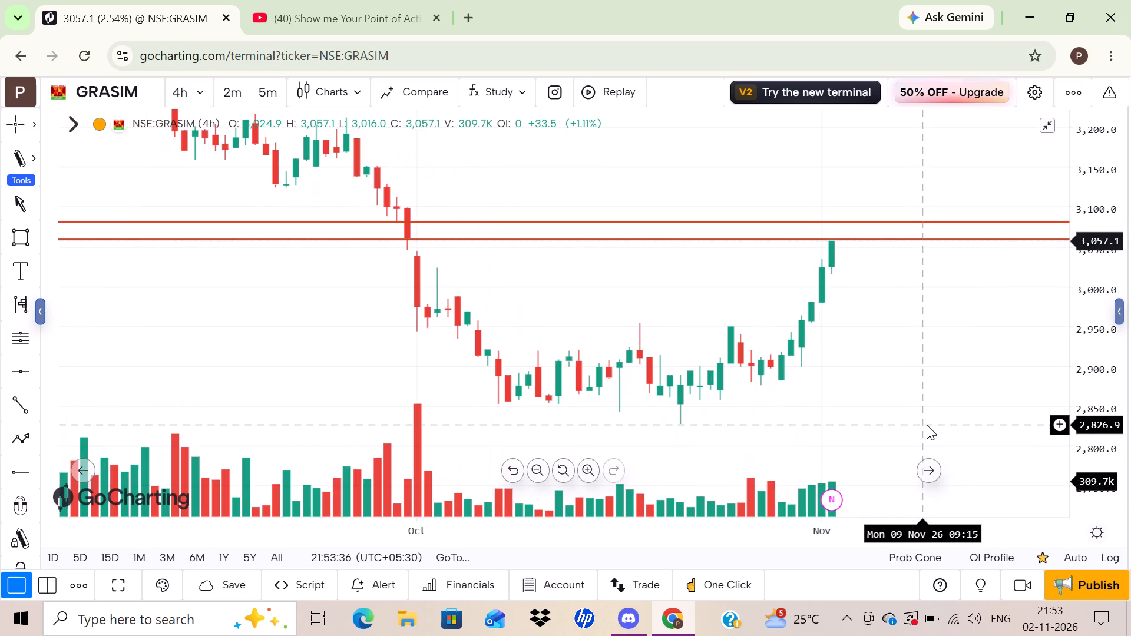
{"action": "left_click_drag", "start_coordinate": [1096, 342], "coordinate": [1082, 256]}
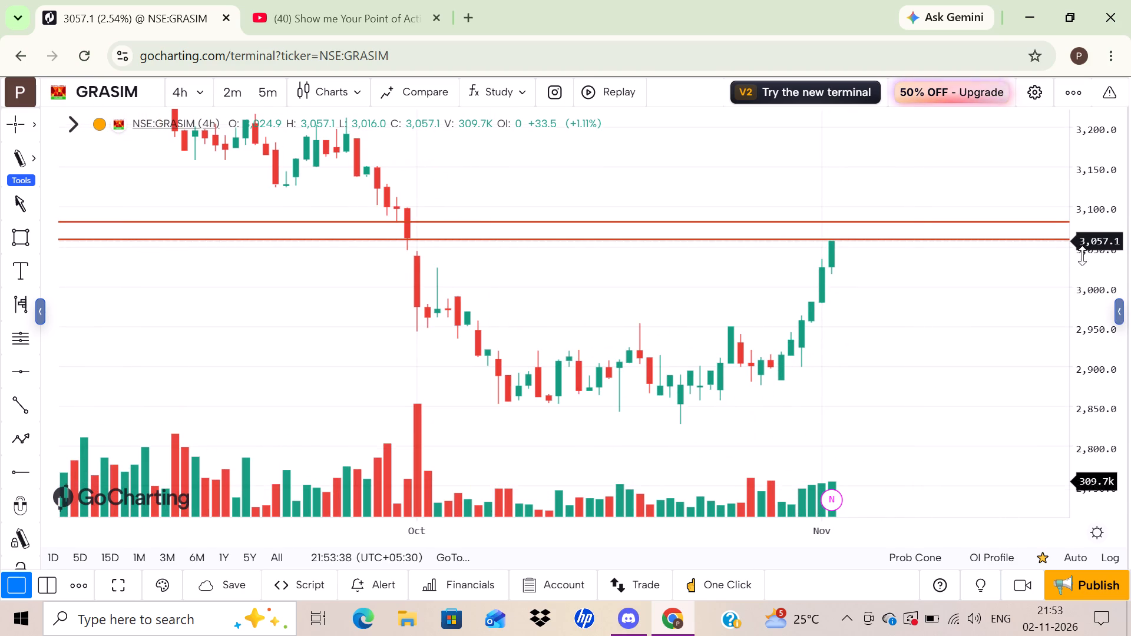
{"action": "left_click_drag", "start_coordinate": [1082, 256], "coordinate": [1073, 223]}
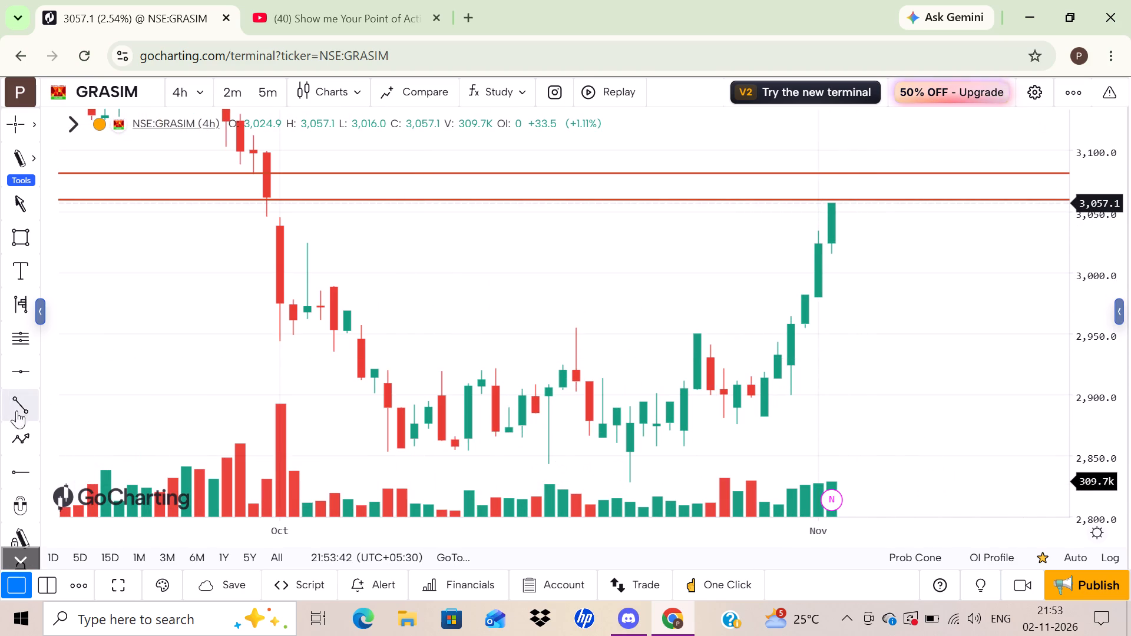
{"action": "left_click", "coordinate": [25, 470]}
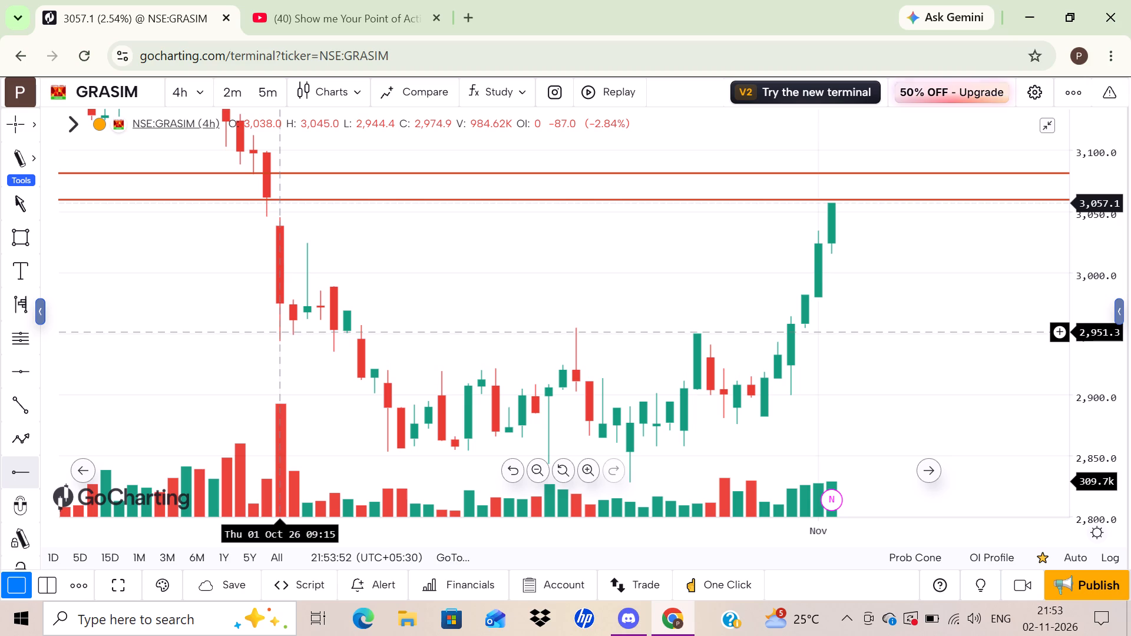
{"action": "left_click", "coordinate": [277, 331]}
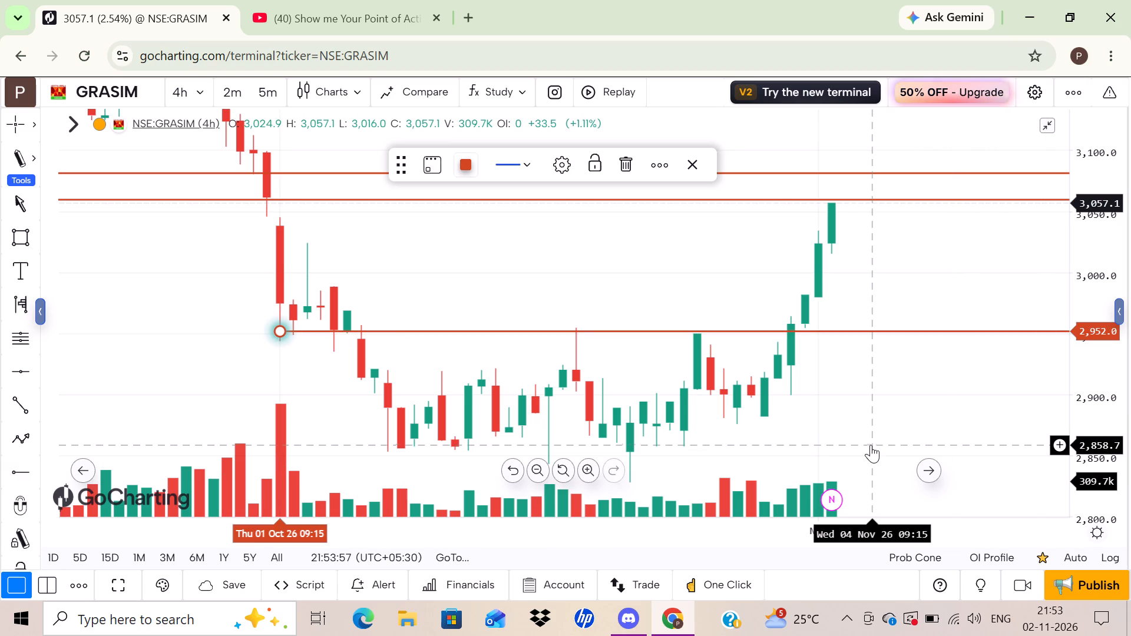
{"action": "left_click", "coordinate": [907, 405]}
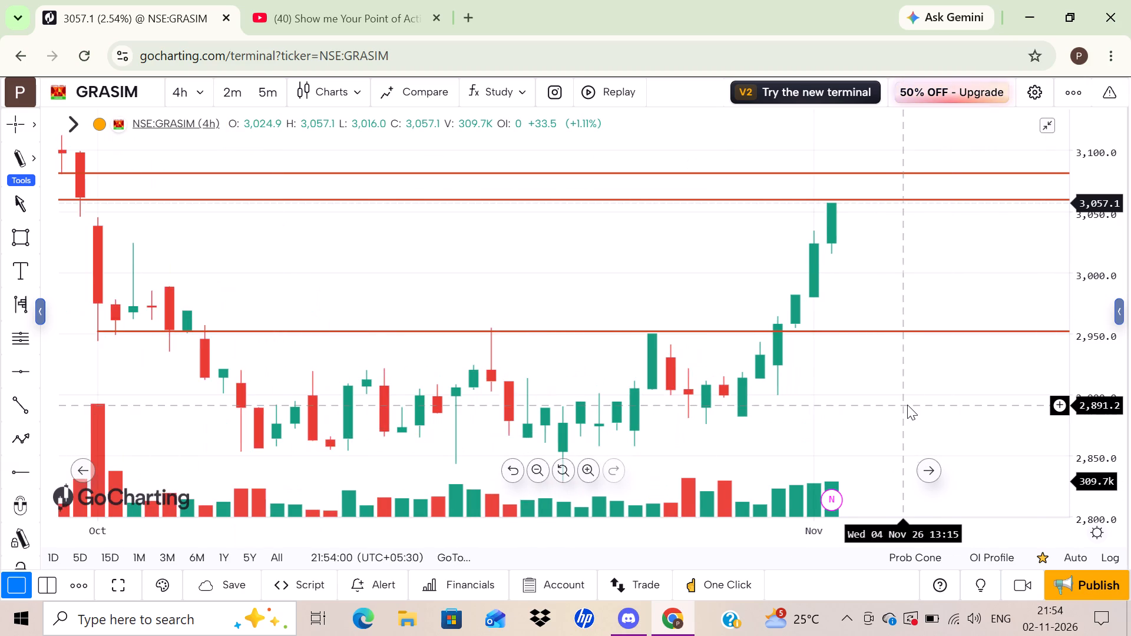
Return the GRASIM chart to the daily interval.
{"action": "left_click_drag", "start_coordinate": [1103, 445], "coordinate": [1099, 386]}
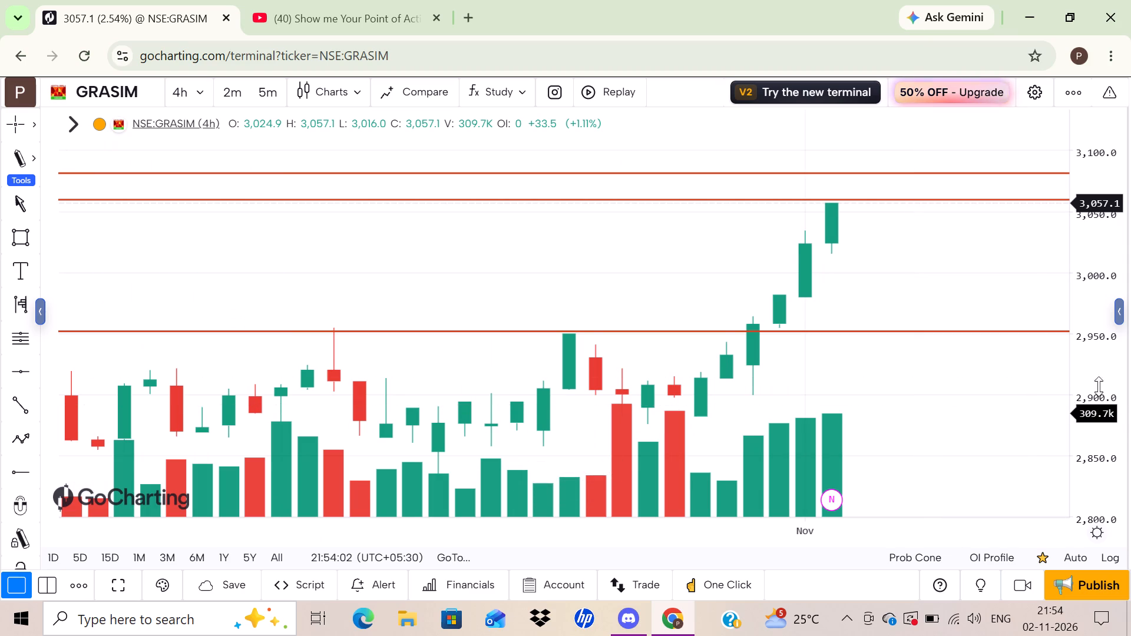
{"action": "left_click_drag", "start_coordinate": [1099, 386], "coordinate": [1089, 233]}
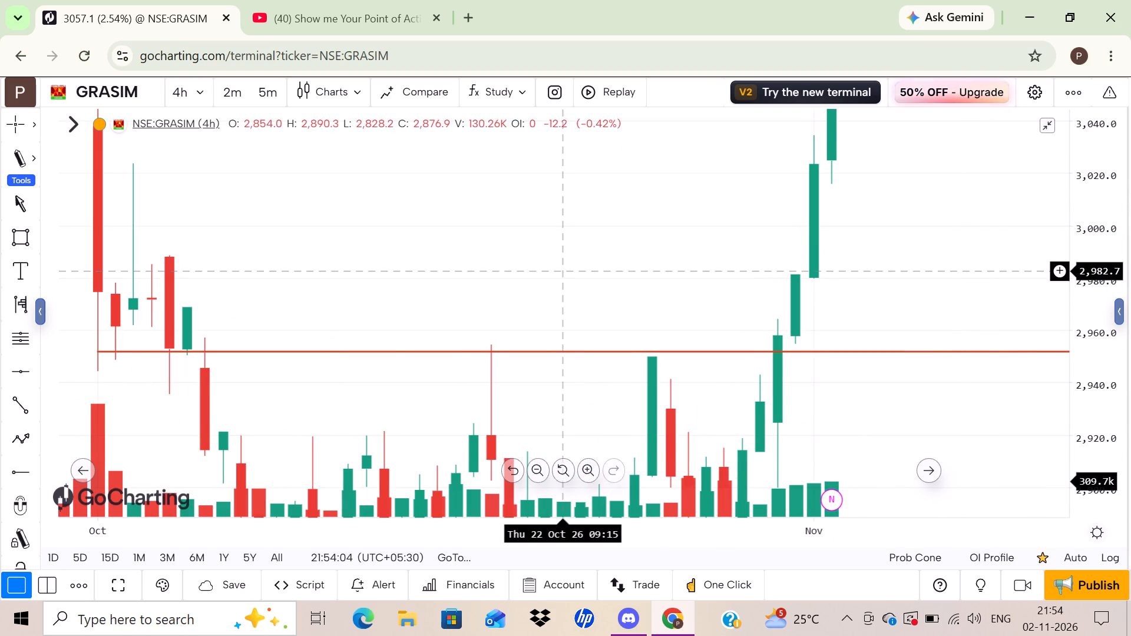
{"action": "left_click_drag", "start_coordinate": [562, 271], "coordinate": [639, 232]}
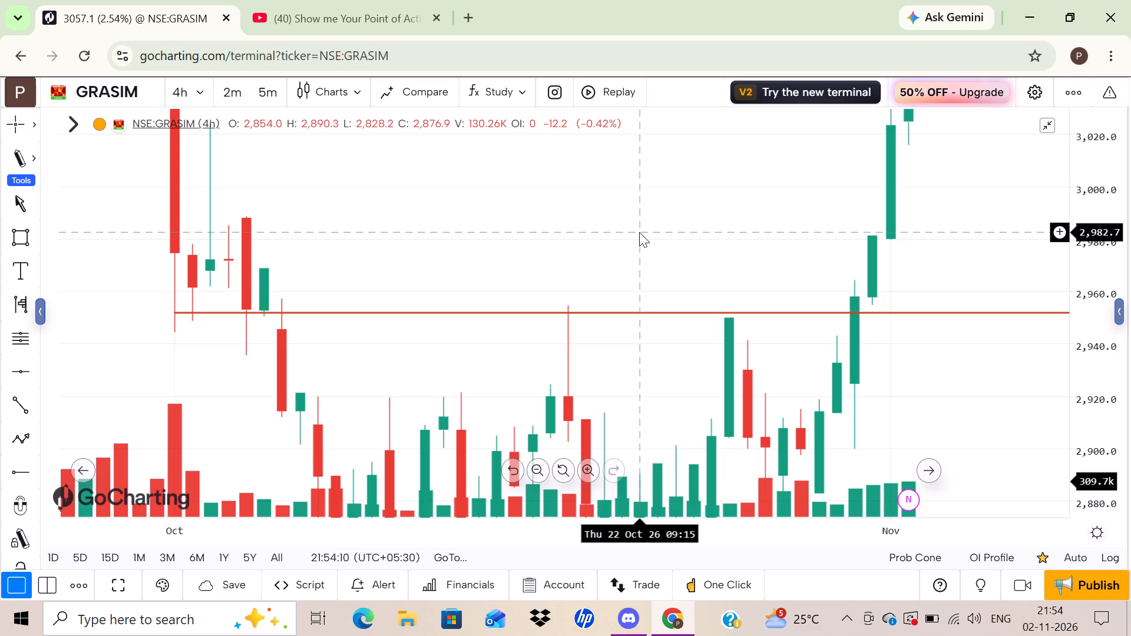
{"action": "left_click", "coordinate": [180, 94]}
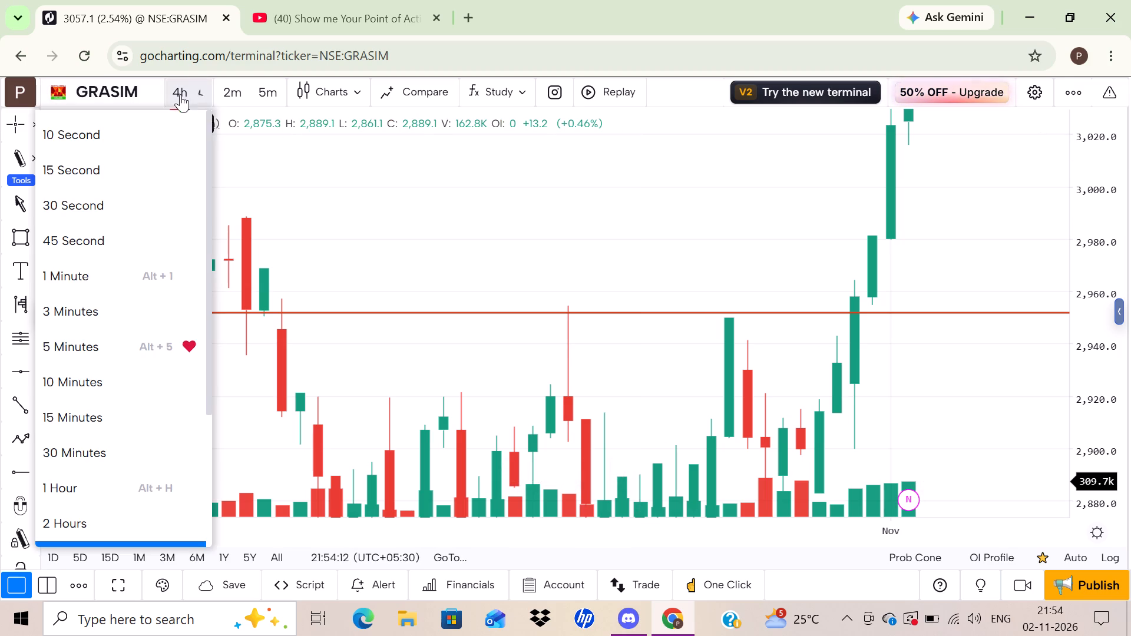
{"action": "scroll", "coordinate": [80, 477], "scroll_direction": "down", "scroll_amount": 3}
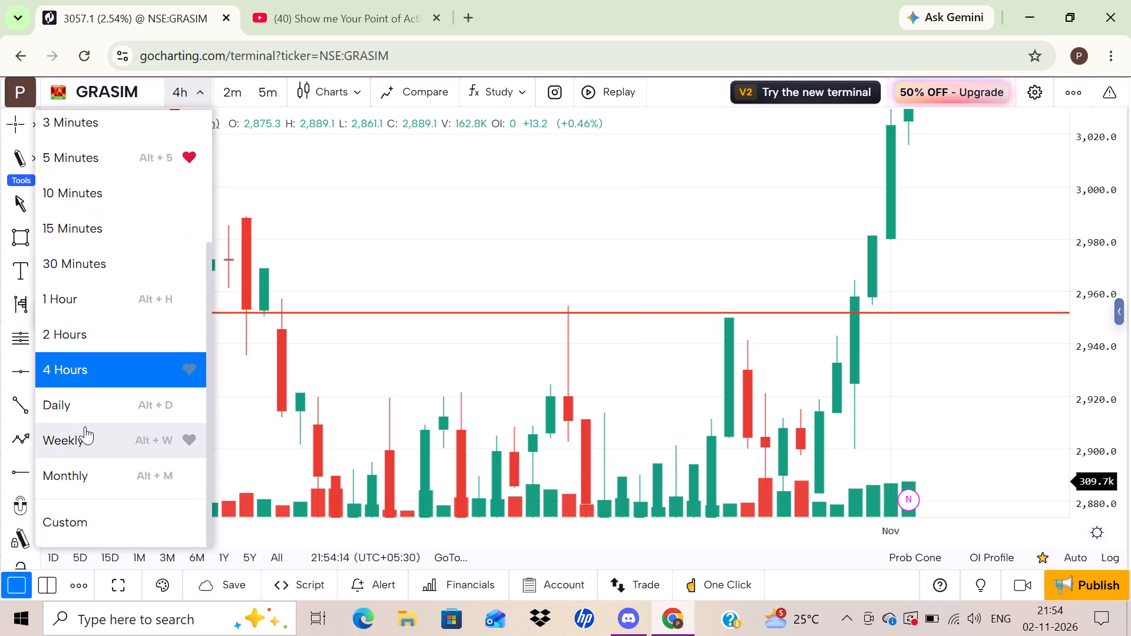
{"action": "left_click", "coordinate": [80, 413]}
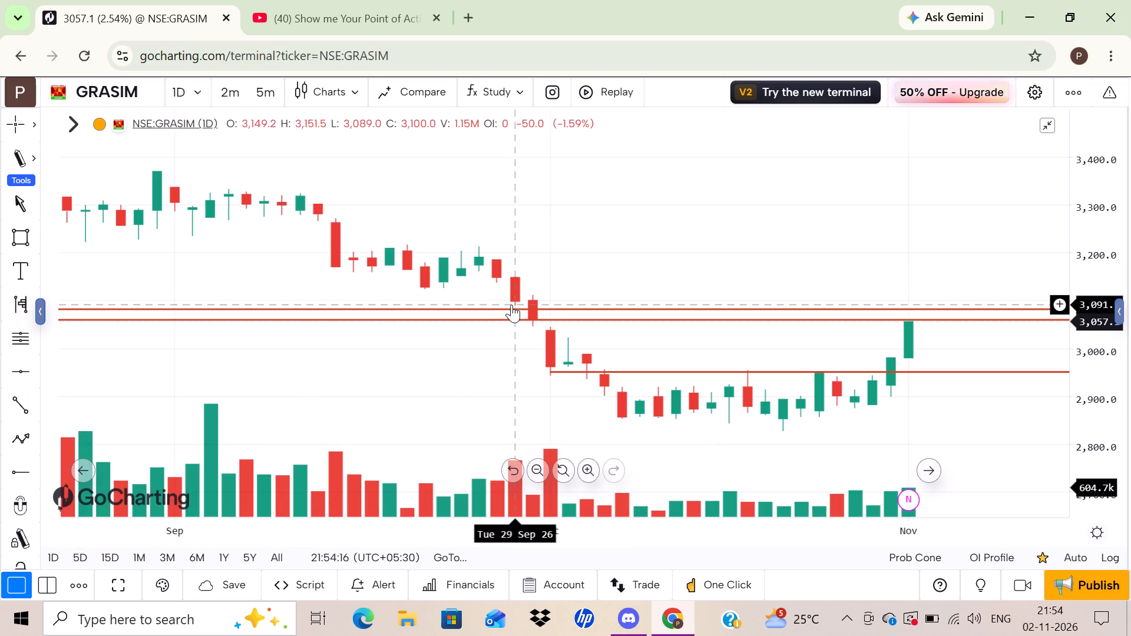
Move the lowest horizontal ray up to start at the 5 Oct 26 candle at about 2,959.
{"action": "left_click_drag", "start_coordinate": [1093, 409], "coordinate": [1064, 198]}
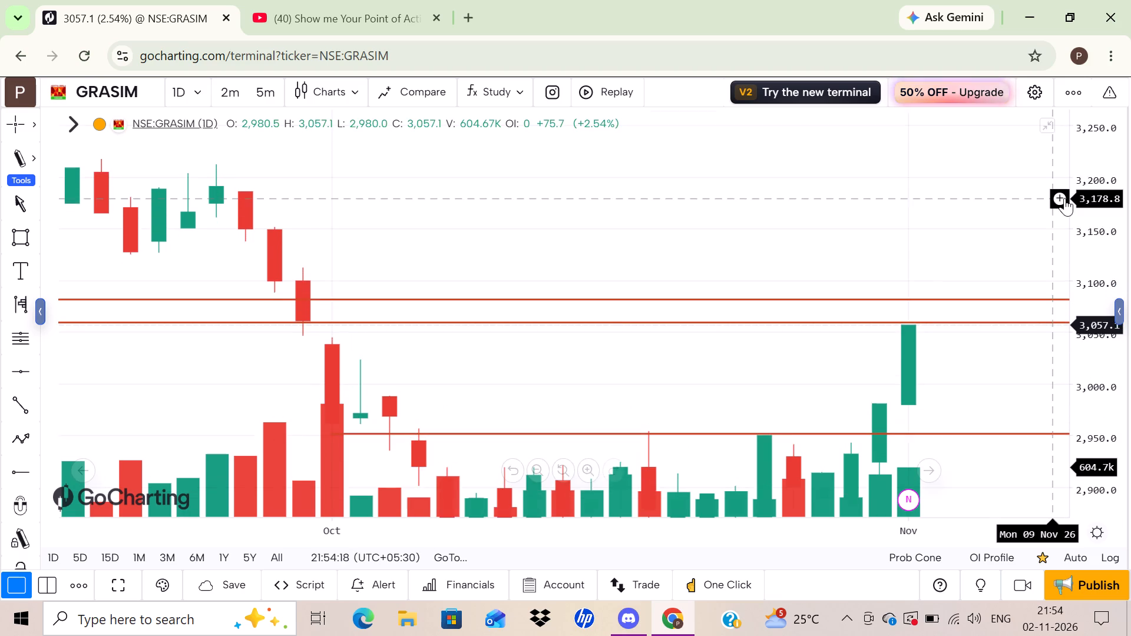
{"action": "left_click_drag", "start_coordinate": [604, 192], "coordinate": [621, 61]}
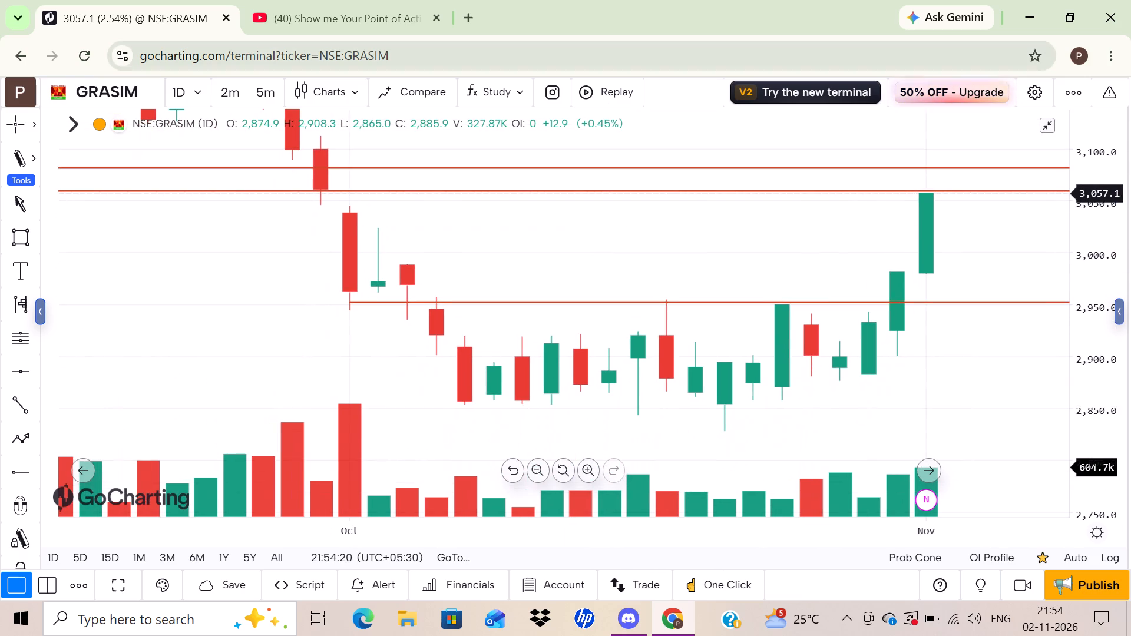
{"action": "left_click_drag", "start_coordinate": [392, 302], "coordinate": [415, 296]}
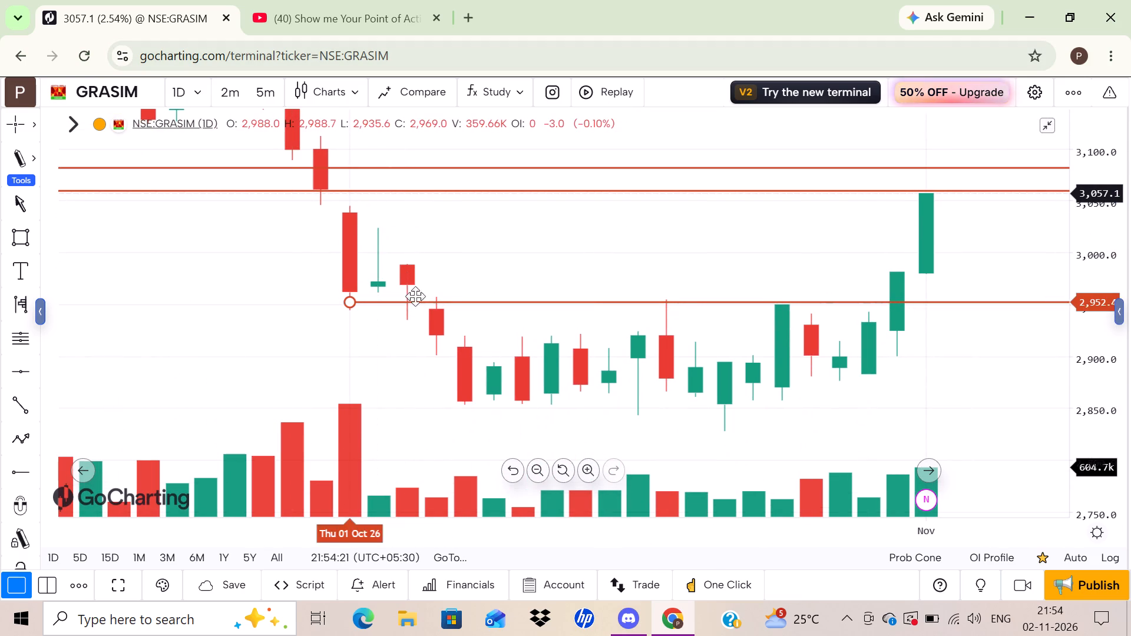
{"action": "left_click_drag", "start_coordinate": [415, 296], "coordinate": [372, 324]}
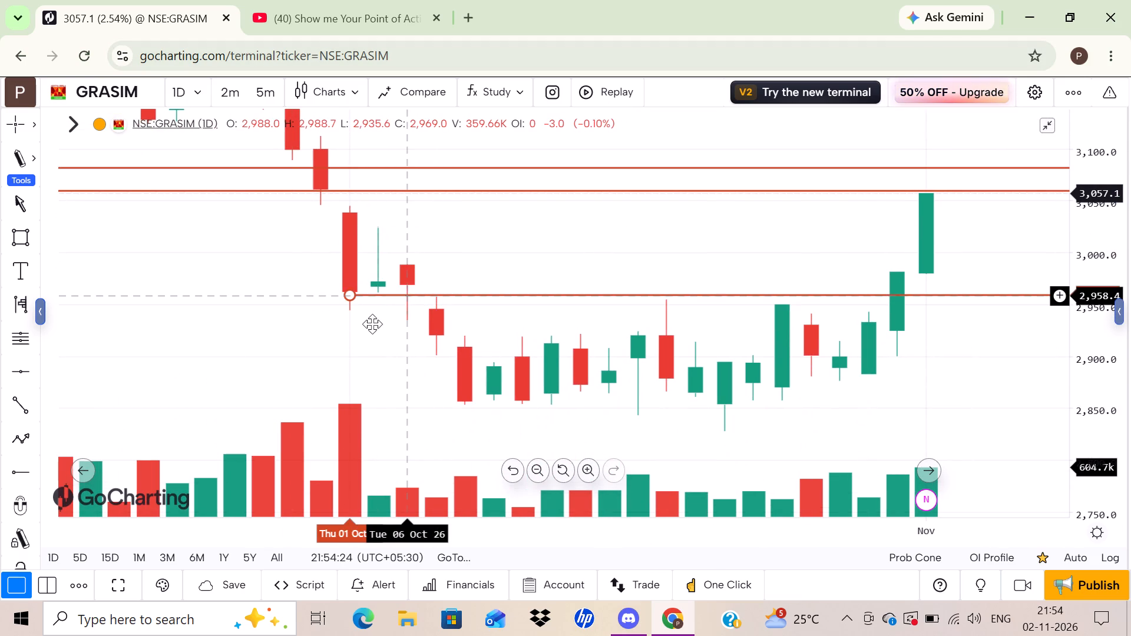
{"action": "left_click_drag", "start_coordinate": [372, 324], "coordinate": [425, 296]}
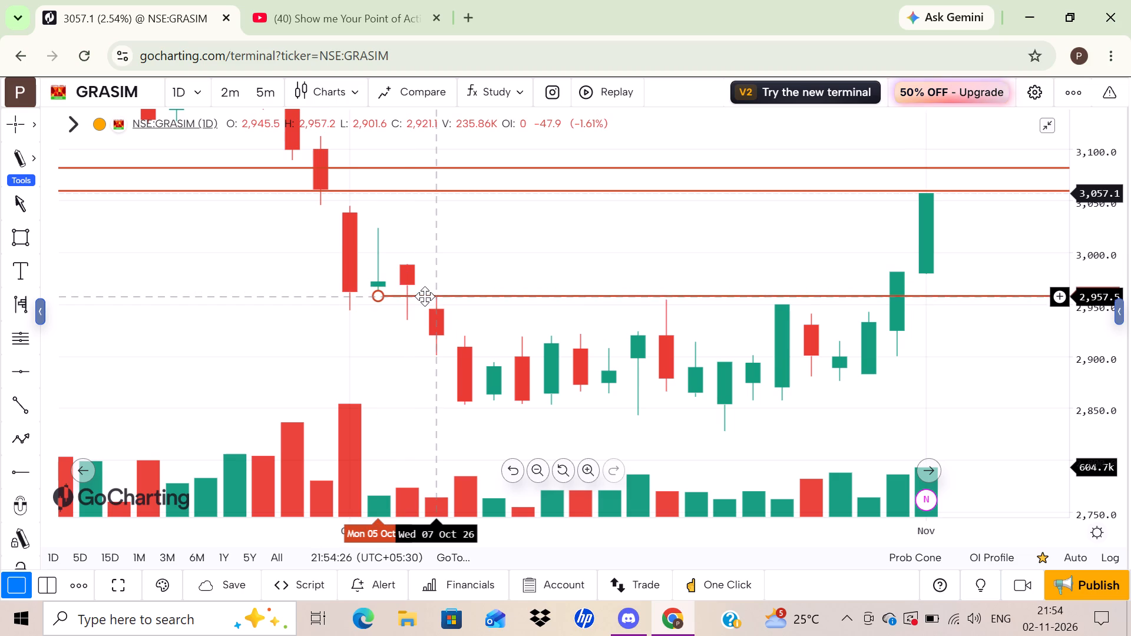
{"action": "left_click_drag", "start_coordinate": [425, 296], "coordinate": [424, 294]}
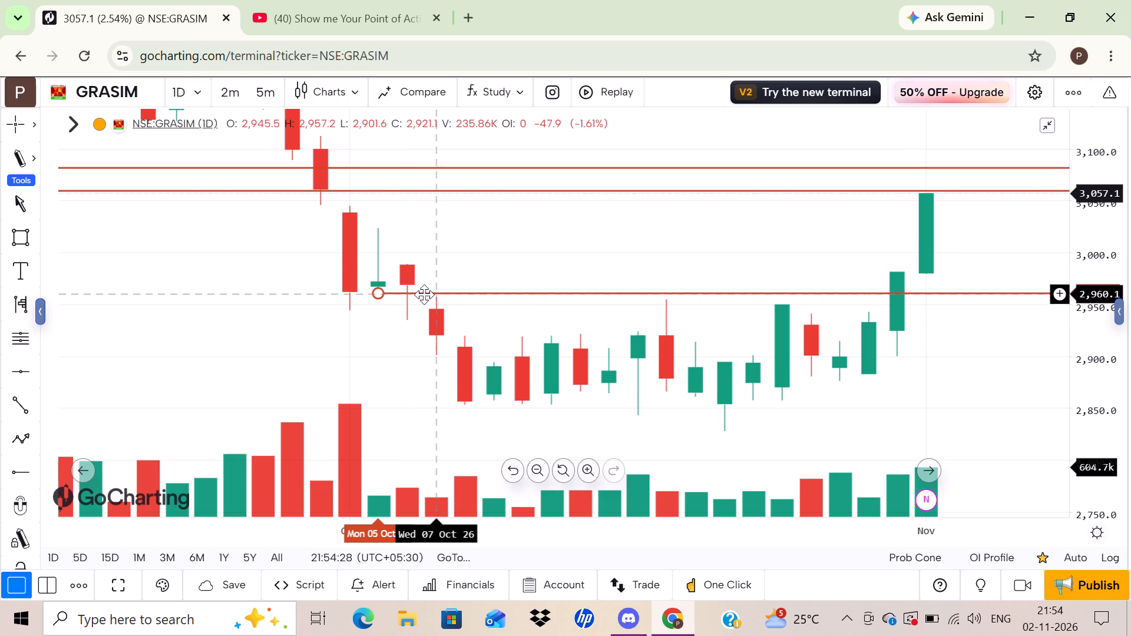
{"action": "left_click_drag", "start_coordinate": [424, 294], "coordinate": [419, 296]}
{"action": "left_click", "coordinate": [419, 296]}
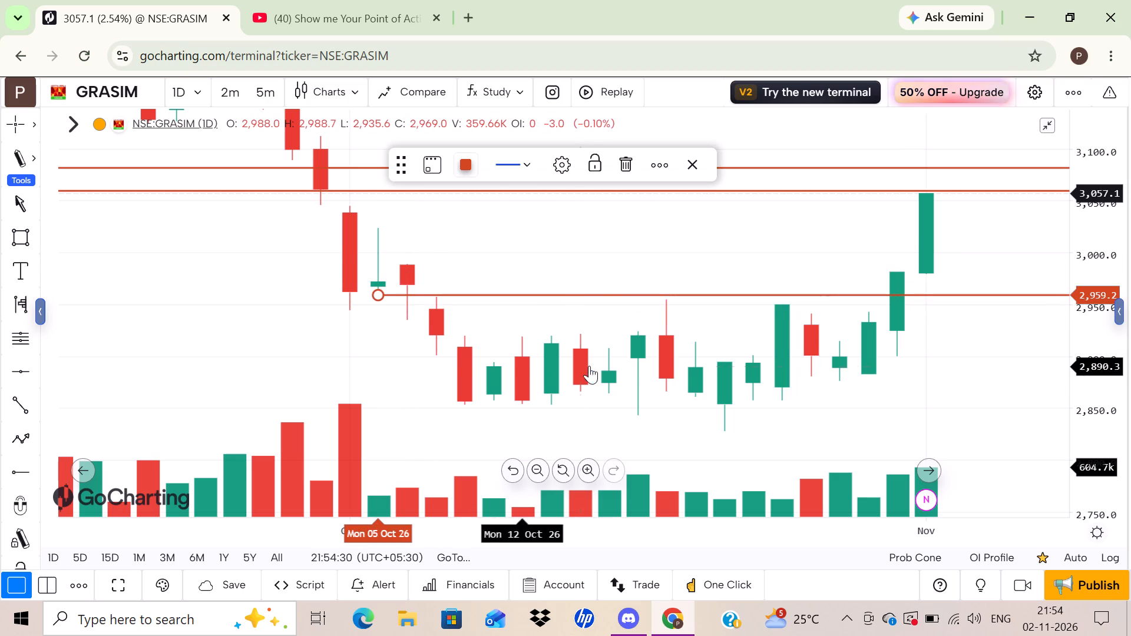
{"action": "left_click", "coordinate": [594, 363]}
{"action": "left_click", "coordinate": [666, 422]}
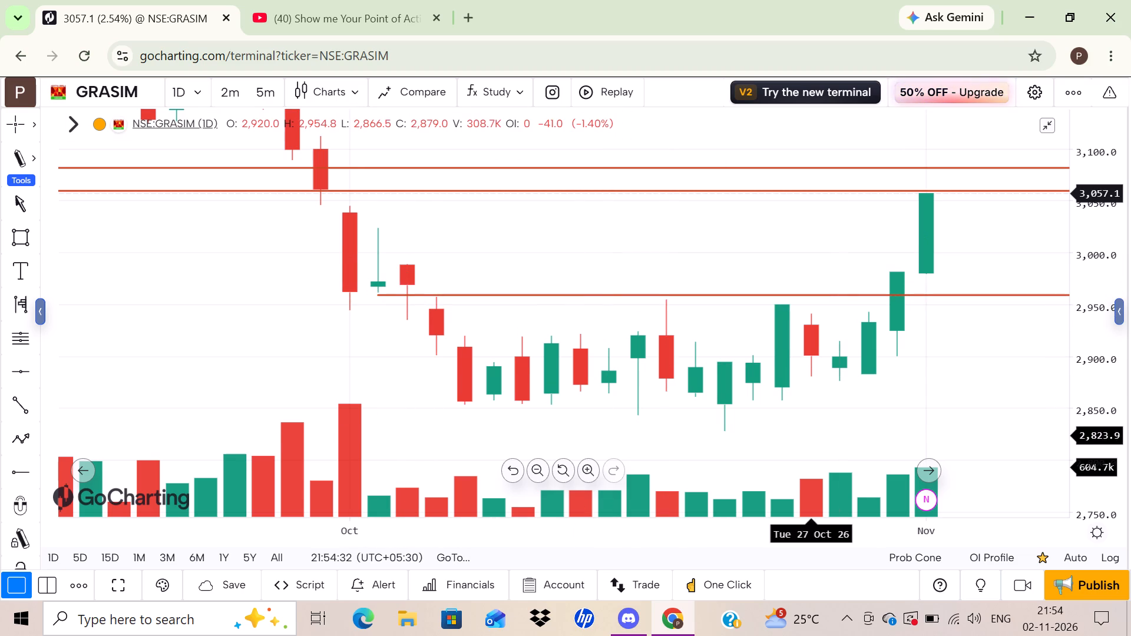
Move the lowest horizontal ray to start at the bottom of the 1 Oct 26 candle's body, at about 2,962.
{"action": "left_click_drag", "start_coordinate": [1082, 423], "coordinate": [1082, 277]}
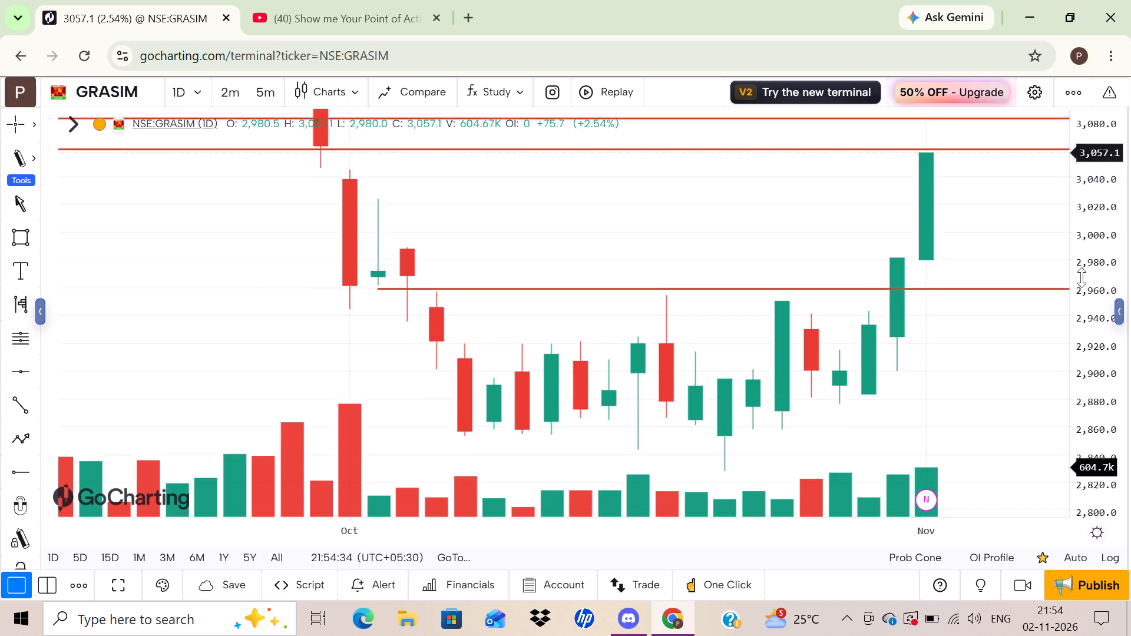
{"action": "left_click_drag", "start_coordinate": [1082, 277], "coordinate": [1067, 355]}
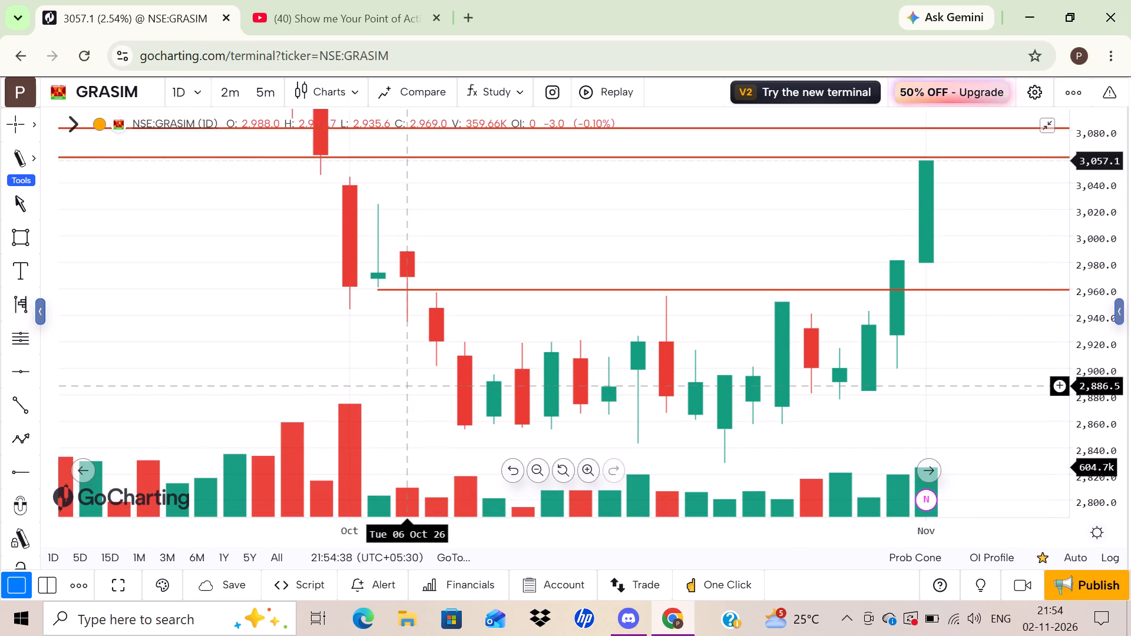
{"action": "left_click_drag", "start_coordinate": [1099, 385], "coordinate": [1099, 383]}
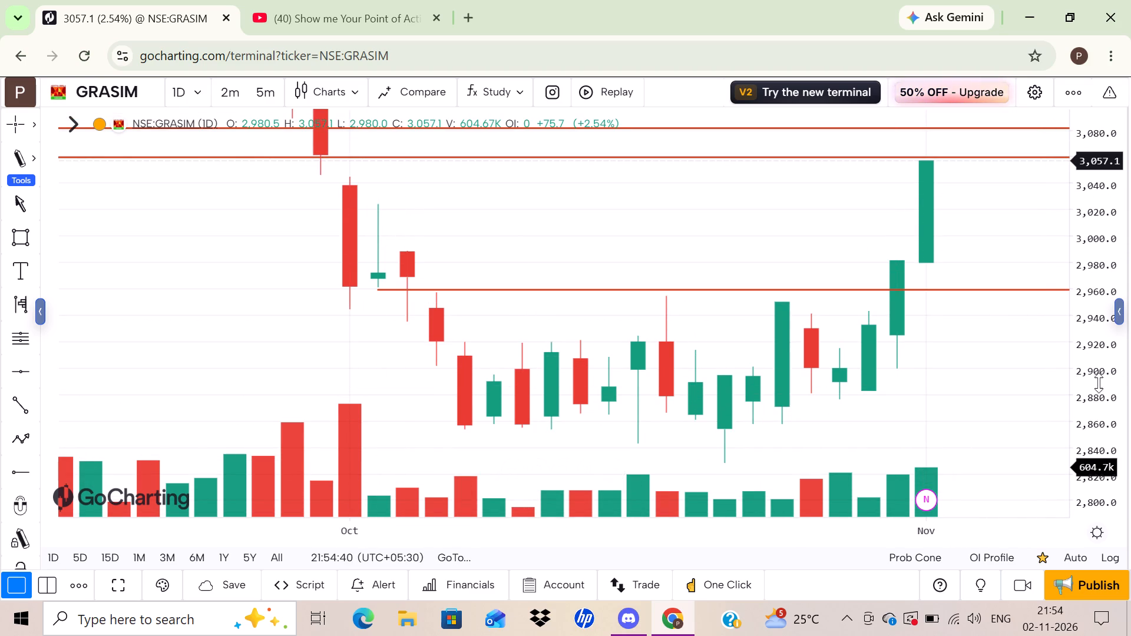
{"action": "left_click_drag", "start_coordinate": [1099, 383], "coordinate": [1104, 247]}
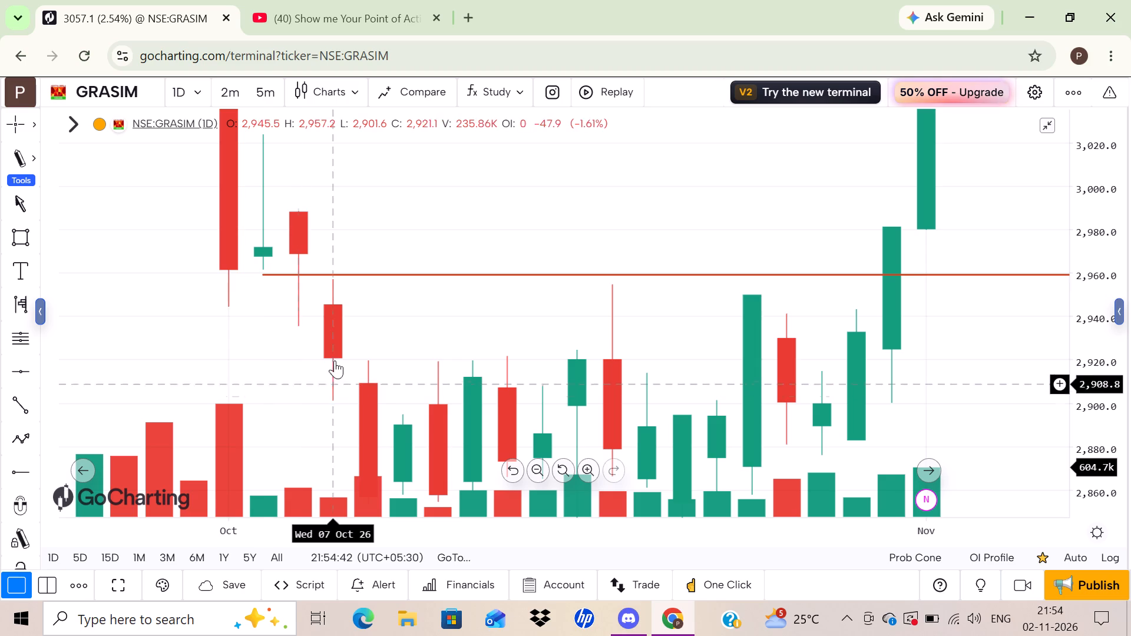
{"action": "left_click_drag", "start_coordinate": [257, 274], "coordinate": [238, 281]}
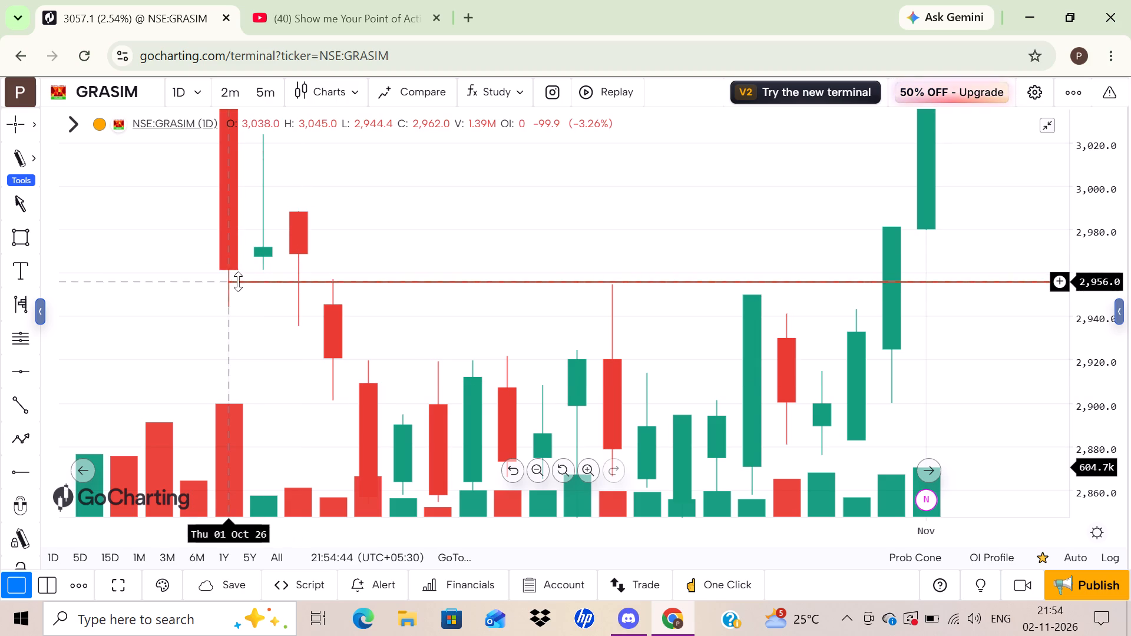
{"action": "left_click_drag", "start_coordinate": [238, 281], "coordinate": [244, 268]}
{"action": "left_click", "coordinate": [244, 268]}
{"action": "left_click", "coordinate": [342, 380]}
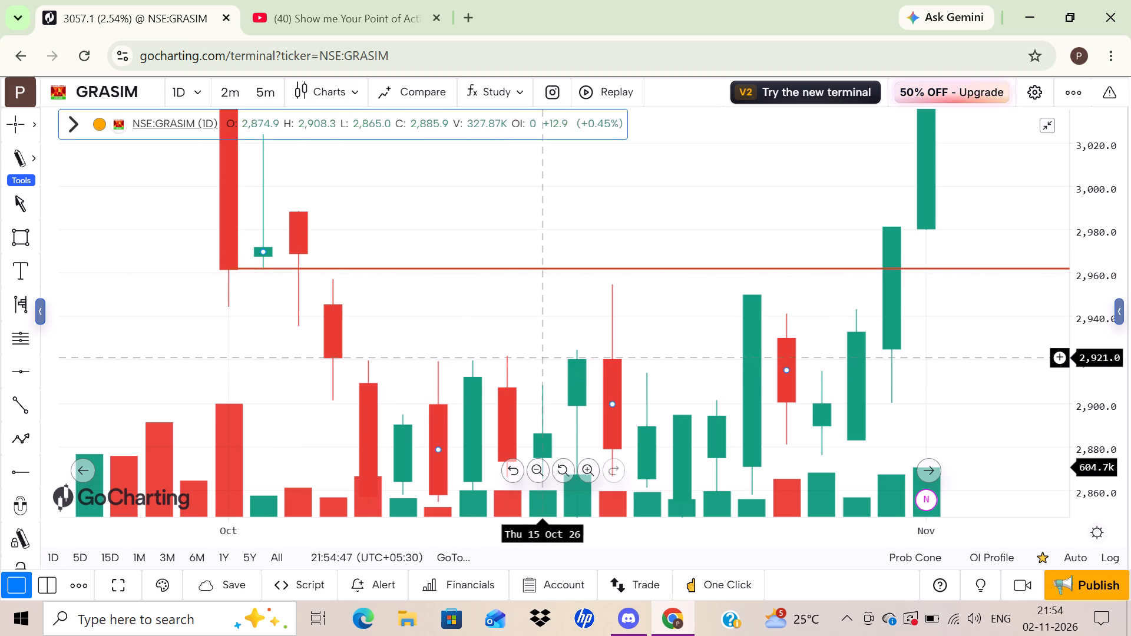
Draw another horizontal ray starting at the top of the 8 Oct 26 candle's wick, at about 2,920.
{"action": "left_click_drag", "start_coordinate": [487, 338], "coordinate": [465, 246]}
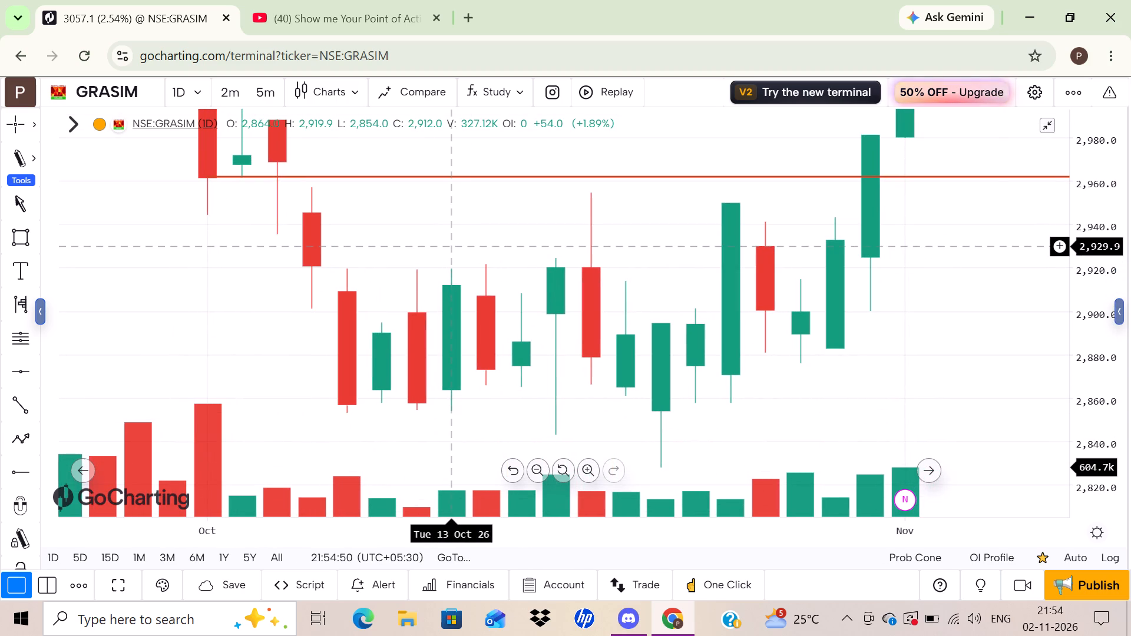
{"action": "left_click", "coordinate": [21, 462]}
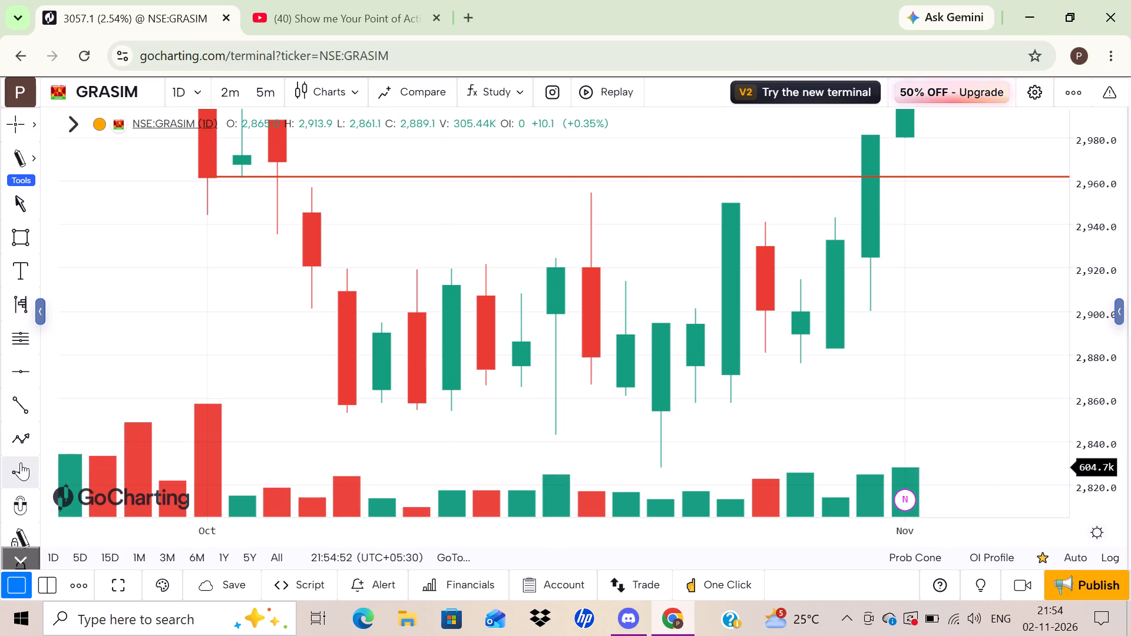
{"action": "left_click", "coordinate": [342, 267]}
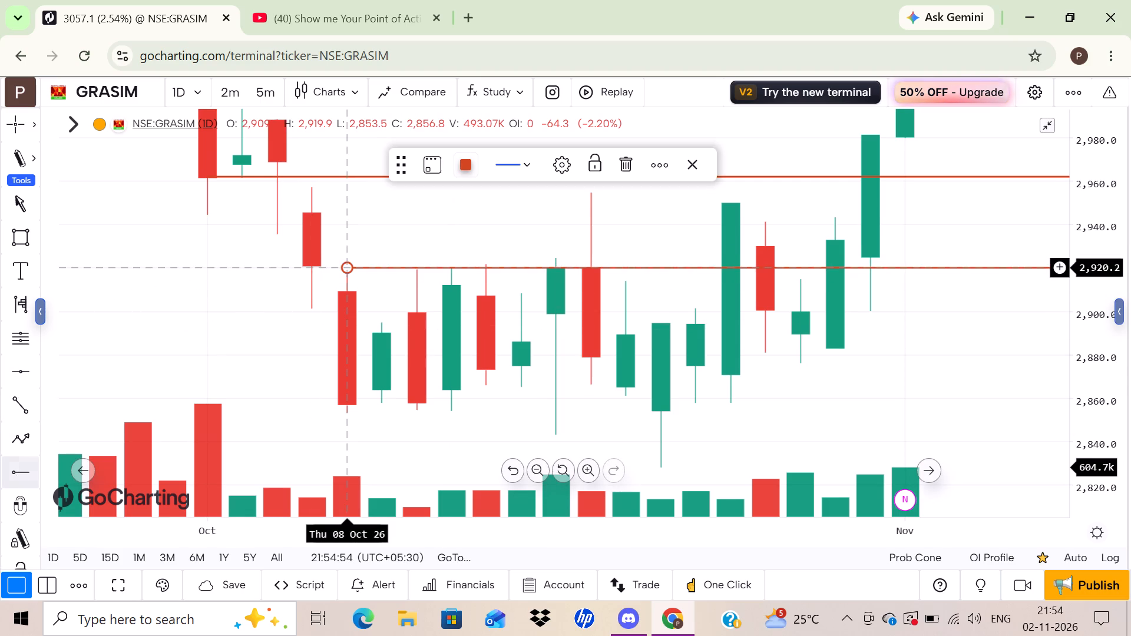
{"action": "left_click_drag", "start_coordinate": [946, 423], "coordinate": [906, 456]}
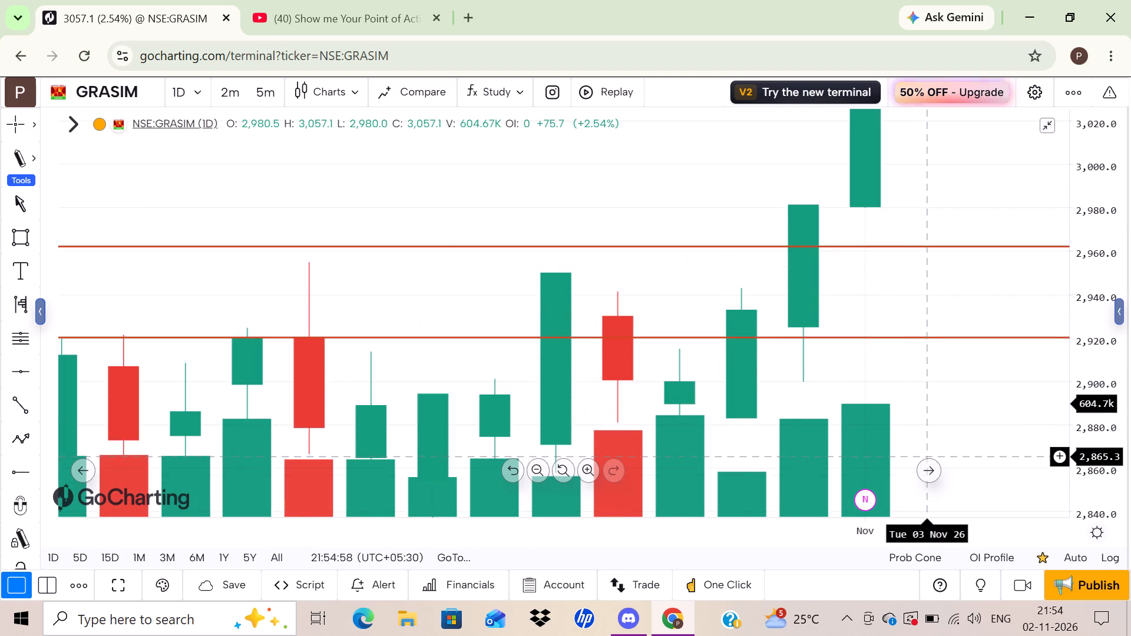
{"action": "left_click_drag", "start_coordinate": [910, 439], "coordinate": [953, 365]}
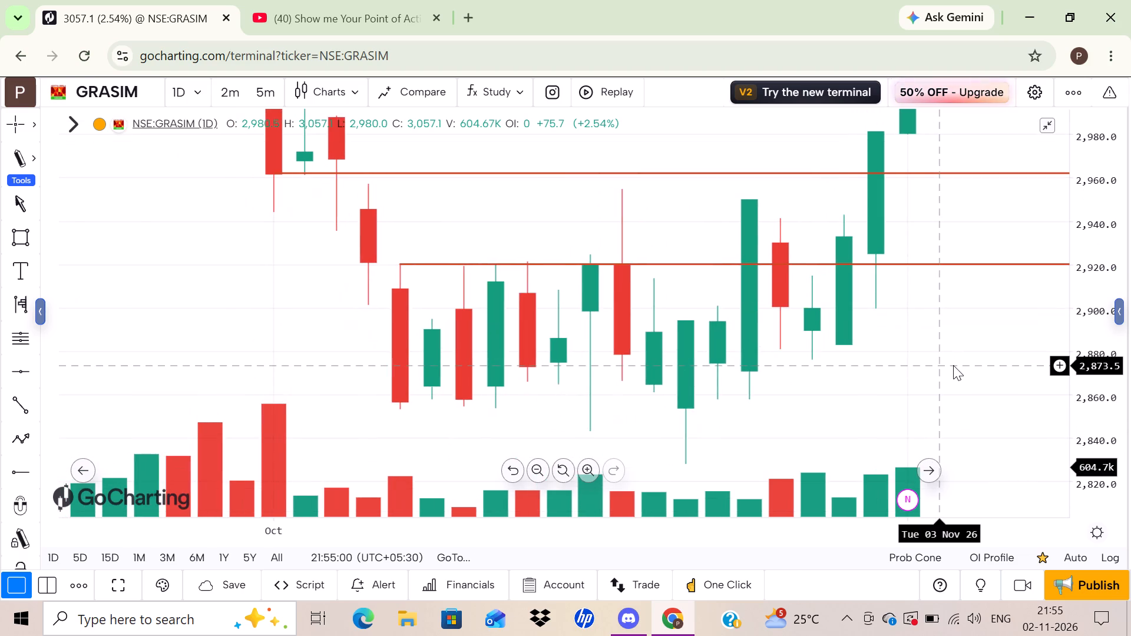
{"action": "left_click_drag", "start_coordinate": [1109, 250], "coordinate": [1102, 309]}
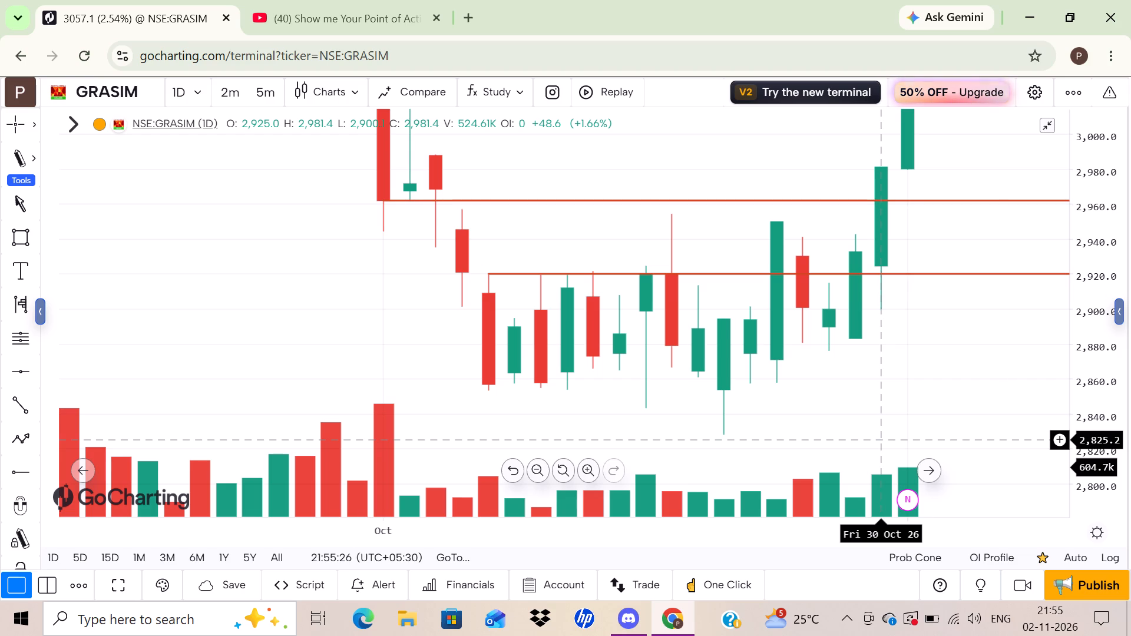
Switch the GRASIM chart to the 4-hour interval and examine October's candles against the two lower horizontal rays.
{"action": "left_click", "coordinate": [181, 88]}
{"action": "scroll", "coordinate": [145, 329], "scroll_direction": "down", "scroll_amount": 3}
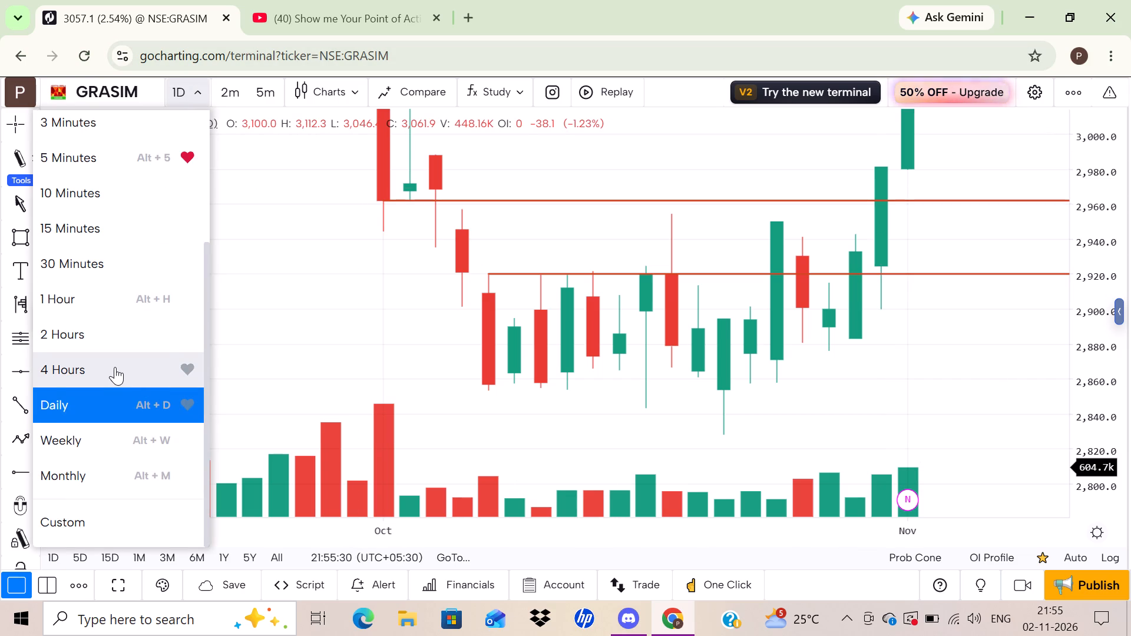
{"action": "left_click", "coordinate": [115, 366]}
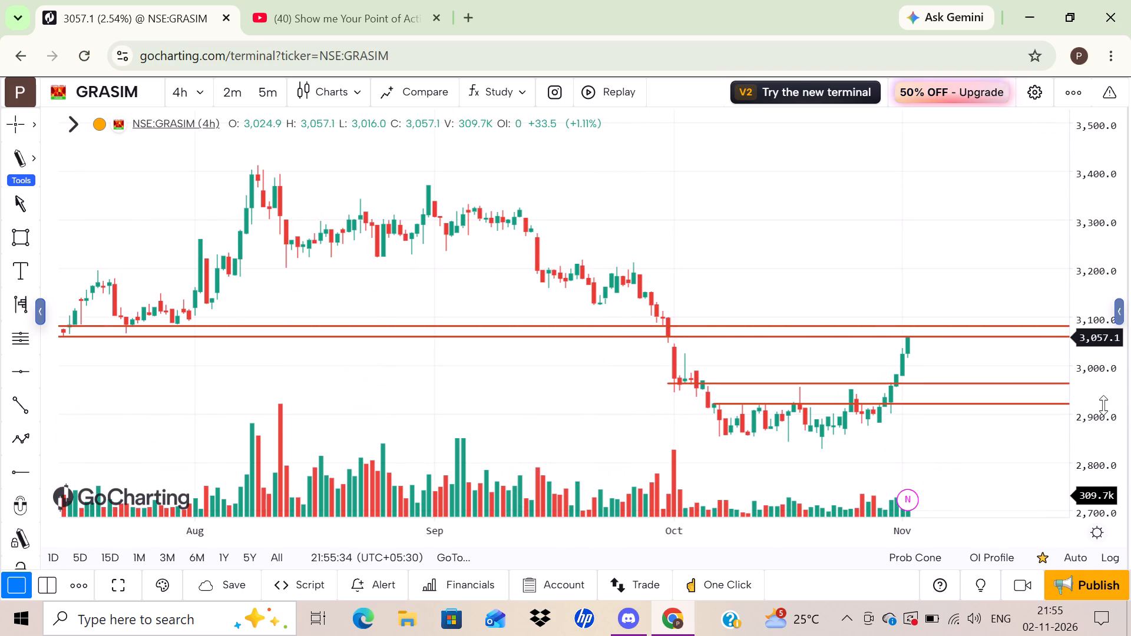
{"action": "left_click_drag", "start_coordinate": [1103, 405], "coordinate": [1087, 193]}
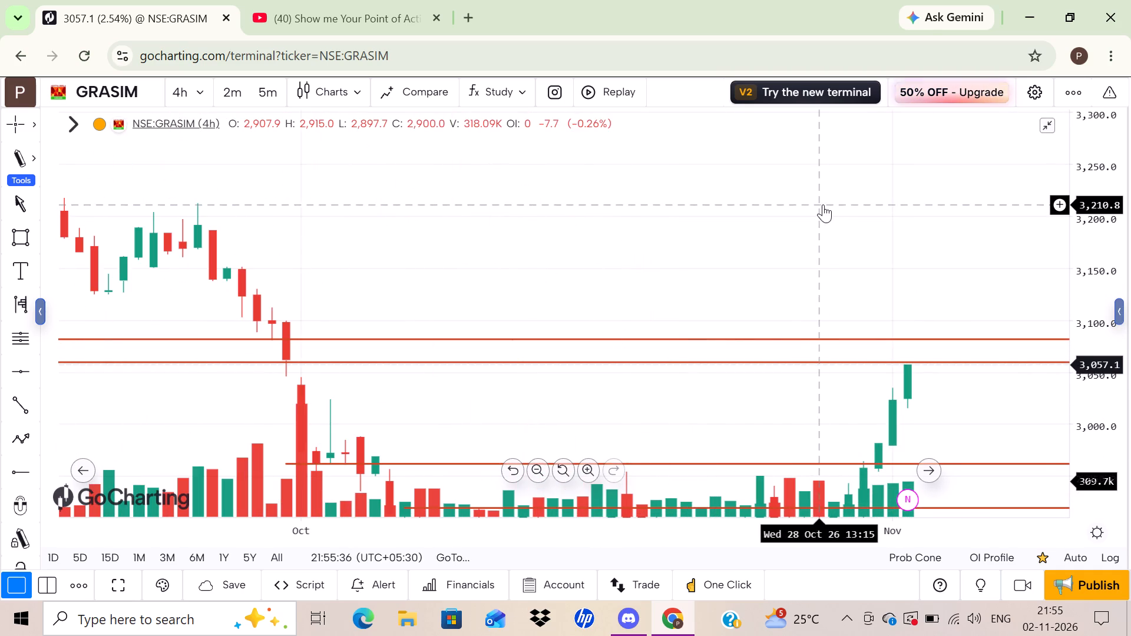
{"action": "left_click_drag", "start_coordinate": [557, 414], "coordinate": [691, 271]}
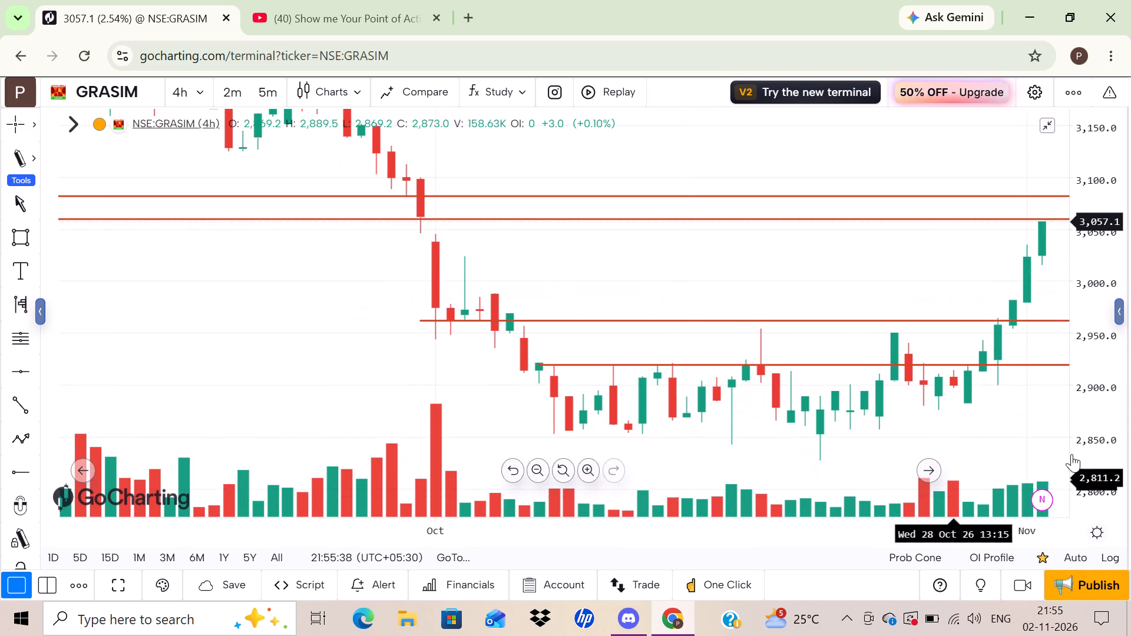
{"action": "left_click_drag", "start_coordinate": [1096, 387], "coordinate": [1080, 187]}
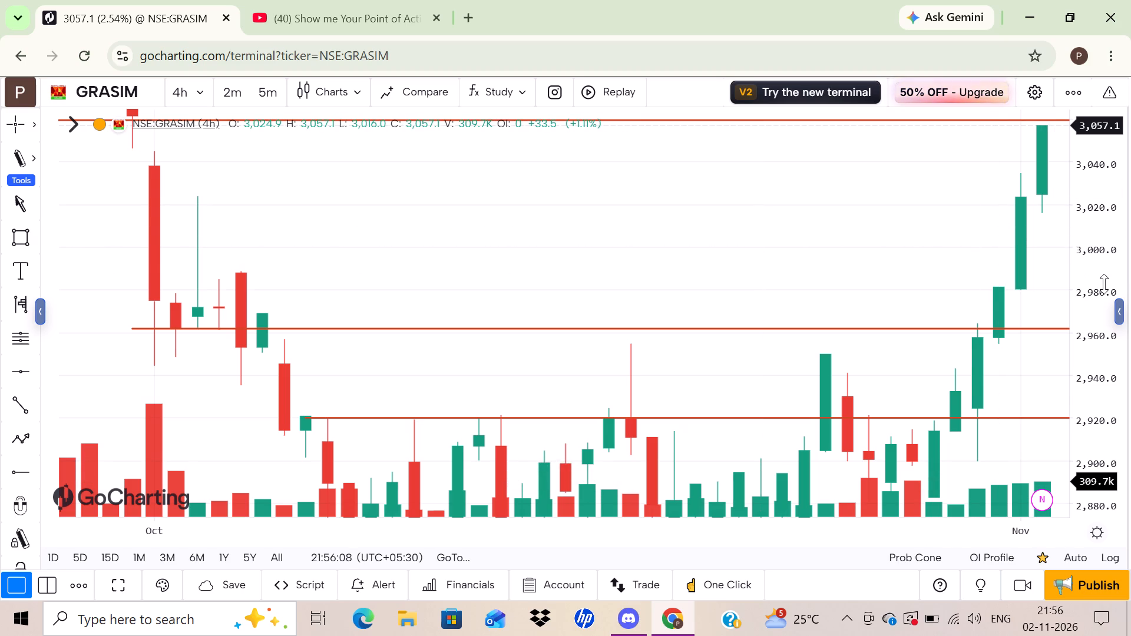
{"action": "left_click_drag", "start_coordinate": [1103, 281], "coordinate": [1097, 339]}
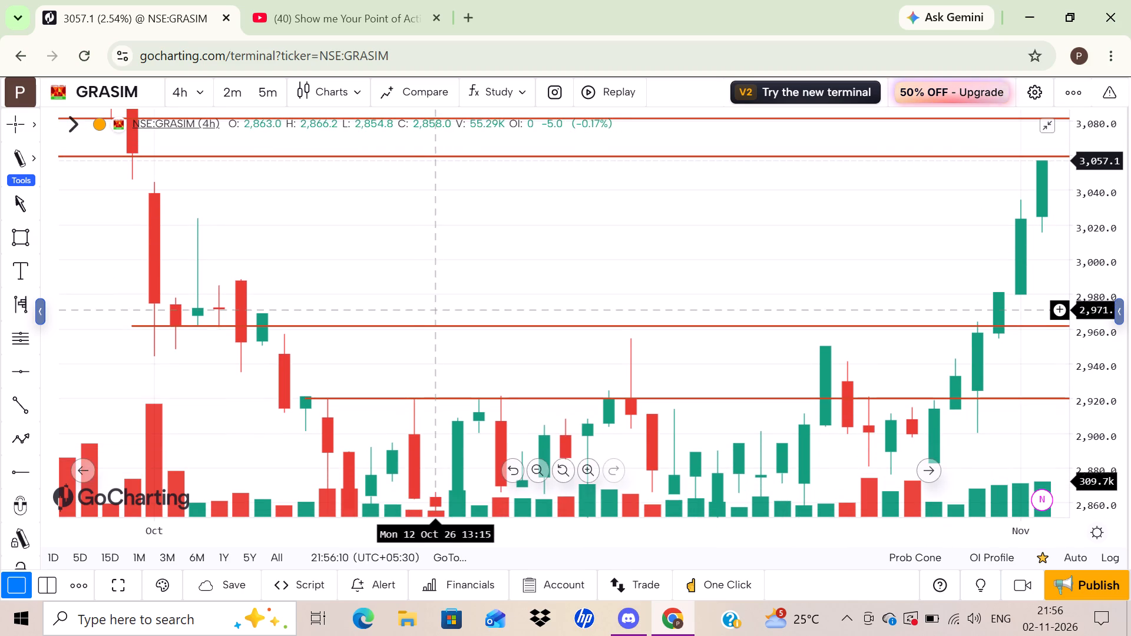
{"action": "left_click_drag", "start_coordinate": [421, 277], "coordinate": [424, 173]}
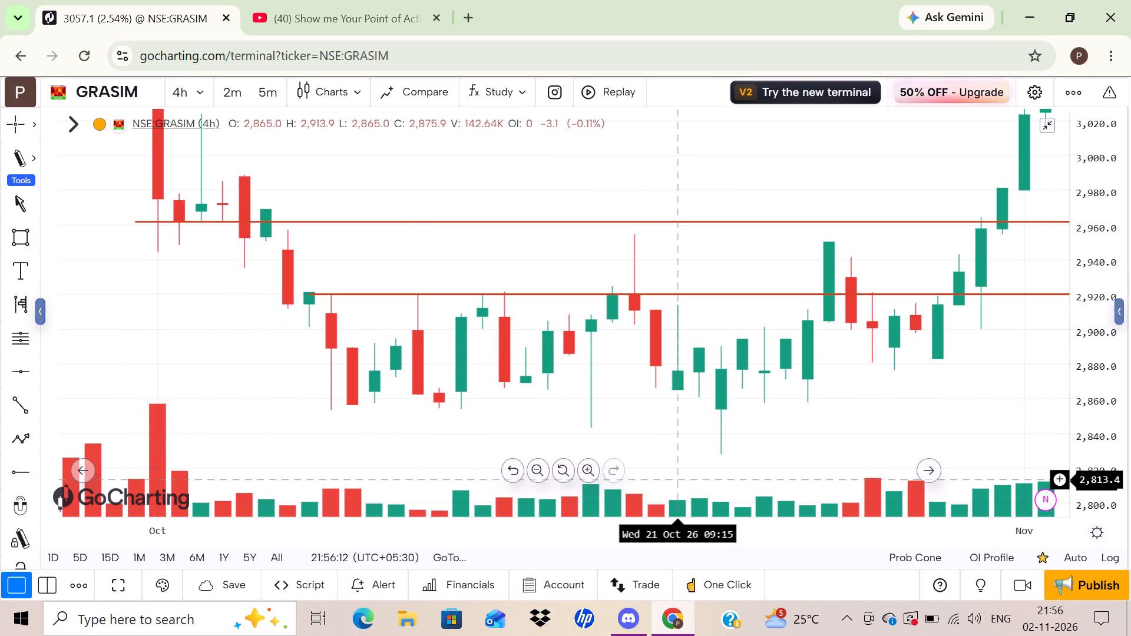
{"action": "scroll", "coordinate": [672, 478], "scroll_direction": "left", "scroll_amount": 2}
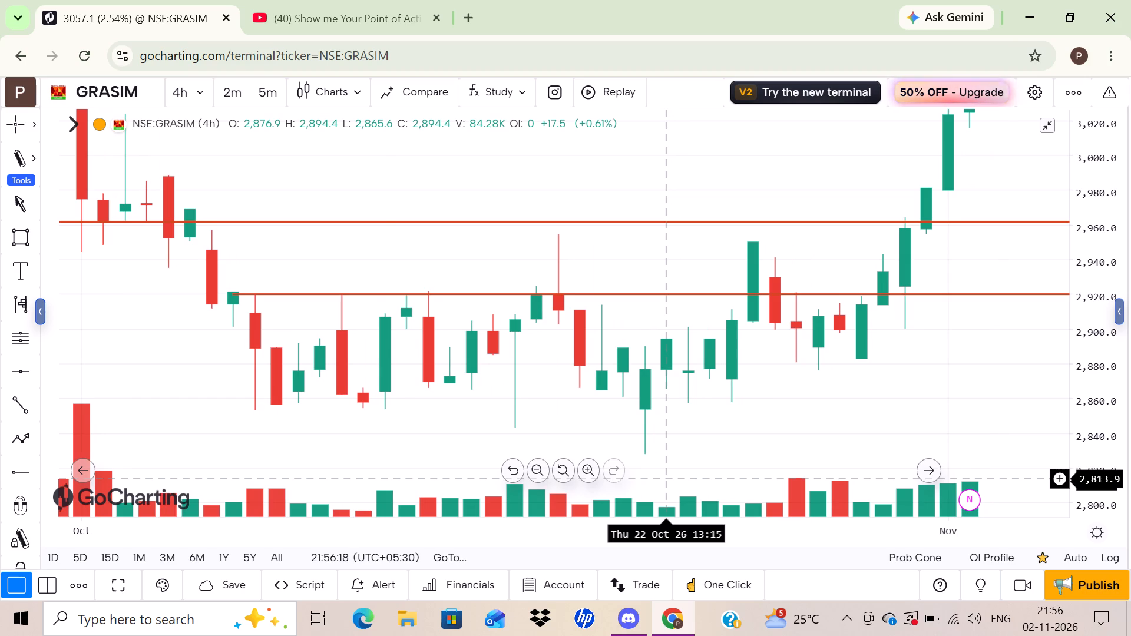
Return GRASIM to the daily interval and examine the October decline, consolidation and rise relative to the horizontal rays.
{"action": "left_click", "coordinate": [188, 92]}
{"action": "scroll", "coordinate": [169, 297], "scroll_direction": "down", "scroll_amount": 2}
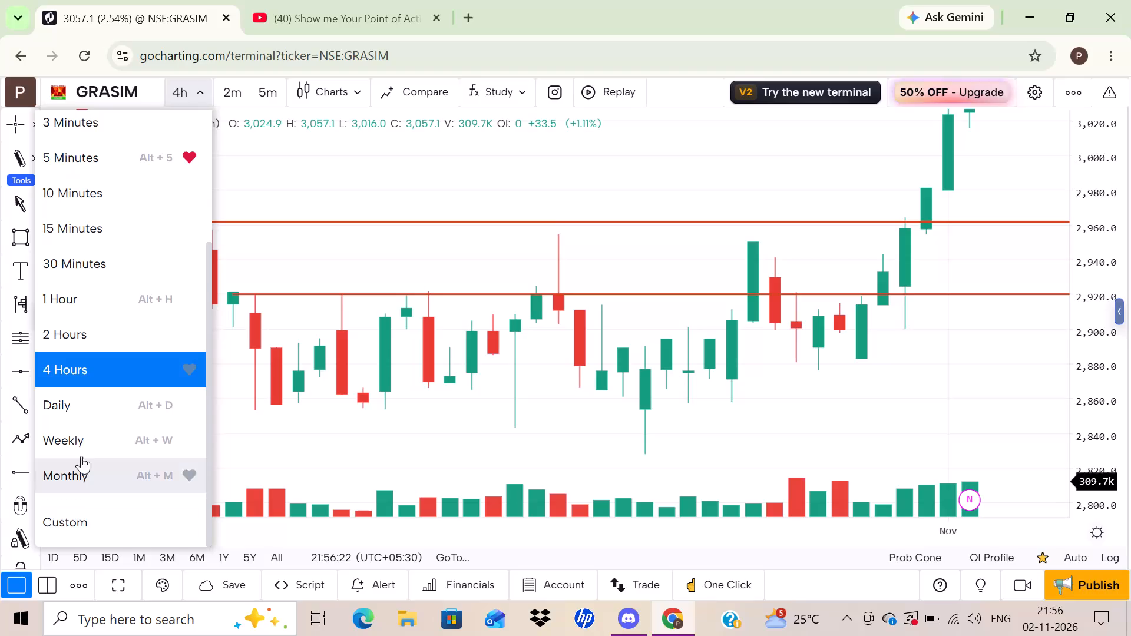
{"action": "left_click", "coordinate": [78, 413]}
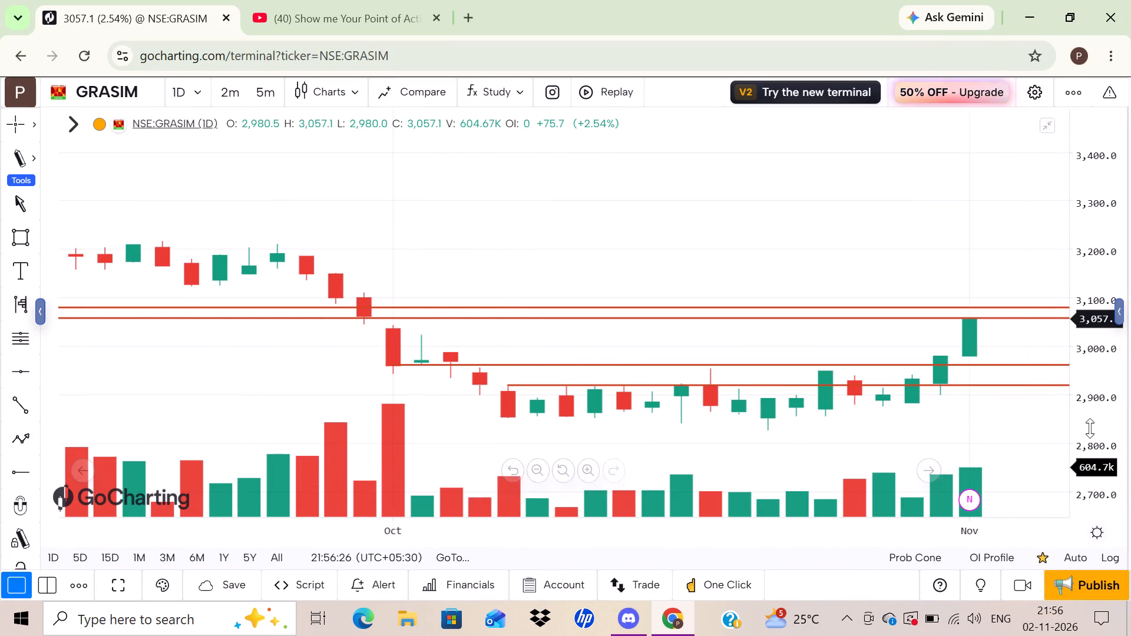
{"action": "left_click_drag", "start_coordinate": [1096, 427], "coordinate": [1072, 227]}
{"action": "left_click_drag", "start_coordinate": [733, 387], "coordinate": [768, 227]}
{"action": "scroll", "coordinate": [768, 227], "scroll_direction": "right", "scroll_amount": 1}
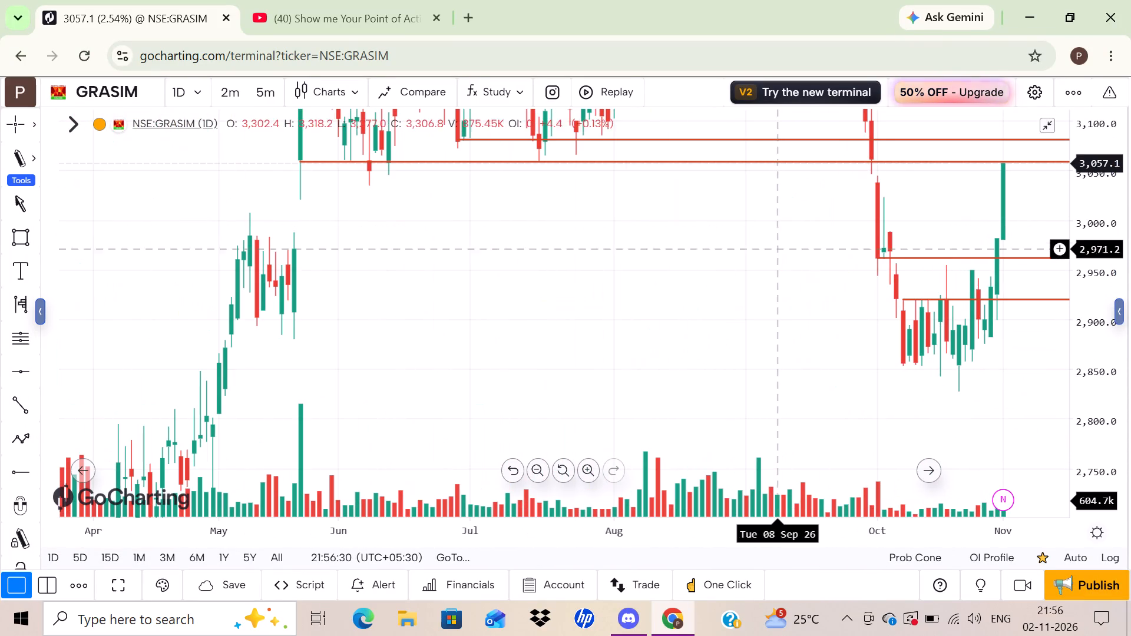
{"action": "left_click_drag", "start_coordinate": [502, 308], "coordinate": [475, 342]}
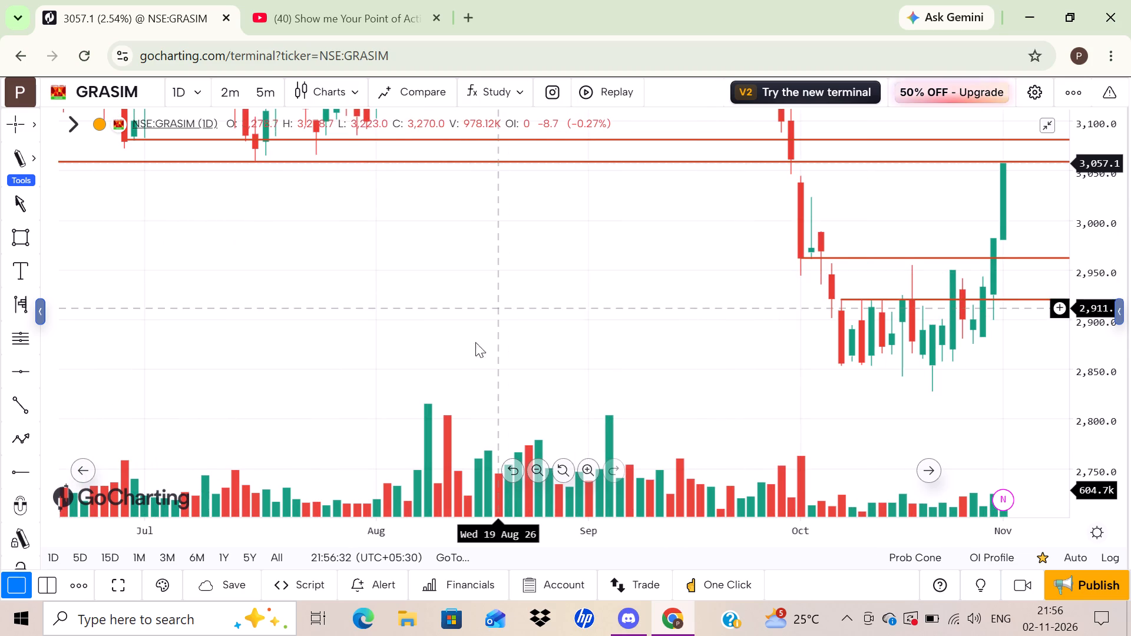
{"action": "left_click_drag", "start_coordinate": [475, 342], "coordinate": [465, 358]}
{"action": "scroll", "coordinate": [465, 358], "scroll_direction": "left", "scroll_amount": 1}
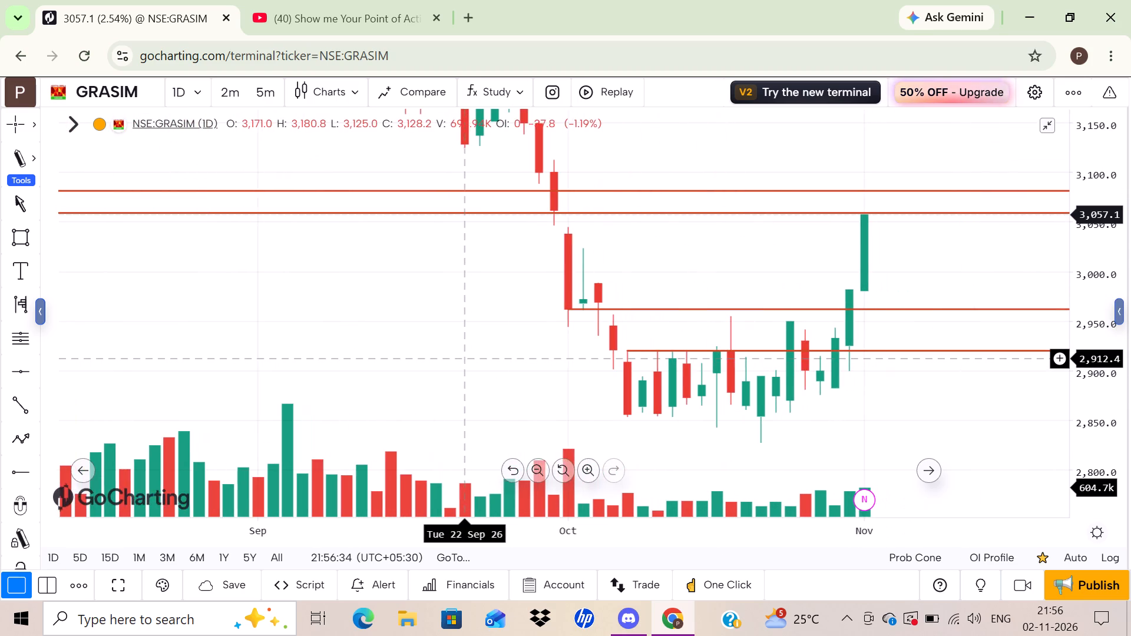
{"action": "scroll", "coordinate": [465, 358], "scroll_direction": "left", "scroll_amount": 2}
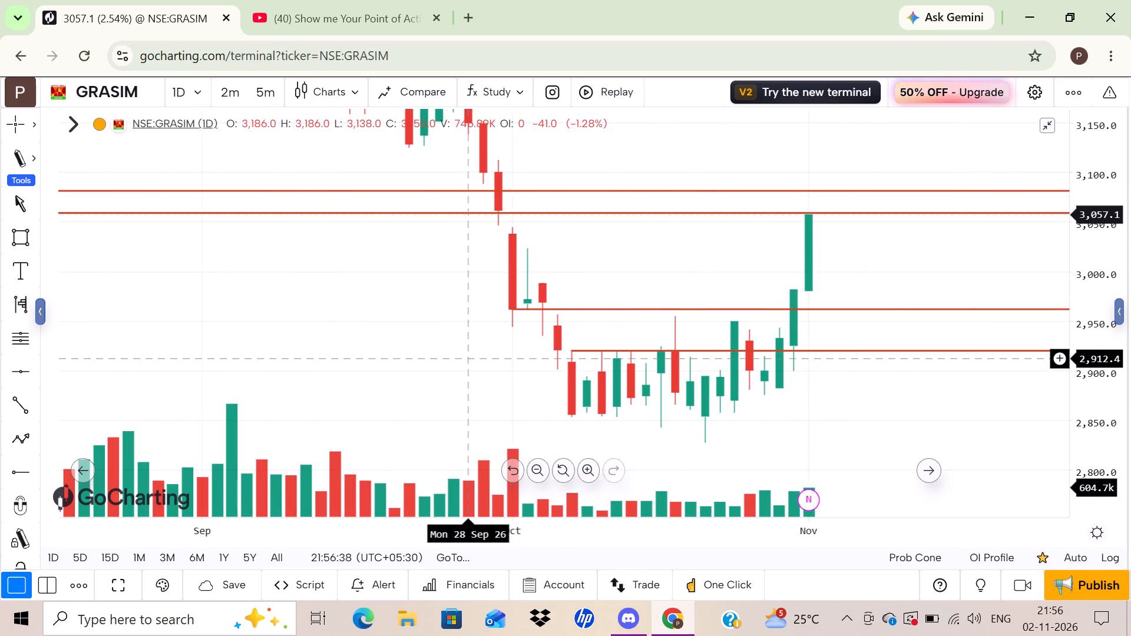
{"action": "left_click_drag", "start_coordinate": [884, 442], "coordinate": [840, 367]}
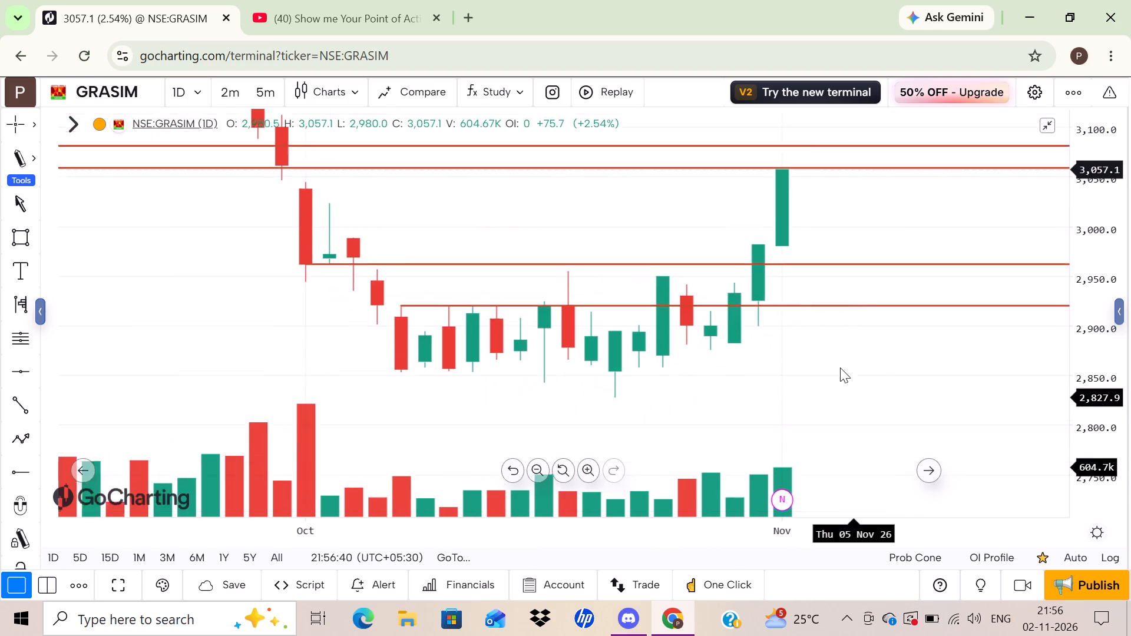
{"action": "left_click_drag", "start_coordinate": [840, 367], "coordinate": [835, 355]}
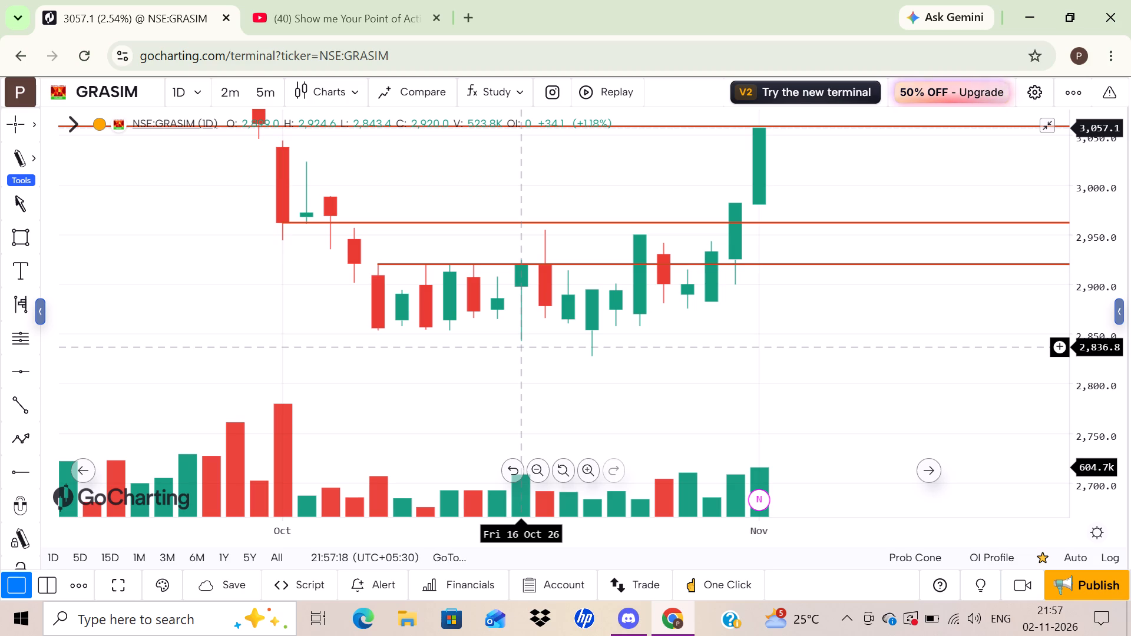
Turn on bar replay for the daily chart, starting at the 27 Oct 26 candle.
{"action": "left_click", "coordinate": [618, 96]}
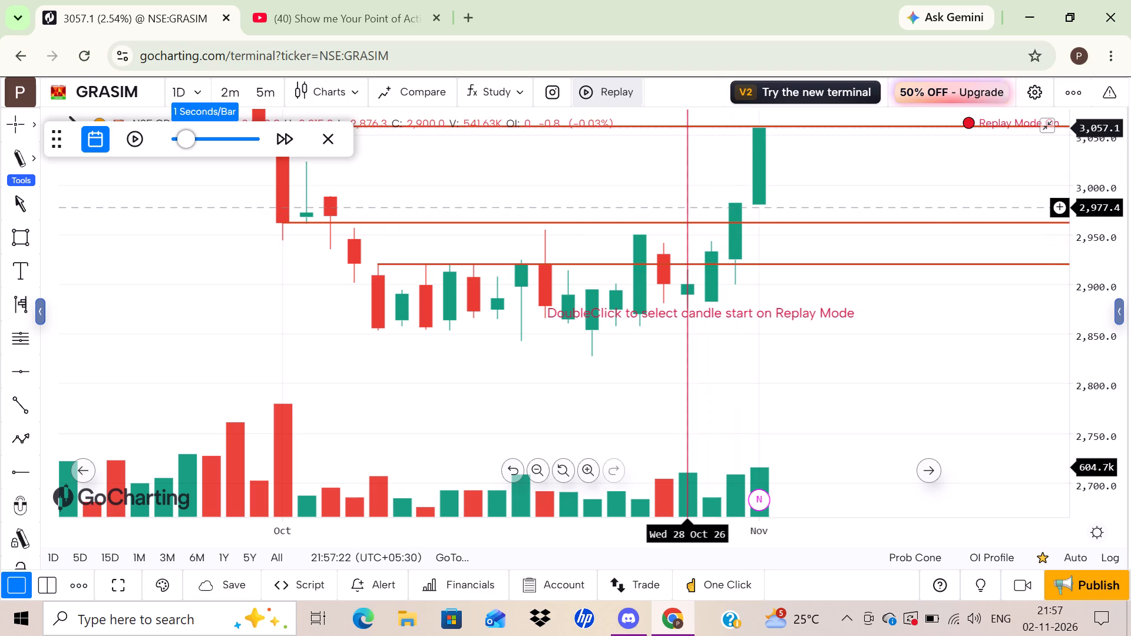
{"action": "double_click", "coordinate": [669, 203]}
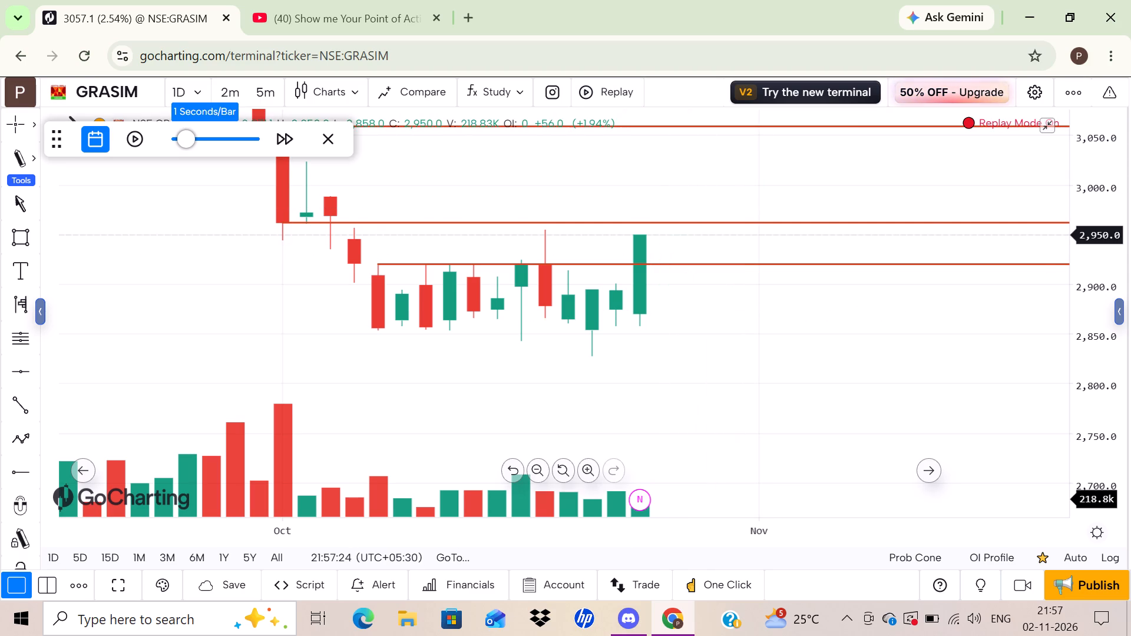
Switch the replay chart to the 2-minute interval and examine the price action leading up to 27 October.
{"action": "left_click", "coordinate": [231, 88]}
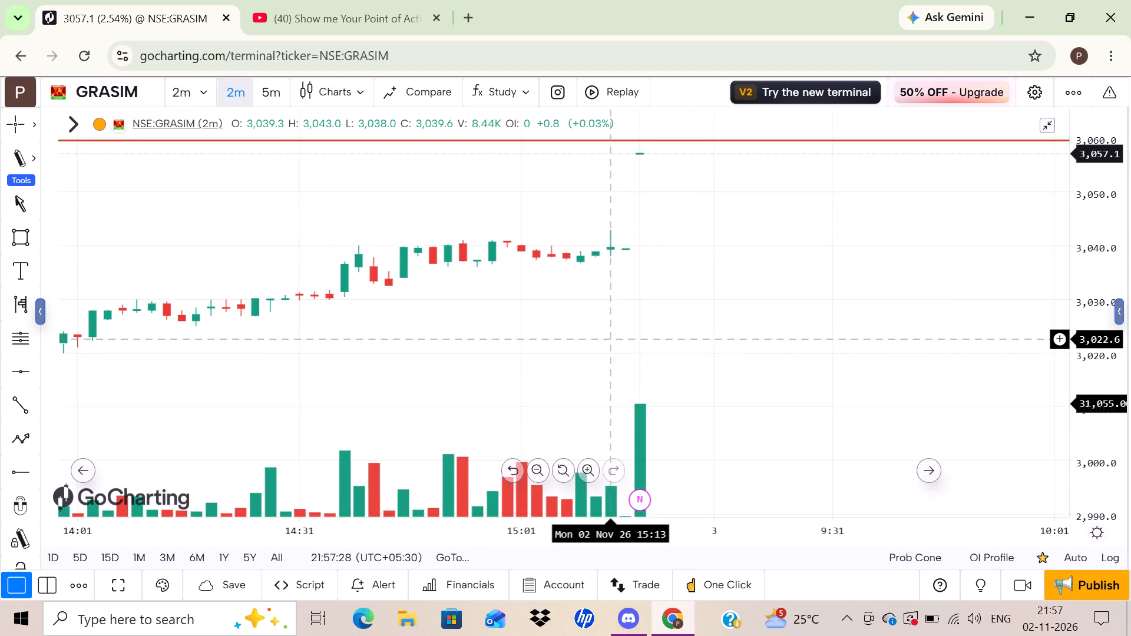
{"action": "scroll", "coordinate": [607, 339], "scroll_direction": "right", "scroll_amount": 2}
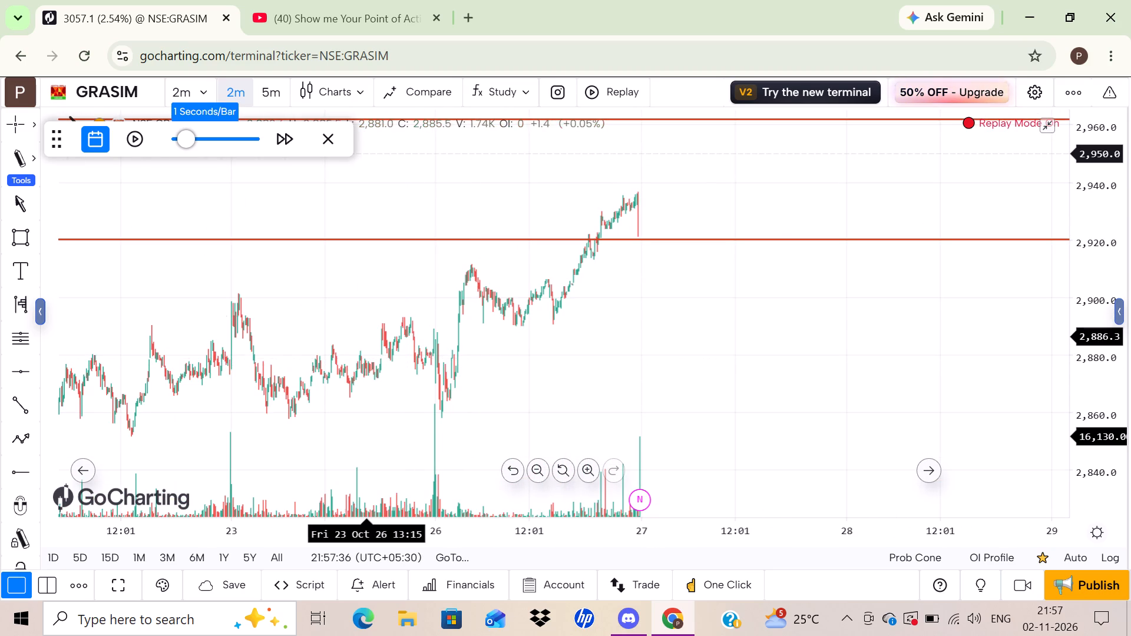
{"action": "scroll", "coordinate": [425, 302], "scroll_direction": "right", "scroll_amount": 3}
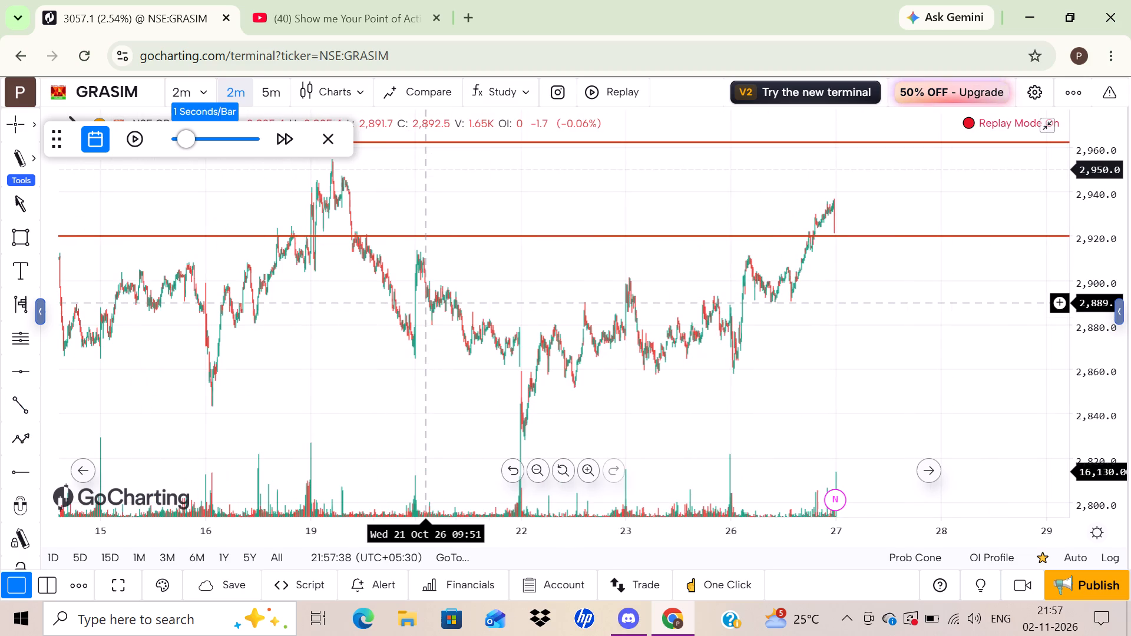
{"action": "left_click_drag", "start_coordinate": [360, 373], "coordinate": [484, 364]}
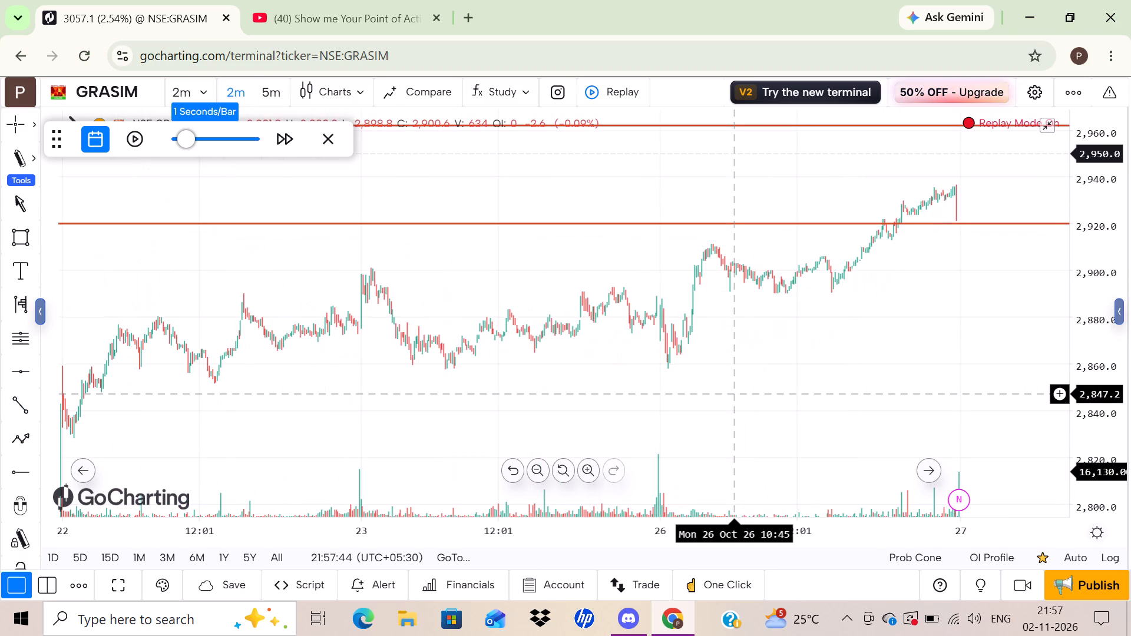
Return the replay chart to the daily interval and examine the October candles around the two lower rays.
{"action": "left_click", "coordinate": [182, 96]}
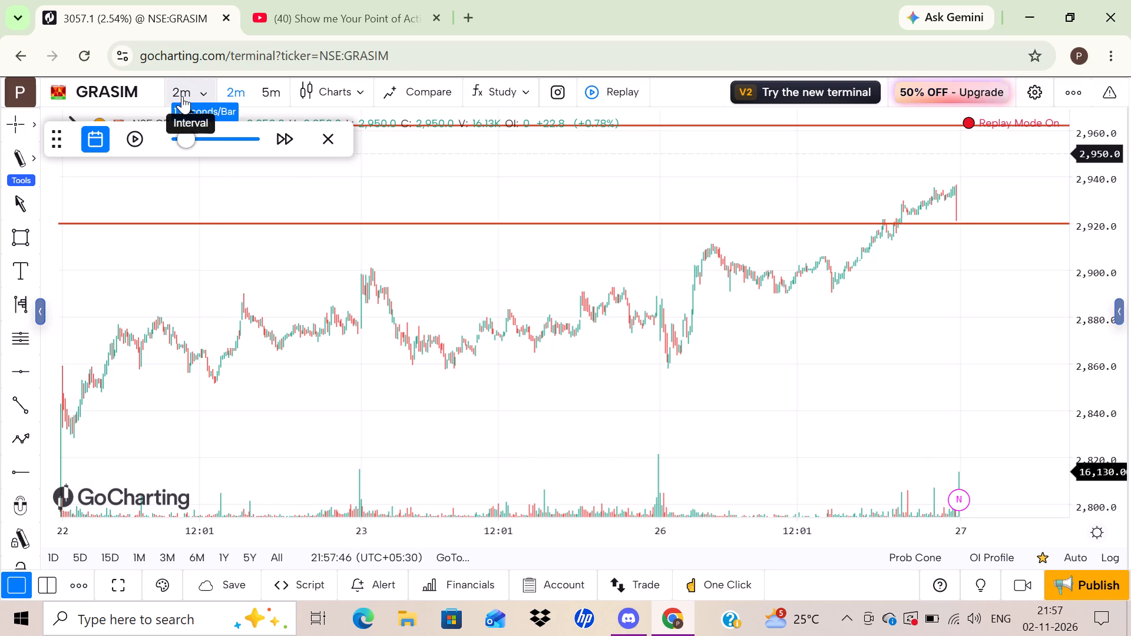
{"action": "scroll", "coordinate": [125, 472], "scroll_direction": "down", "scroll_amount": 4}
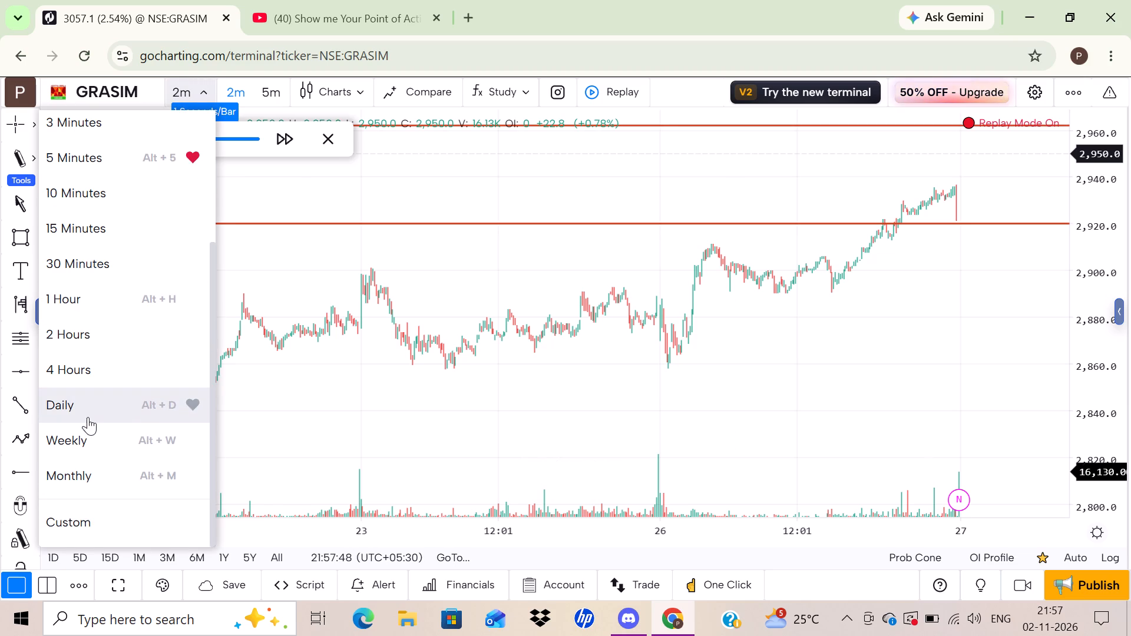
{"action": "left_click", "coordinate": [88, 417]}
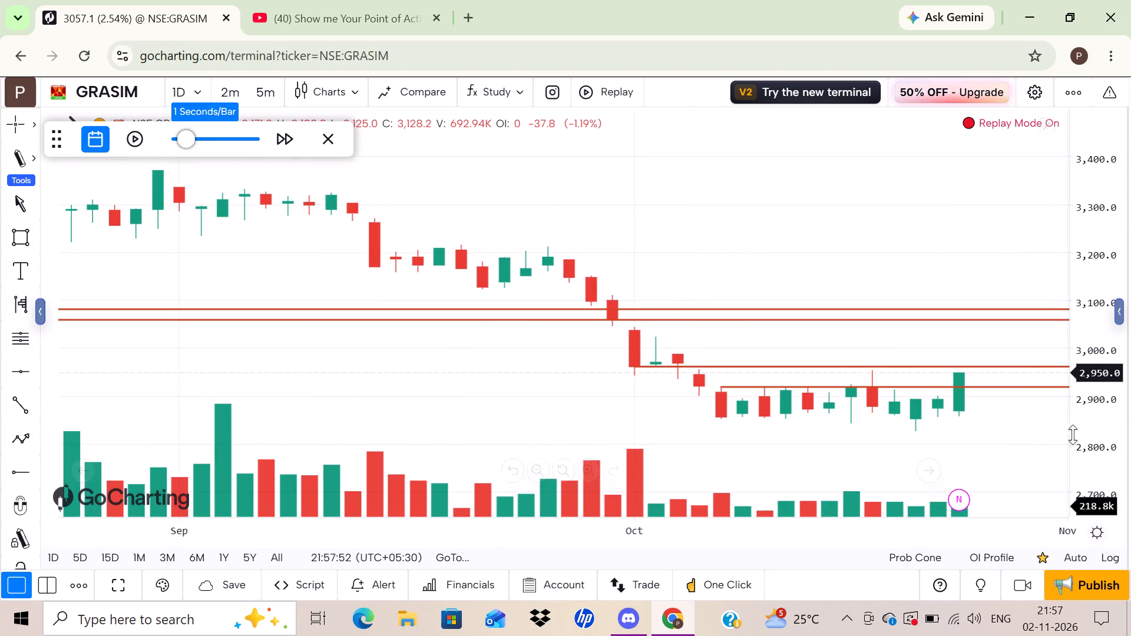
{"action": "left_click_drag", "start_coordinate": [1090, 440], "coordinate": [1054, 241]}
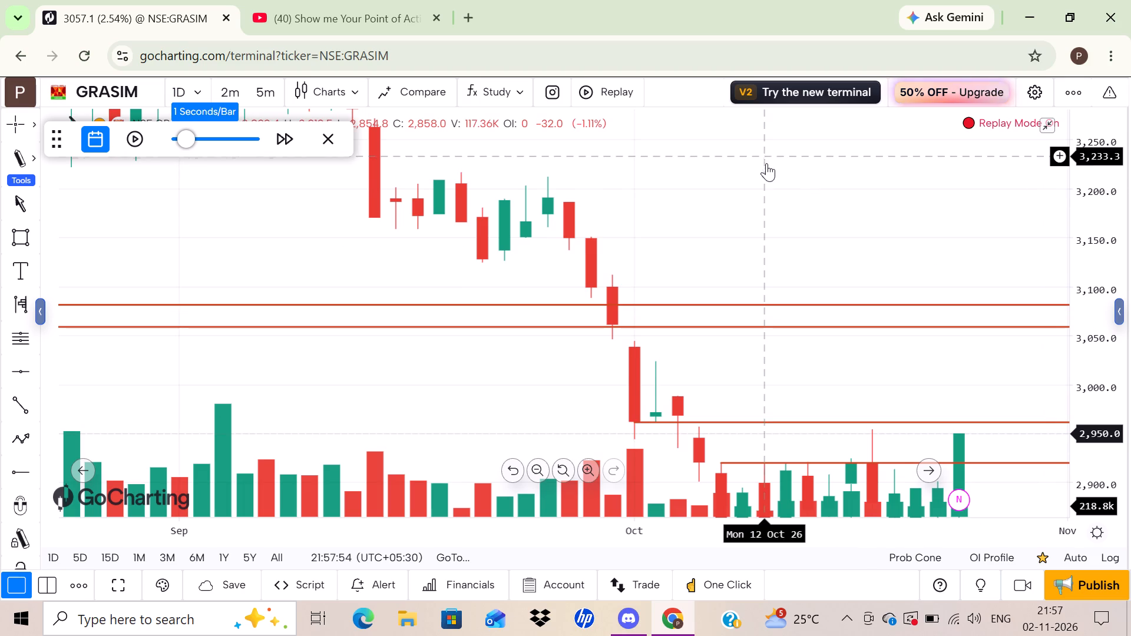
{"action": "left_click_drag", "start_coordinate": [760, 187], "coordinate": [667, 20]}
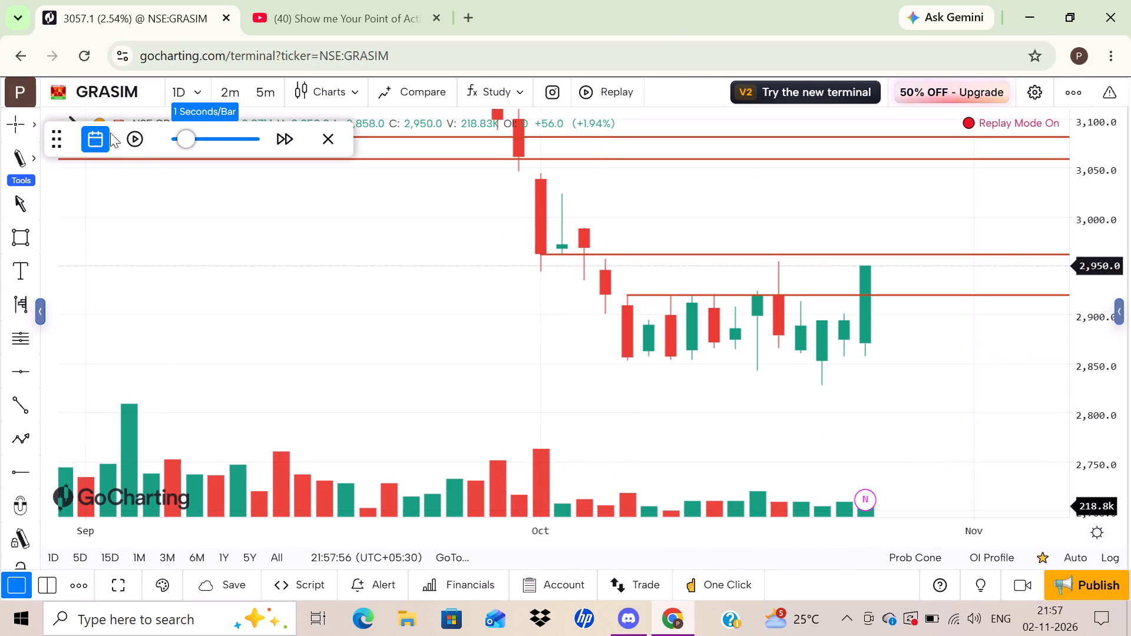
Switch the replay chart to the 5-minute interval and examine the 26 October price action below and around the 2,920 ray.
{"action": "left_click", "coordinate": [264, 91]}
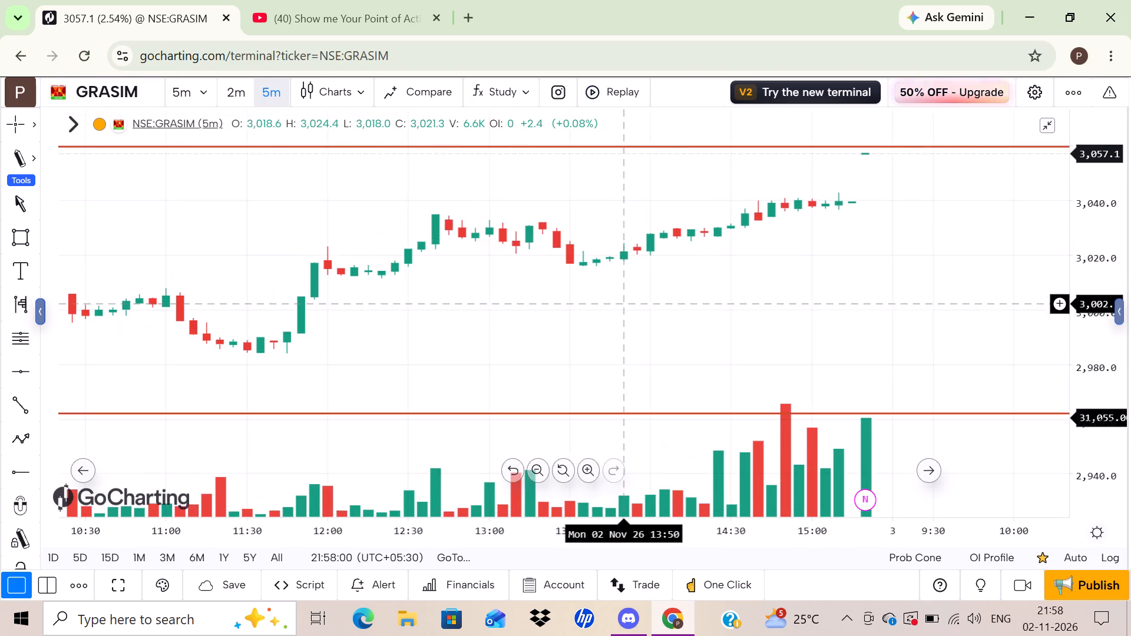
{"action": "scroll", "coordinate": [621, 303], "scroll_direction": "right", "scroll_amount": 1}
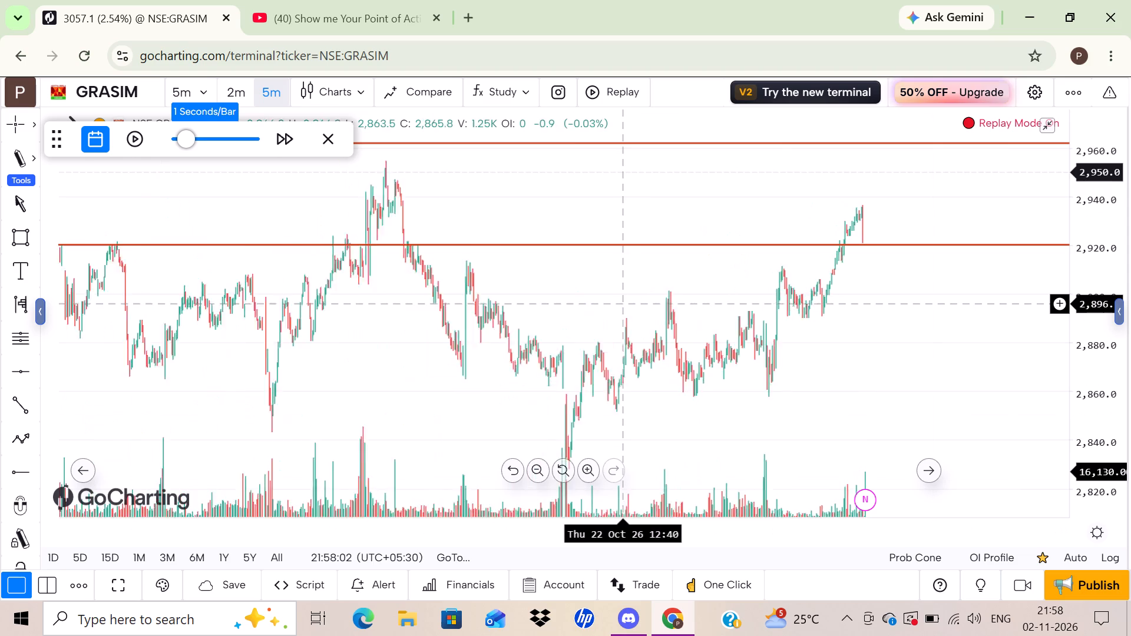
{"action": "scroll", "coordinate": [621, 303], "scroll_direction": "right", "scroll_amount": 1}
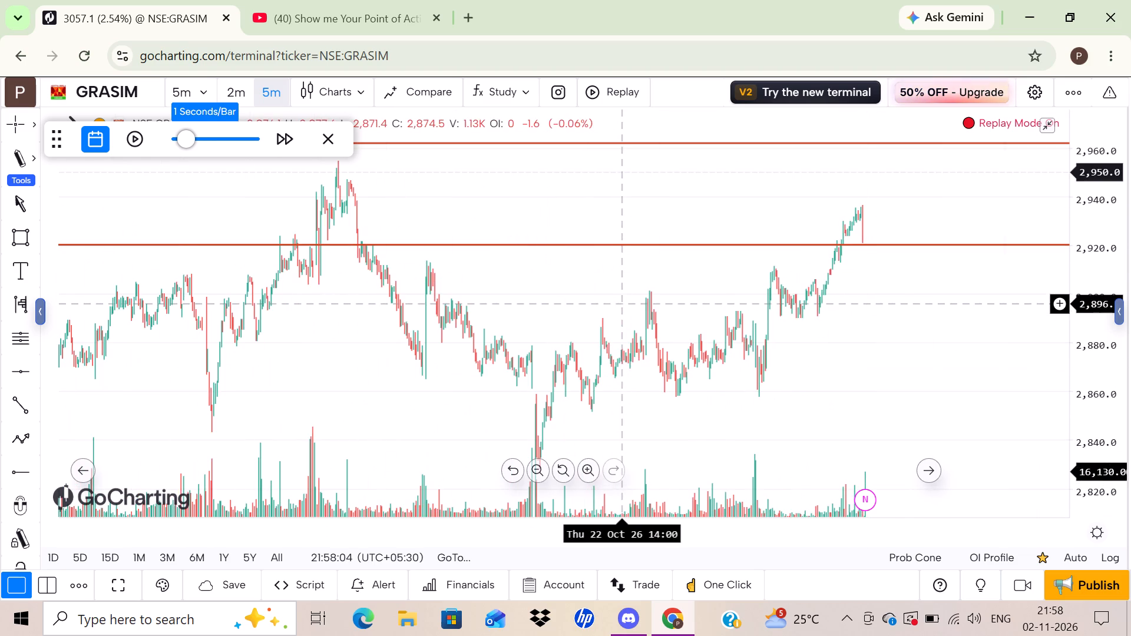
{"action": "left_click_drag", "start_coordinate": [1102, 299], "coordinate": [1092, 268]}
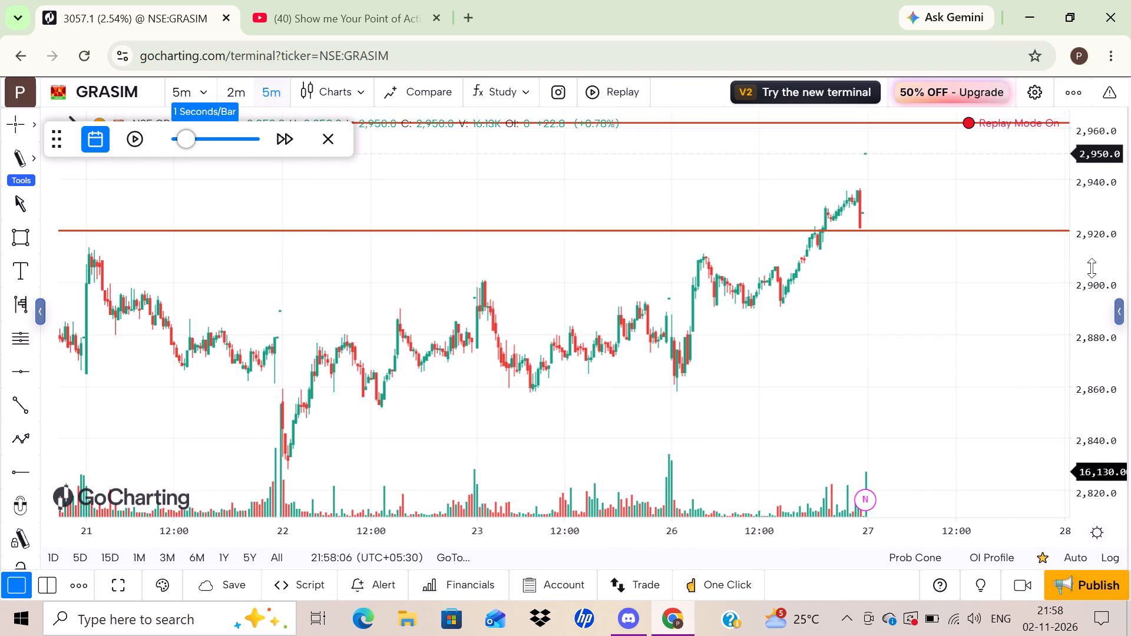
{"action": "left_click_drag", "start_coordinate": [1092, 268], "coordinate": [1077, 224]}
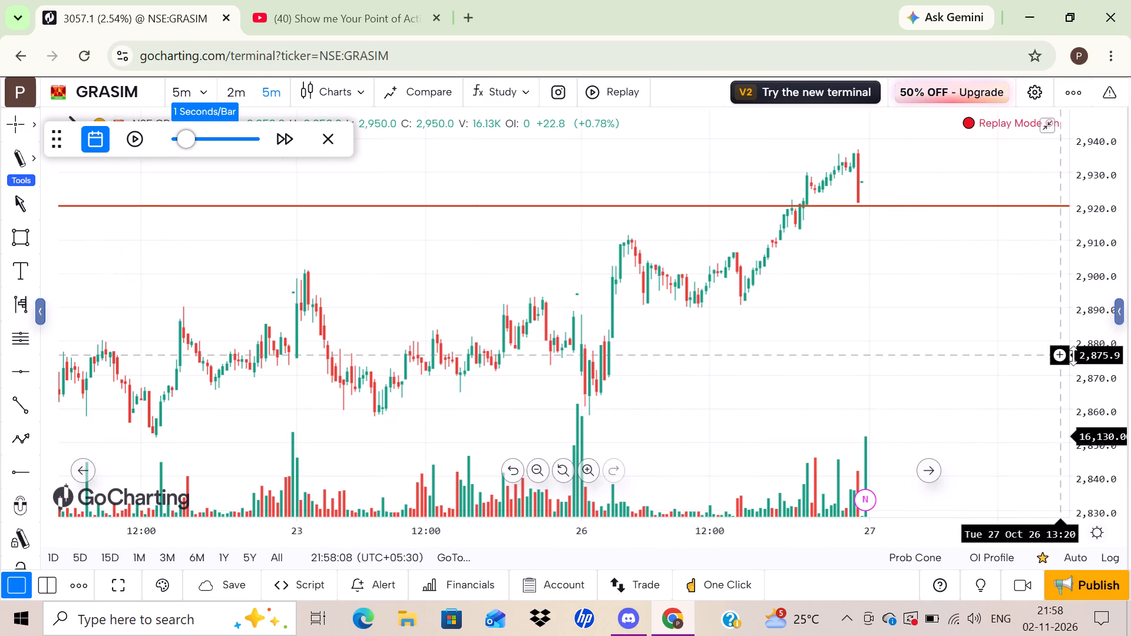
{"action": "left_click_drag", "start_coordinate": [1096, 360], "coordinate": [1074, 226]}
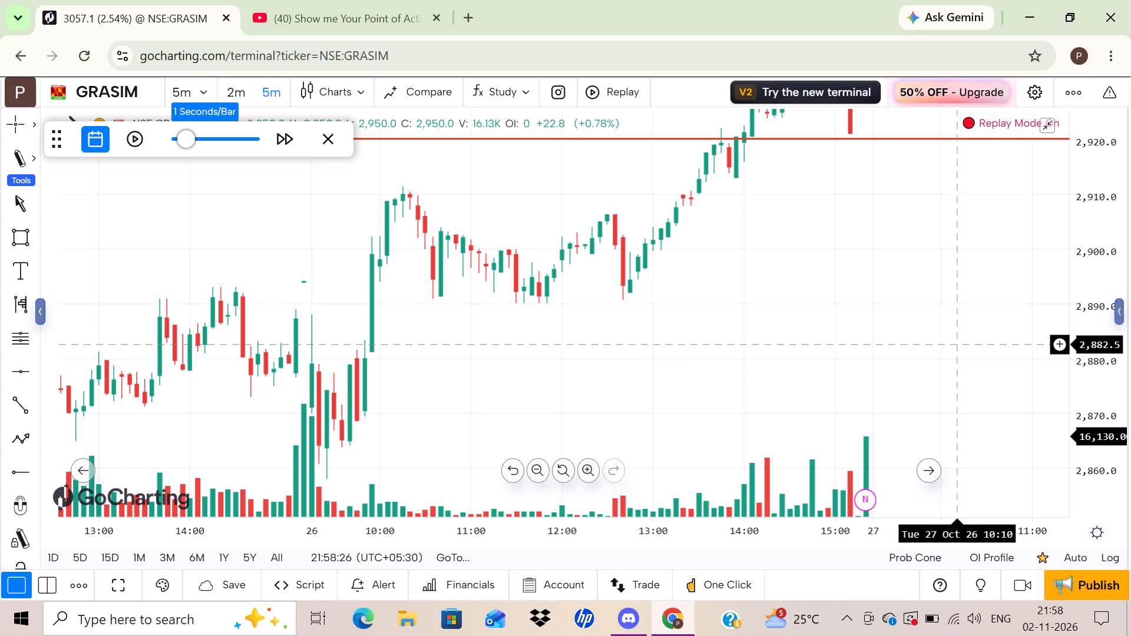
{"action": "left_click_drag", "start_coordinate": [493, 402], "coordinate": [626, 329]}
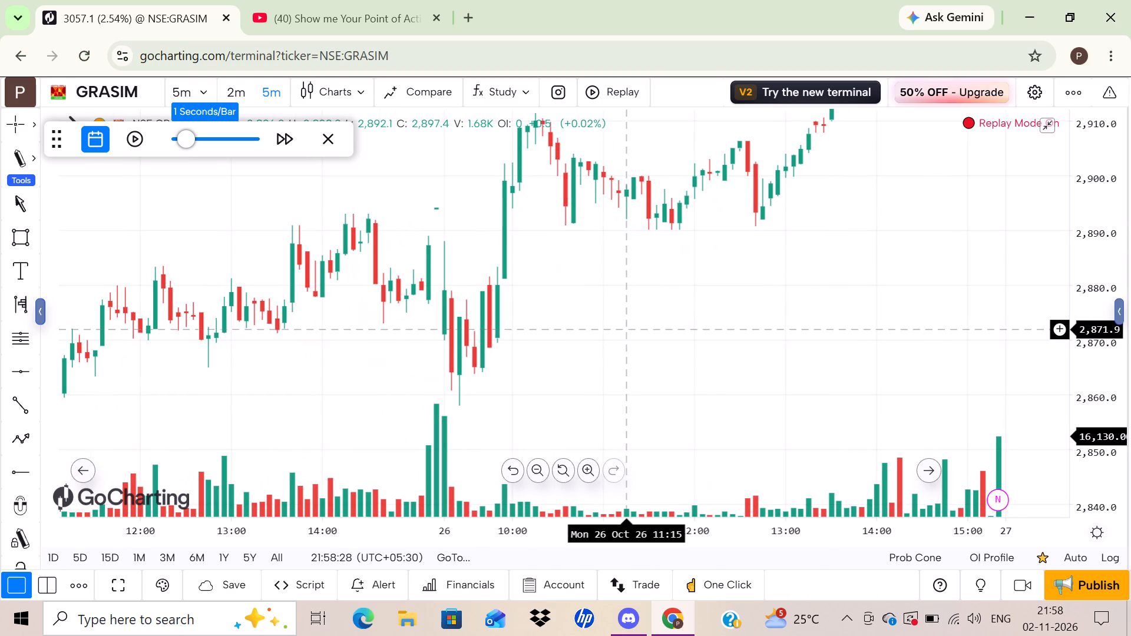
{"action": "left_click_drag", "start_coordinate": [1101, 237], "coordinate": [1107, 357]}
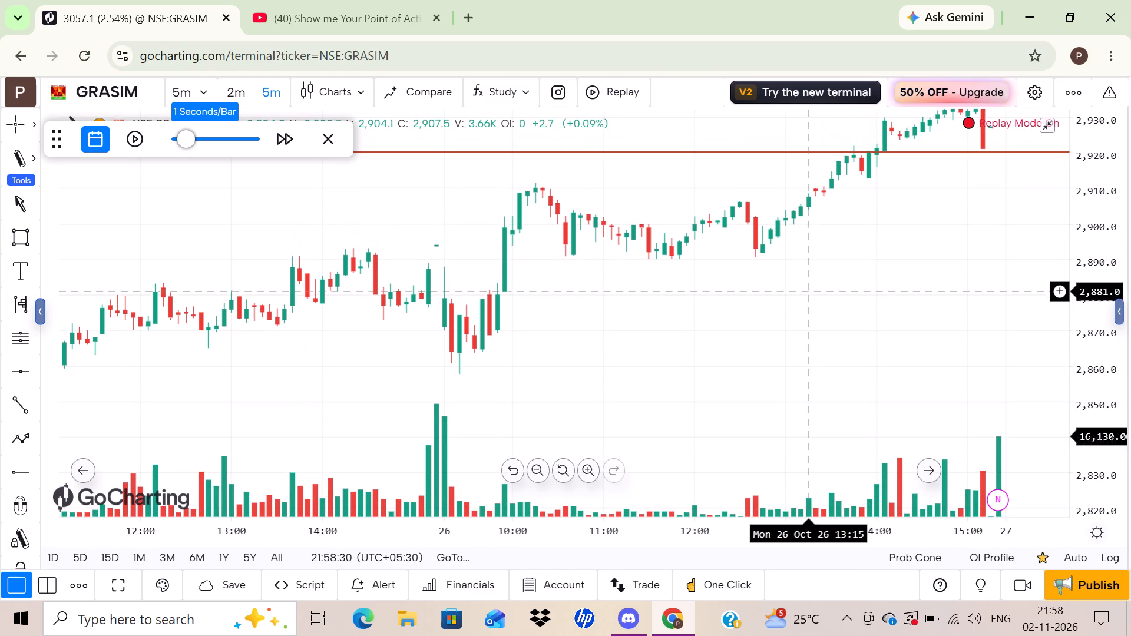
Draw a horizontal ray at about 2,888.5 starting from the 26 Oct 09:20 candle on the 5-minute GRASIM chart.
{"action": "left_click_drag", "start_coordinate": [808, 289], "coordinate": [689, 328]}
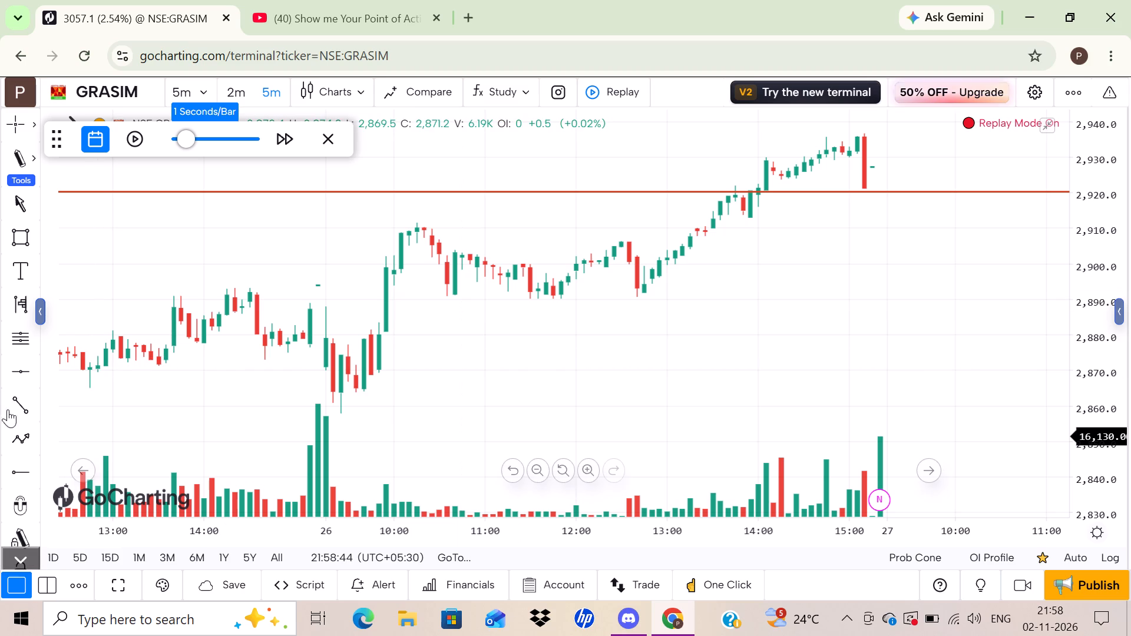
{"action": "left_click_drag", "start_coordinate": [21, 475], "coordinate": [328, 297]}
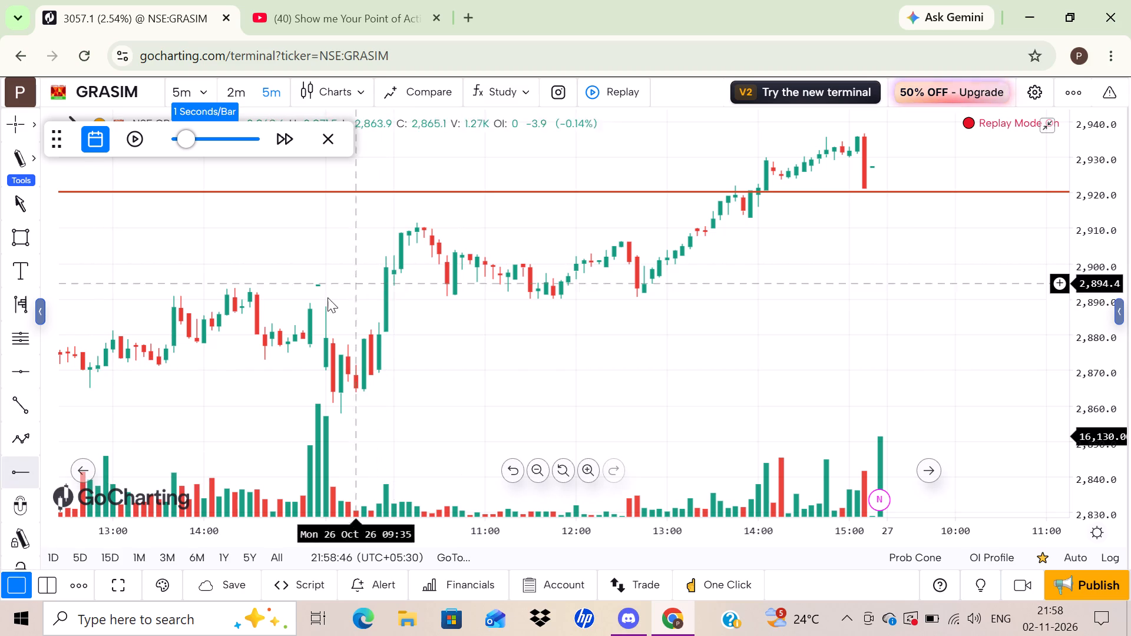
{"action": "left_click_drag", "start_coordinate": [328, 297], "coordinate": [15, 483]}
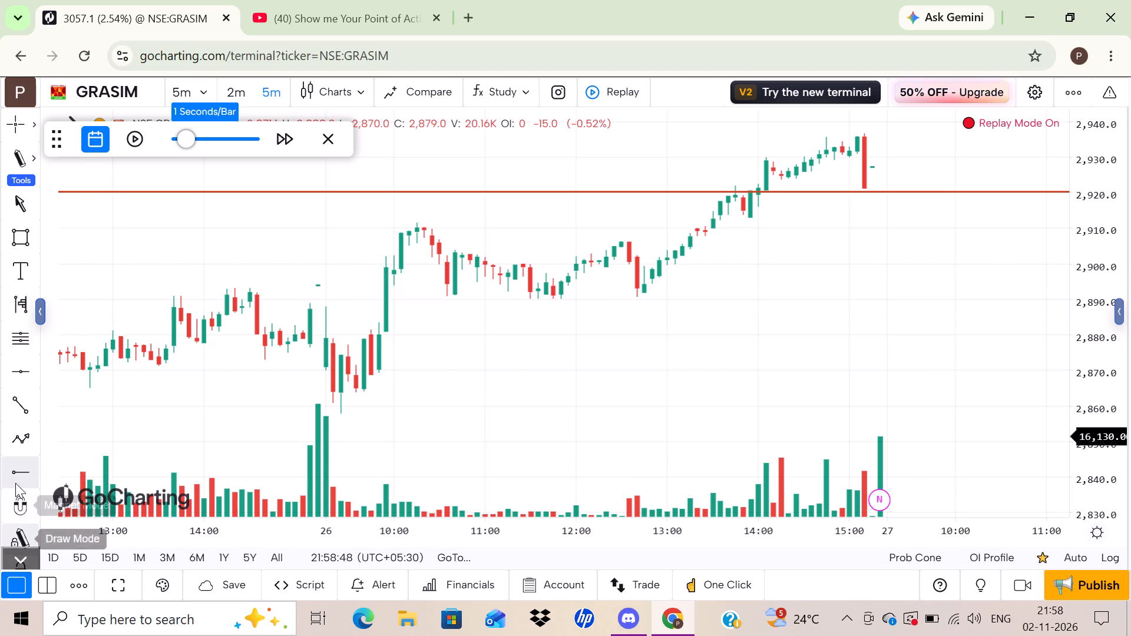
{"action": "left_click_drag", "start_coordinate": [15, 483], "coordinate": [12, 465]}
{"action": "left_click_drag", "start_coordinate": [12, 465], "coordinate": [355, 332]}
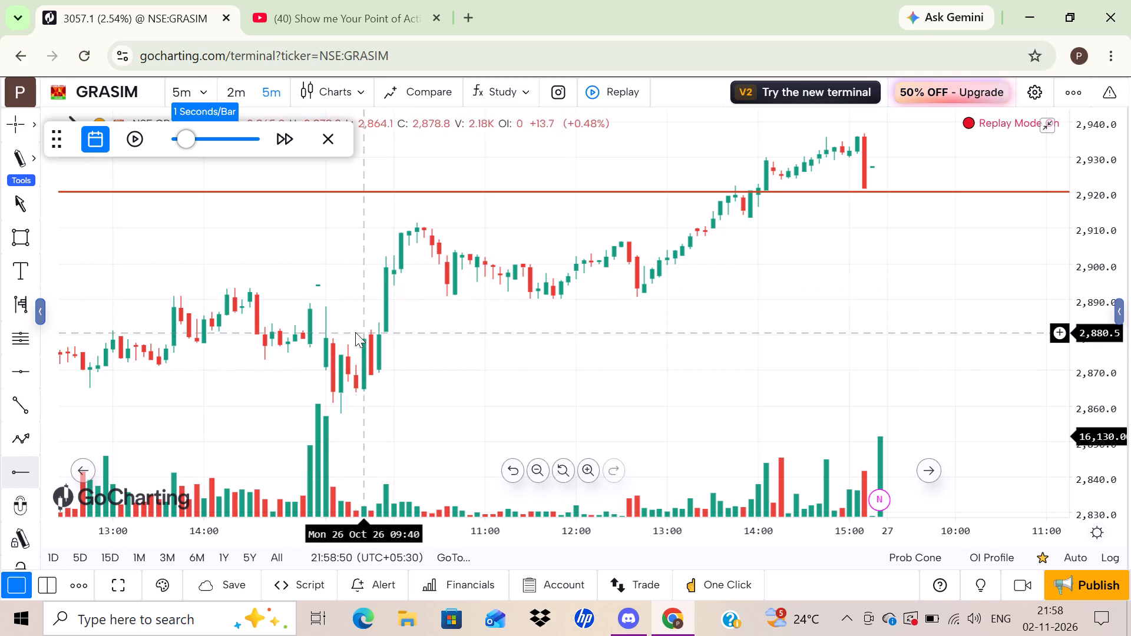
{"action": "left_click_drag", "start_coordinate": [355, 332], "coordinate": [0, 412]}
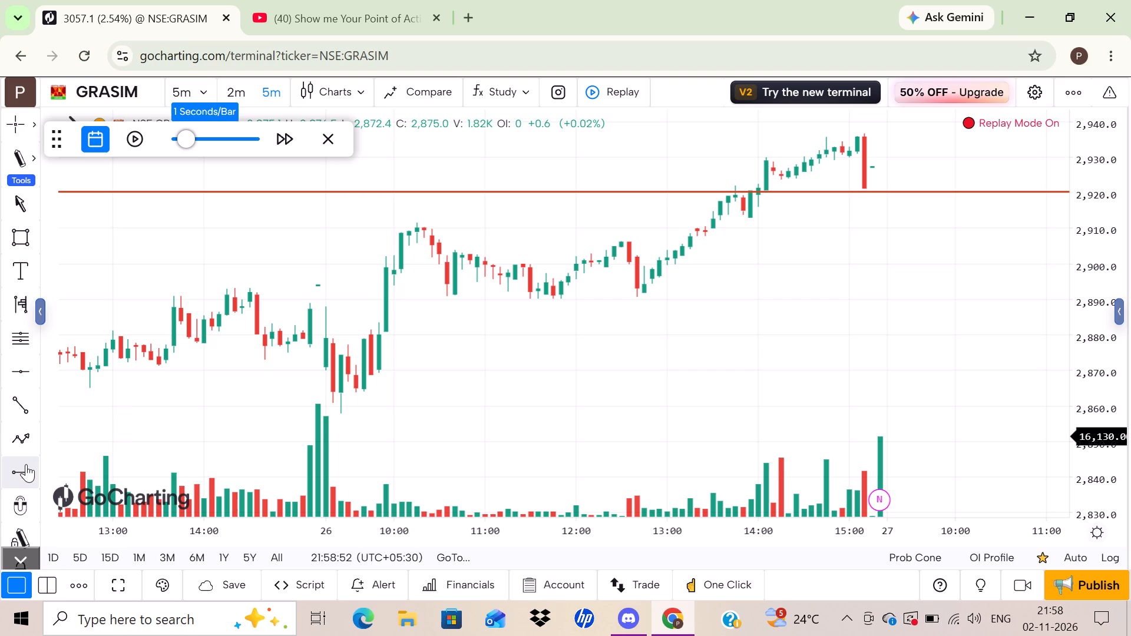
{"action": "left_click", "coordinate": [26, 464]}
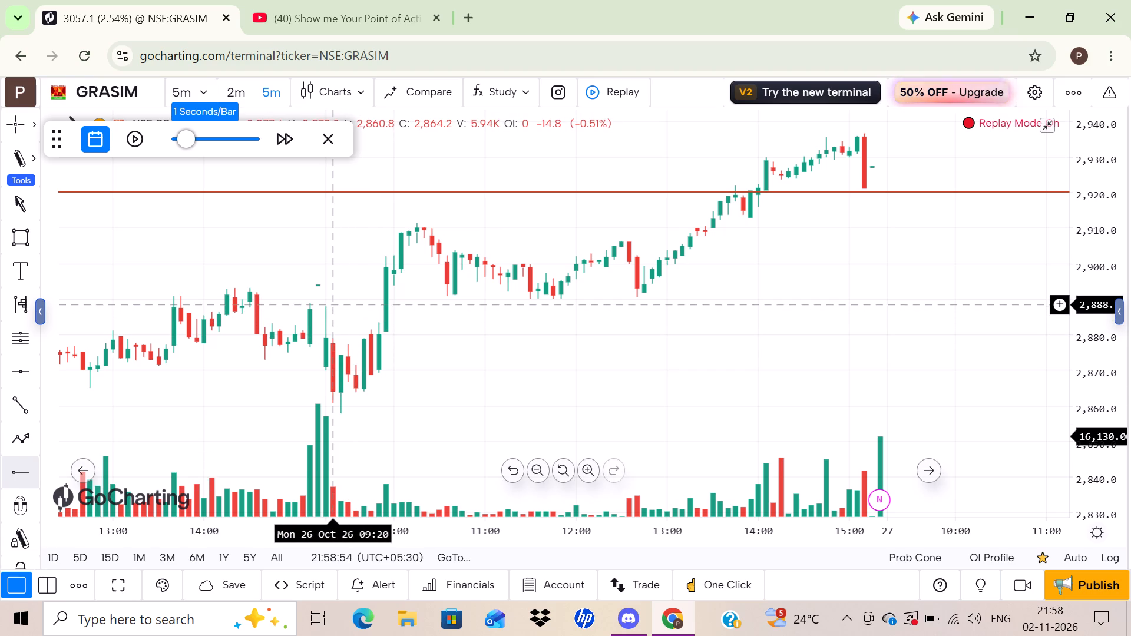
{"action": "left_click", "coordinate": [329, 304]}
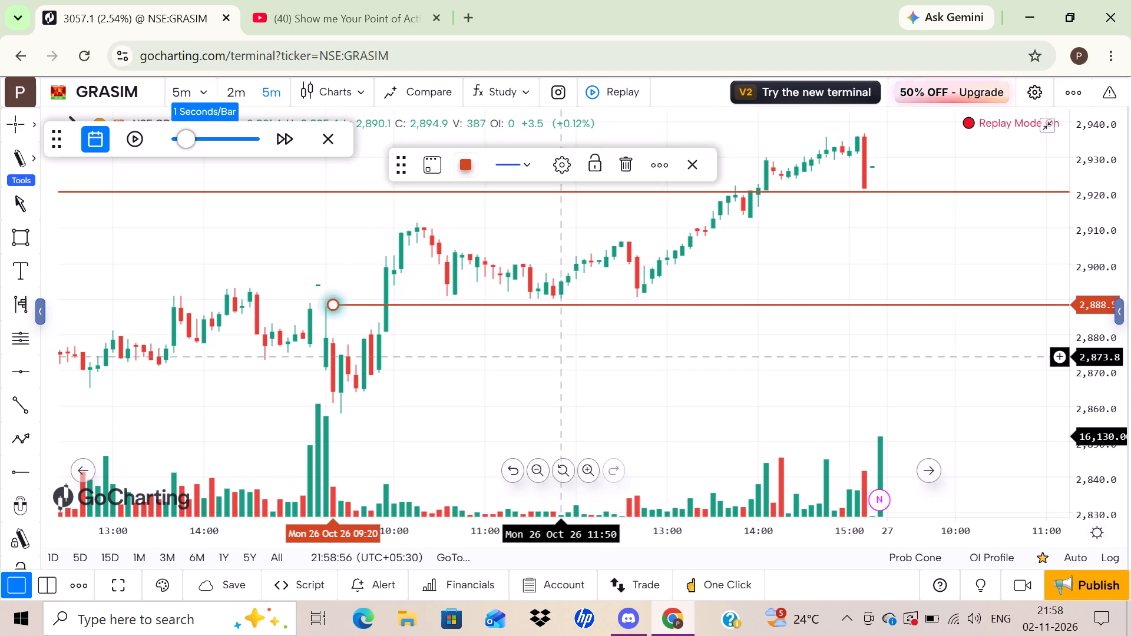
{"action": "left_click", "coordinate": [475, 382]}
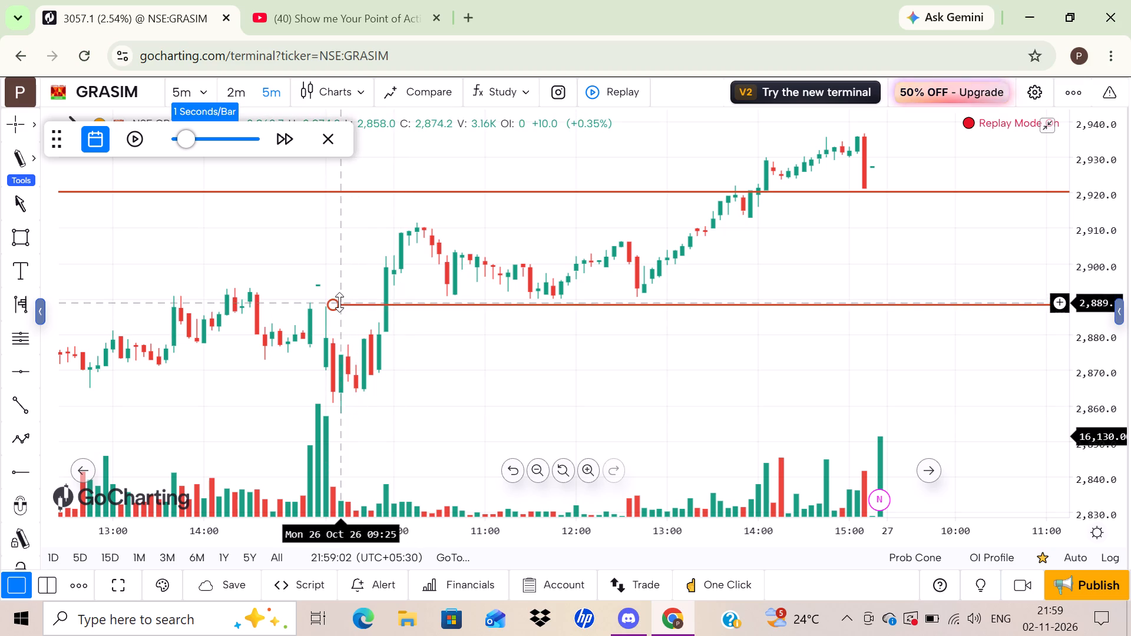
Move the new ray so it starts at the 23 Oct 15:30 candle at about 2,887.5.
{"action": "left_click_drag", "start_coordinate": [339, 302], "coordinate": [320, 308]}
{"action": "left_click", "coordinate": [320, 308]}
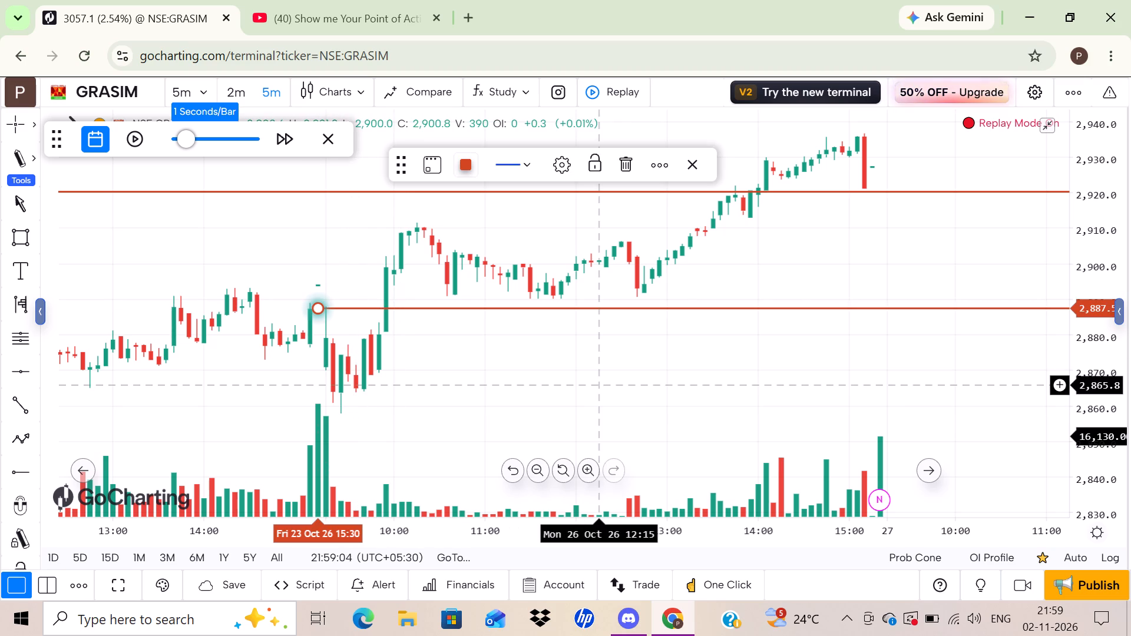
{"action": "left_click", "coordinate": [601, 385]}
Play the 5-minute replay through the 27 Oct opening candles and pause it at the 10:40 candle.
{"action": "left_click", "coordinate": [136, 142]}
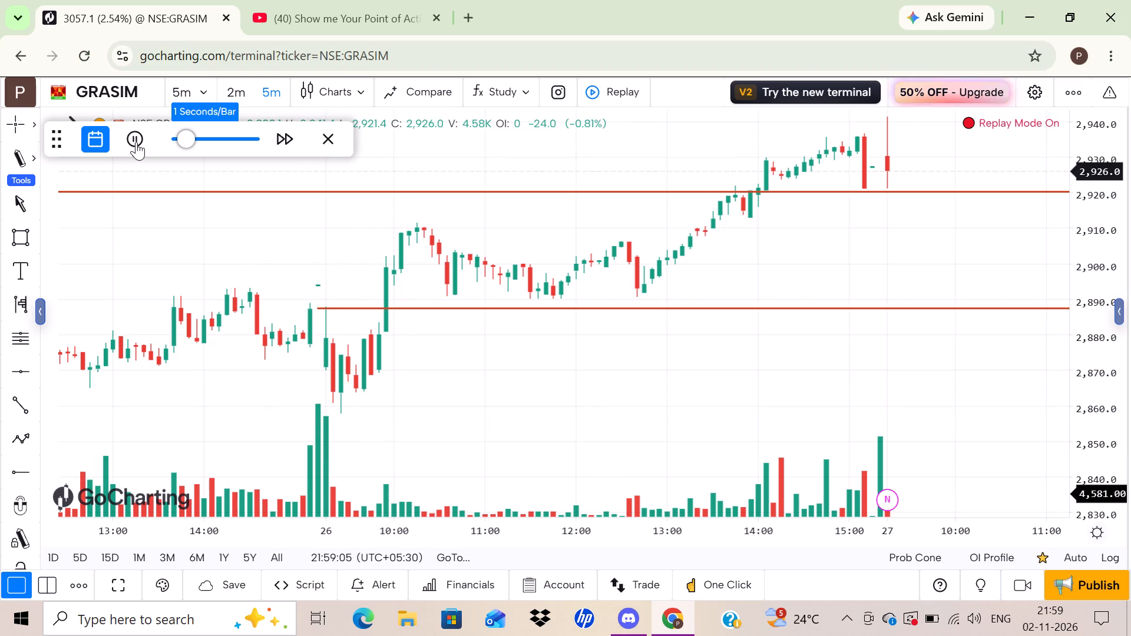
{"action": "left_click_drag", "start_coordinate": [776, 344], "coordinate": [504, 353]}
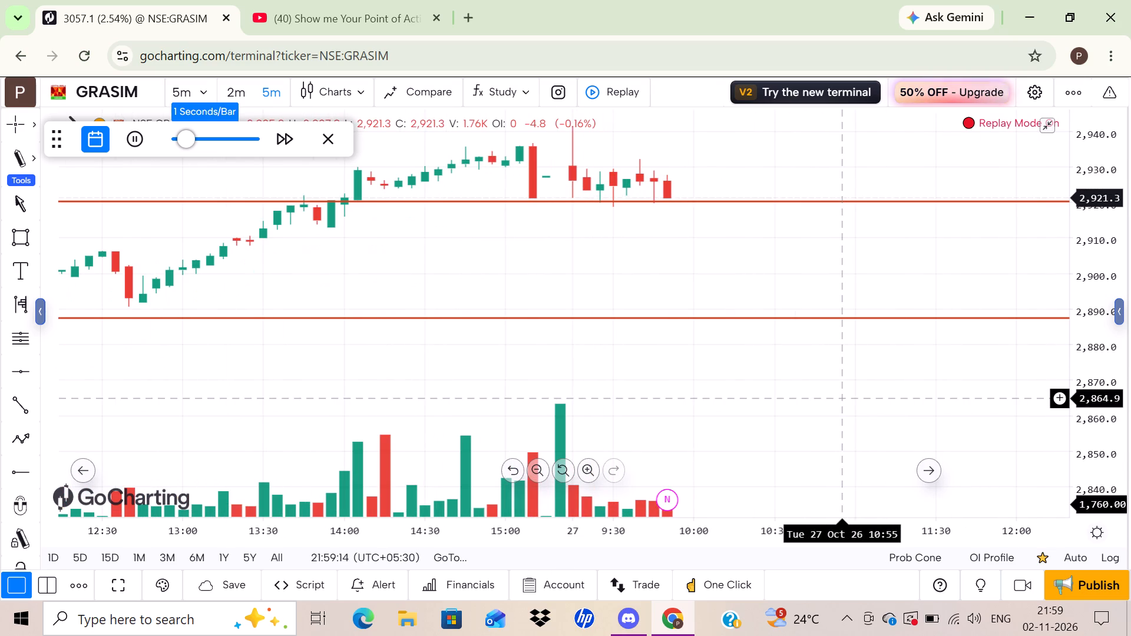
{"action": "left_click", "coordinate": [137, 135]}
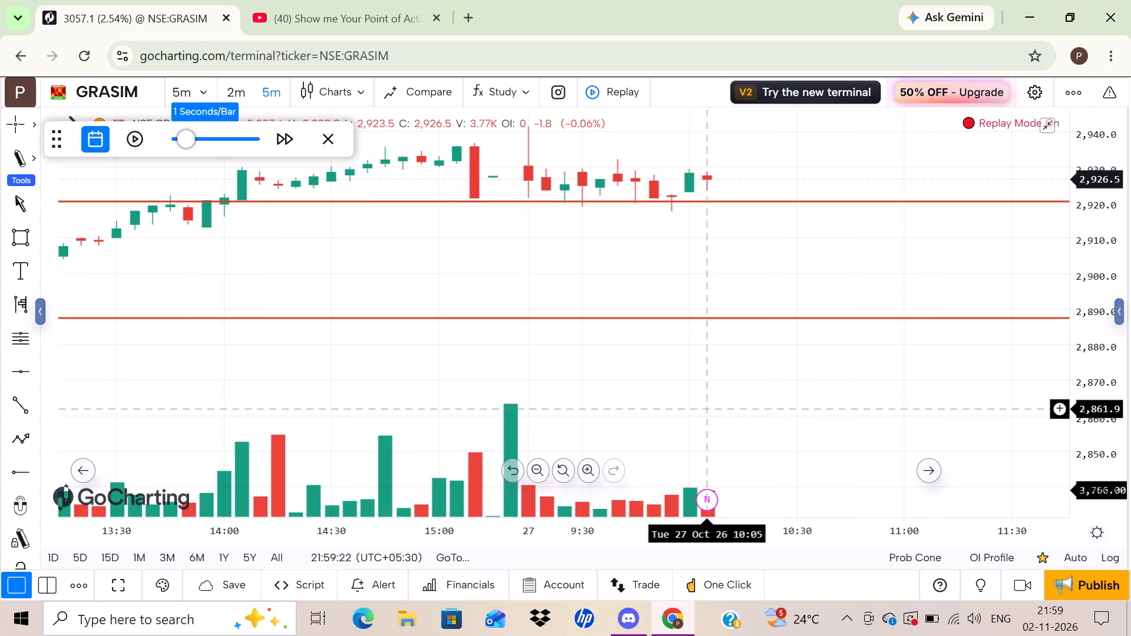
{"action": "left_click", "coordinate": [133, 132]}
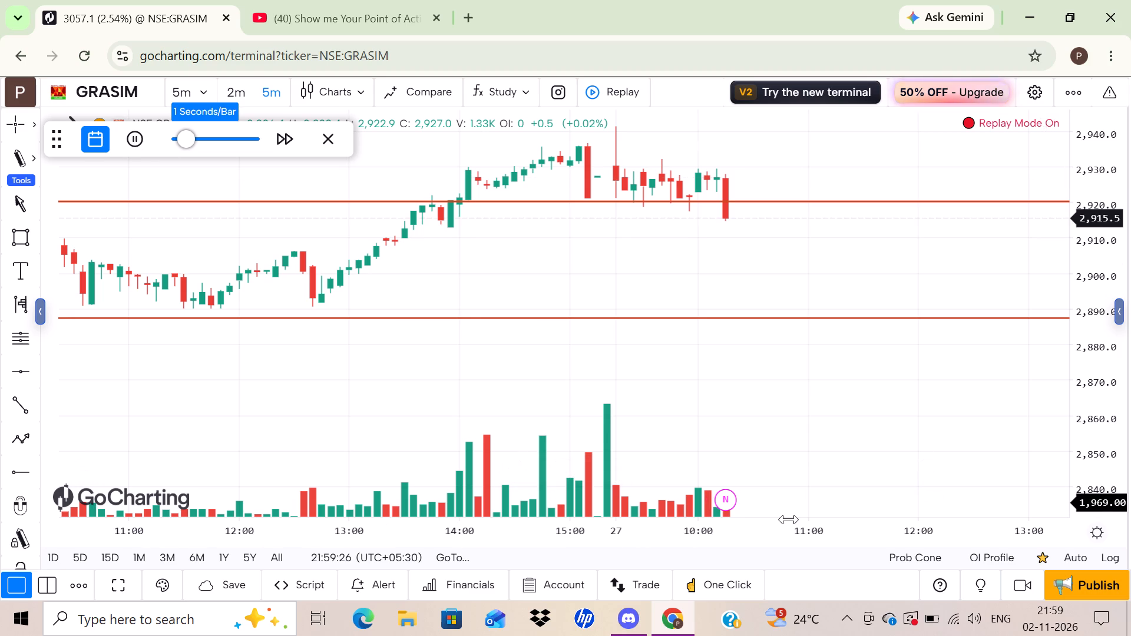
{"action": "left_click", "coordinate": [137, 148]}
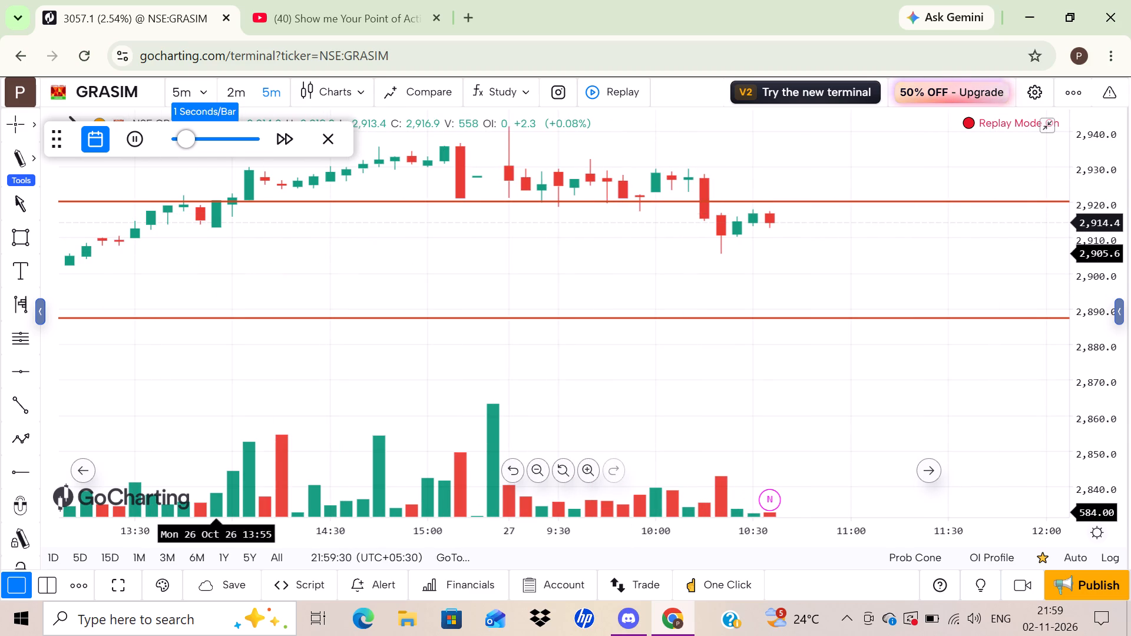
{"action": "left_click", "coordinate": [134, 141]}
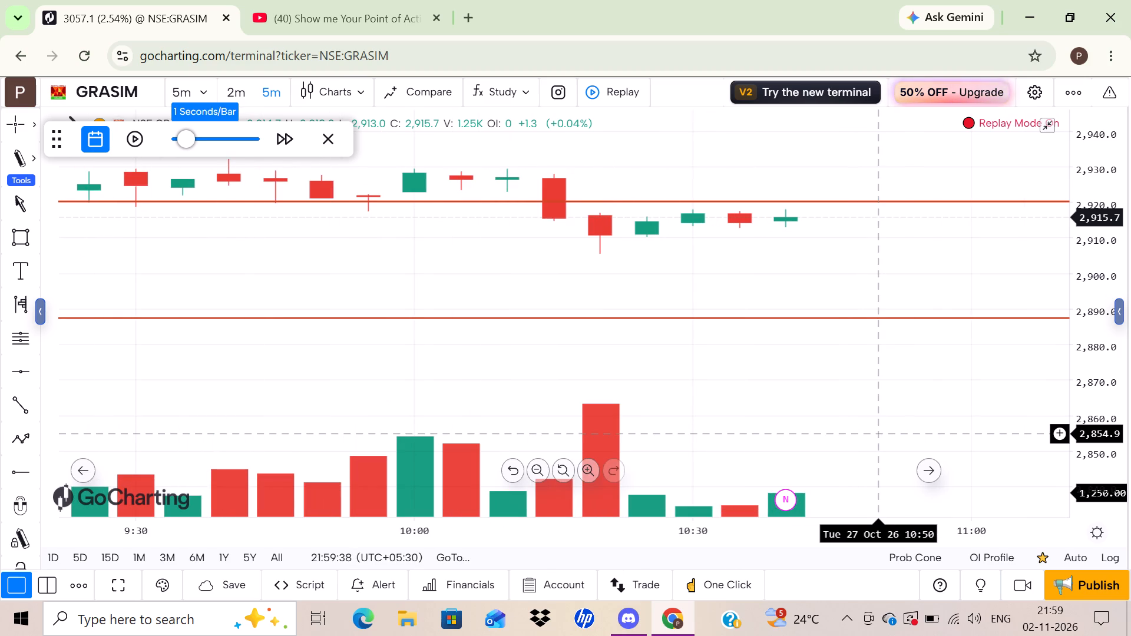
Draw a horizontal ray at about 2,928.3 from the top of the 27 Oct 10:15 candle and colour it purple 5521D3.
{"action": "left_click_drag", "start_coordinate": [1107, 363], "coordinate": [1107, 335]}
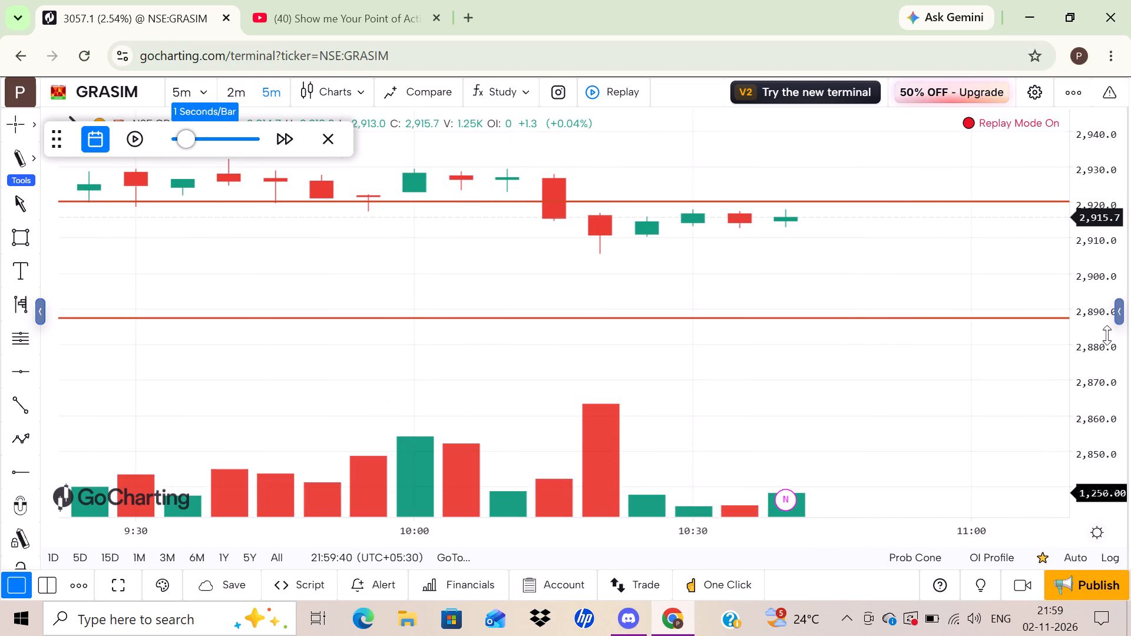
{"action": "left_click_drag", "start_coordinate": [1107, 335], "coordinate": [1071, 249]}
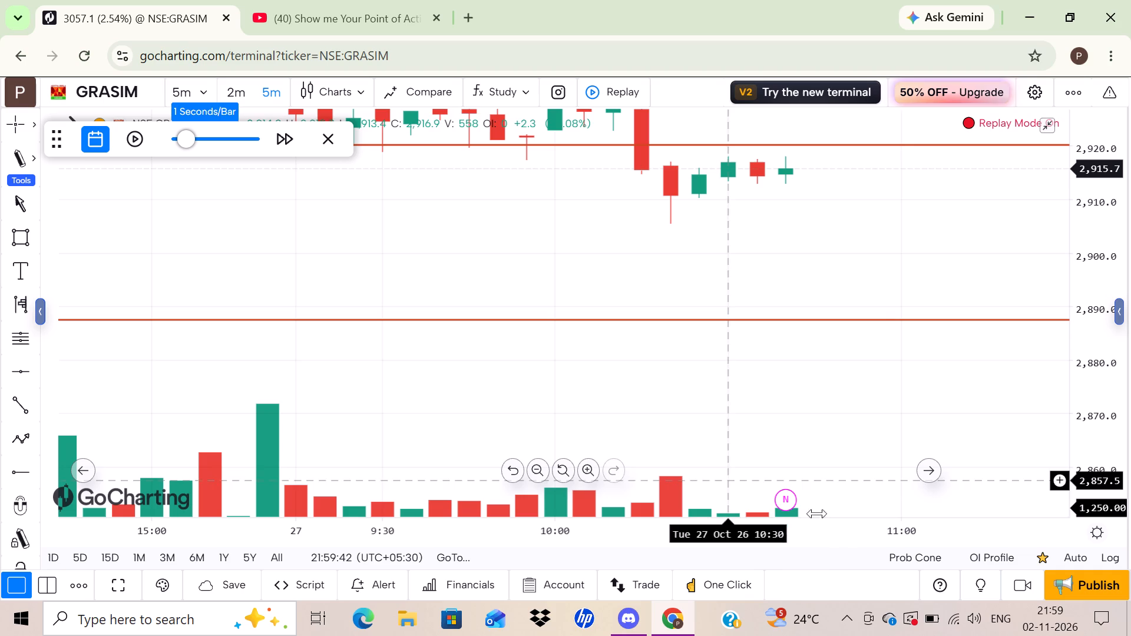
{"action": "left_click_drag", "start_coordinate": [831, 260], "coordinate": [765, 350]}
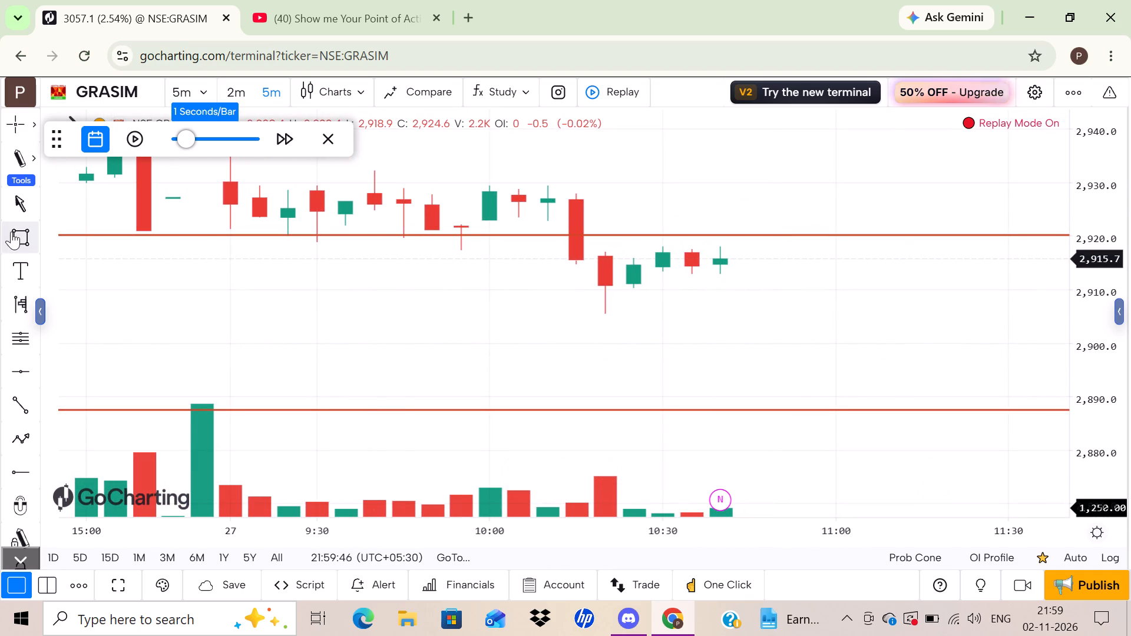
{"action": "left_click", "coordinate": [18, 468]}
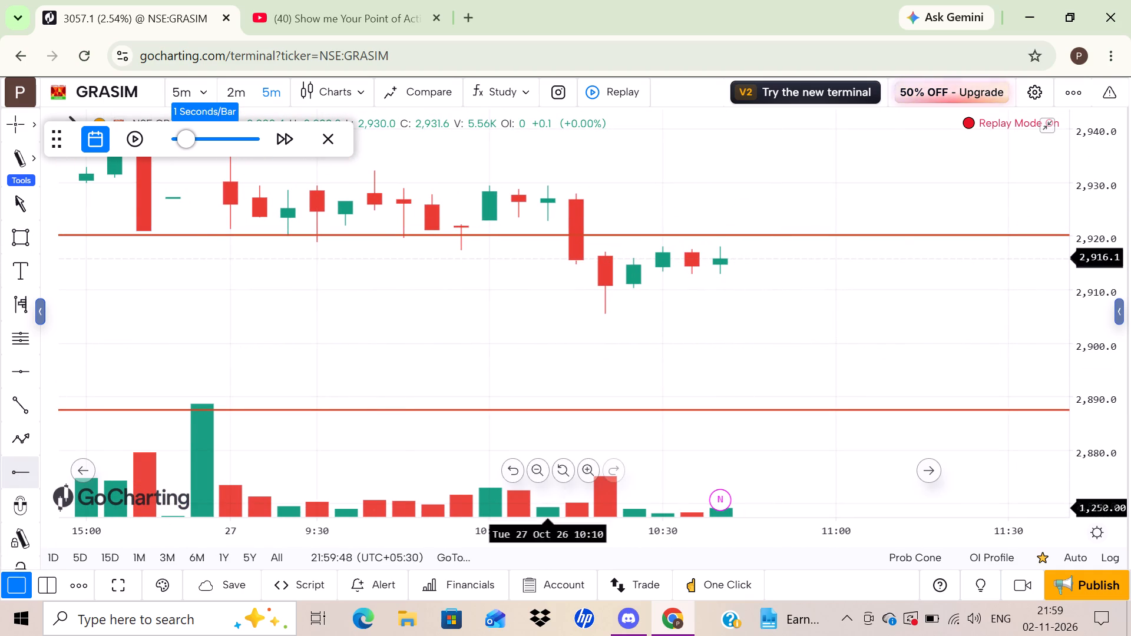
{"action": "left_click", "coordinate": [576, 191]}
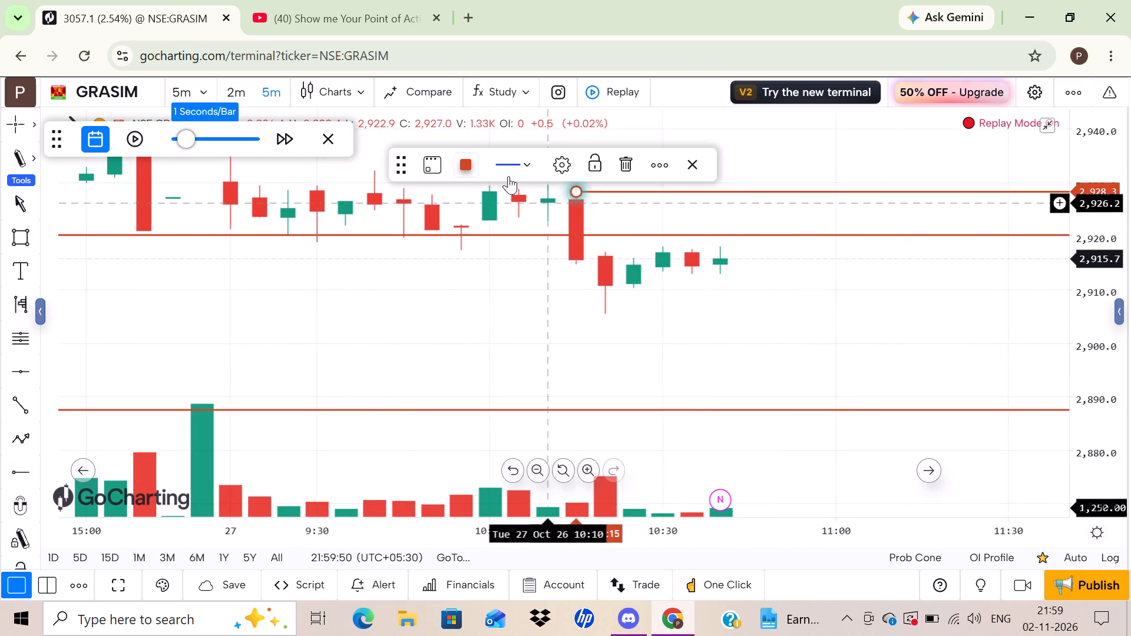
{"action": "left_click", "coordinate": [465, 161]}
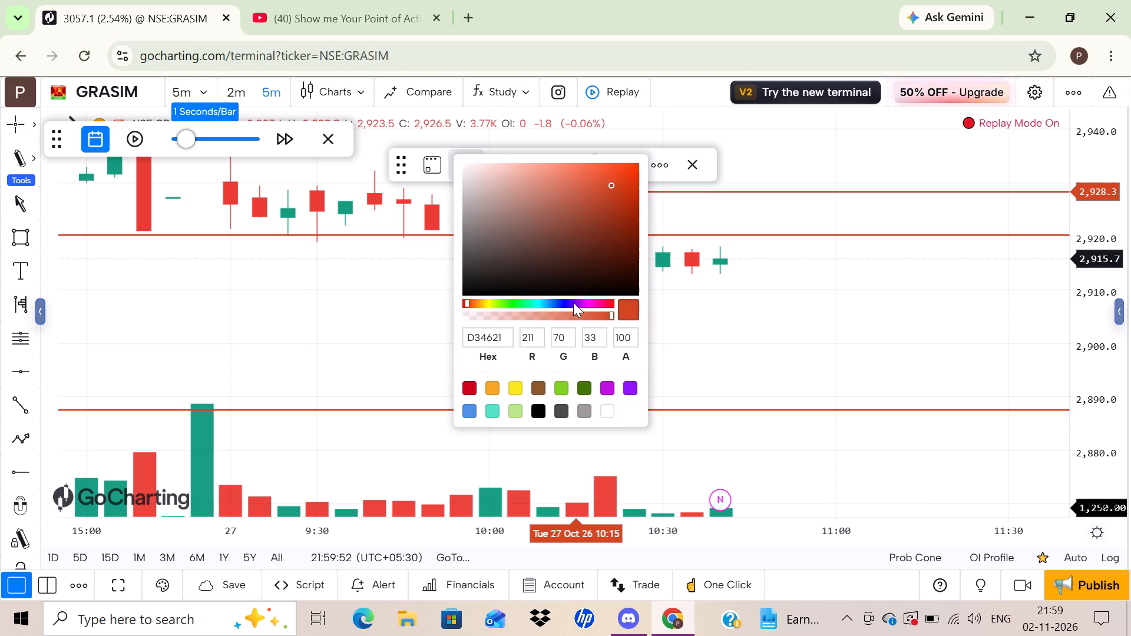
{"action": "left_click", "coordinate": [571, 303]}
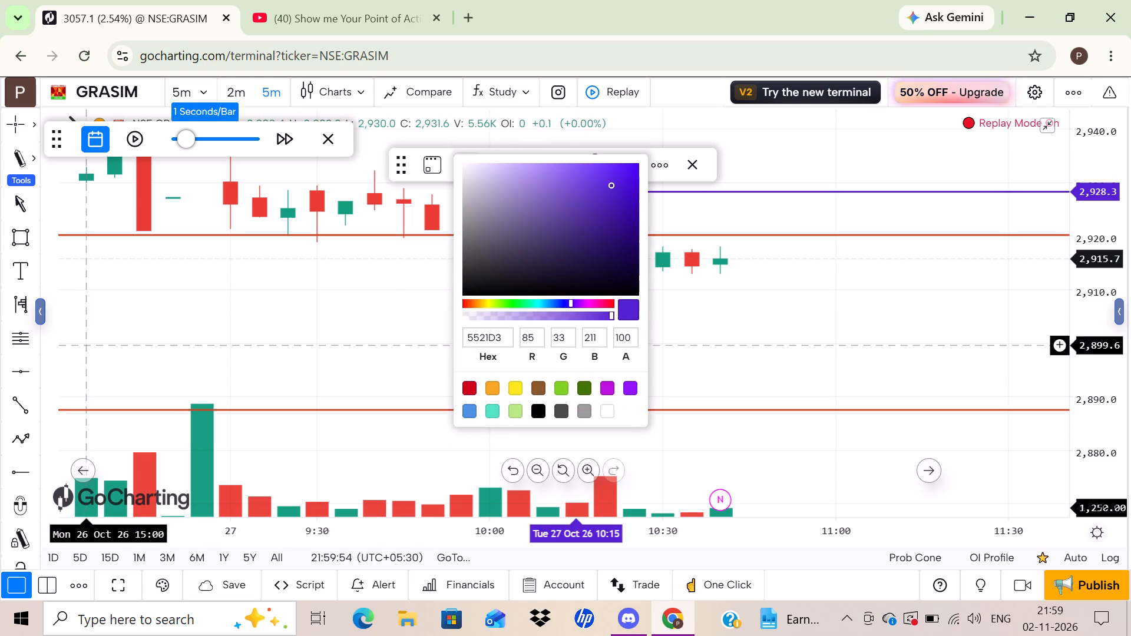
Draw a horizontal ray at about 2,912.8 from below the 27 Oct 10:30 candle and colour it turquoise green.
{"action": "left_click", "coordinate": [30, 466]}
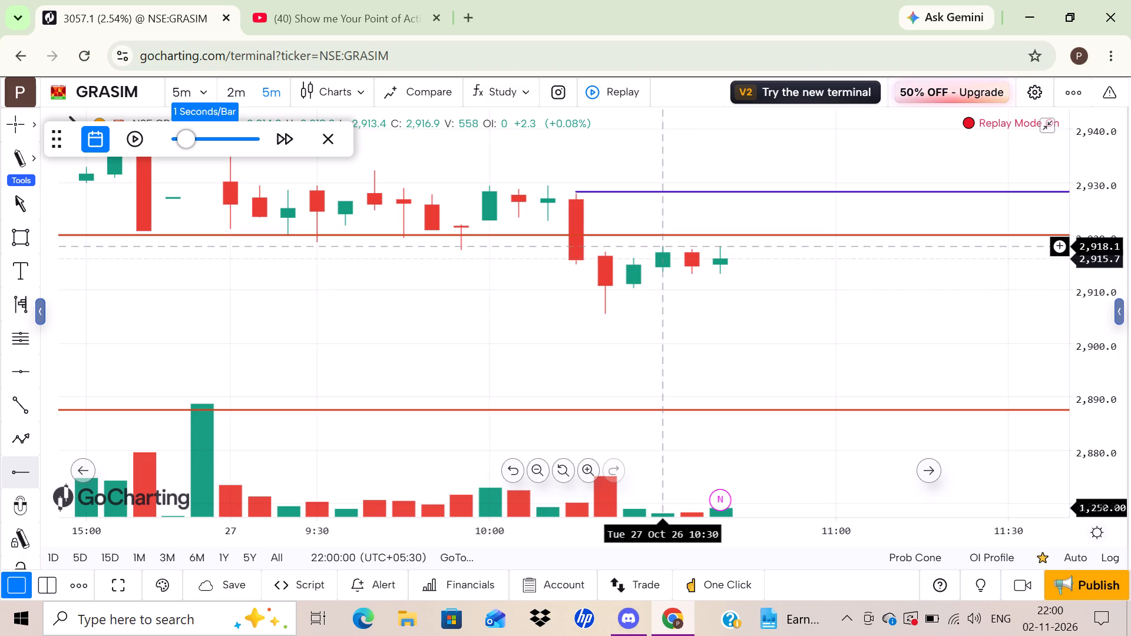
{"action": "left_click", "coordinate": [669, 274]}
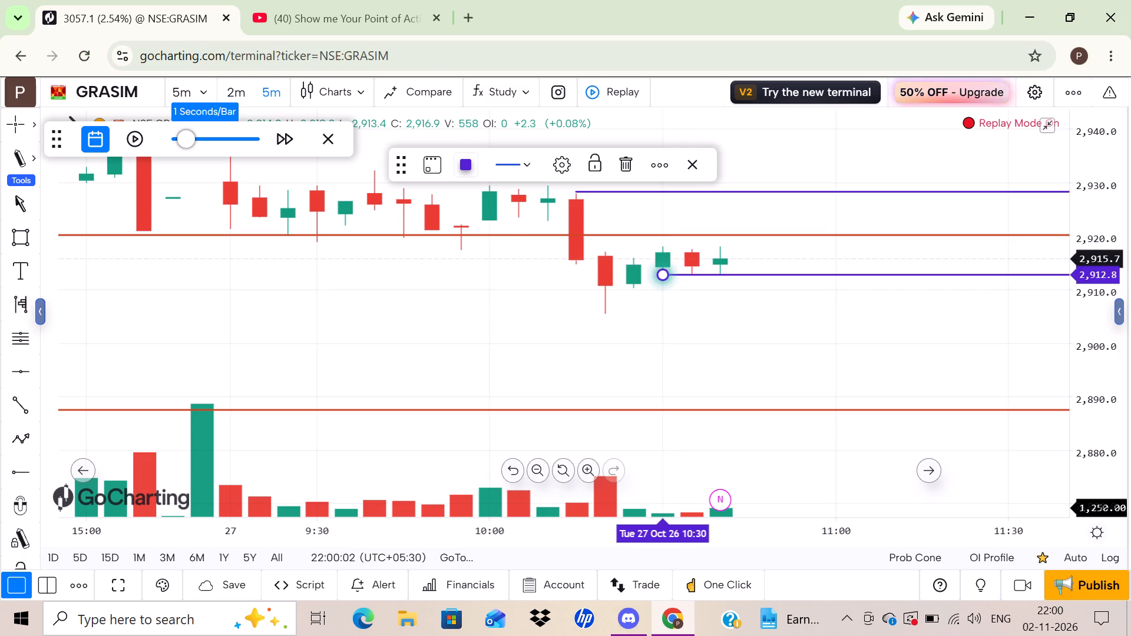
{"action": "left_click", "coordinate": [468, 164]}
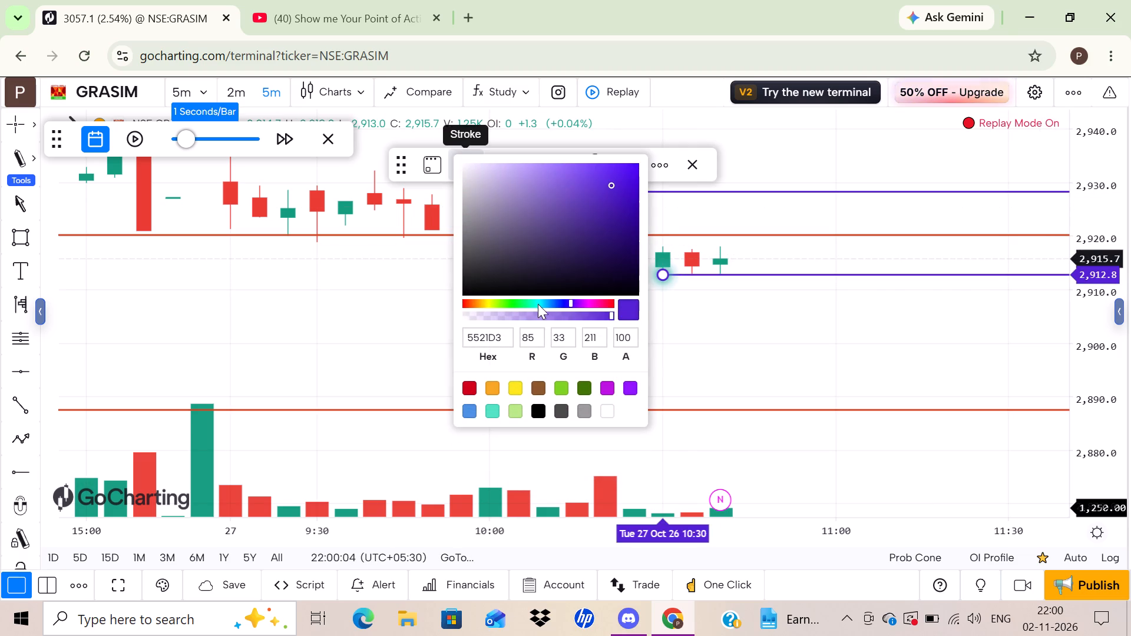
{"action": "left_click", "coordinate": [528, 303]}
{"action": "left_click", "coordinate": [312, 324]}
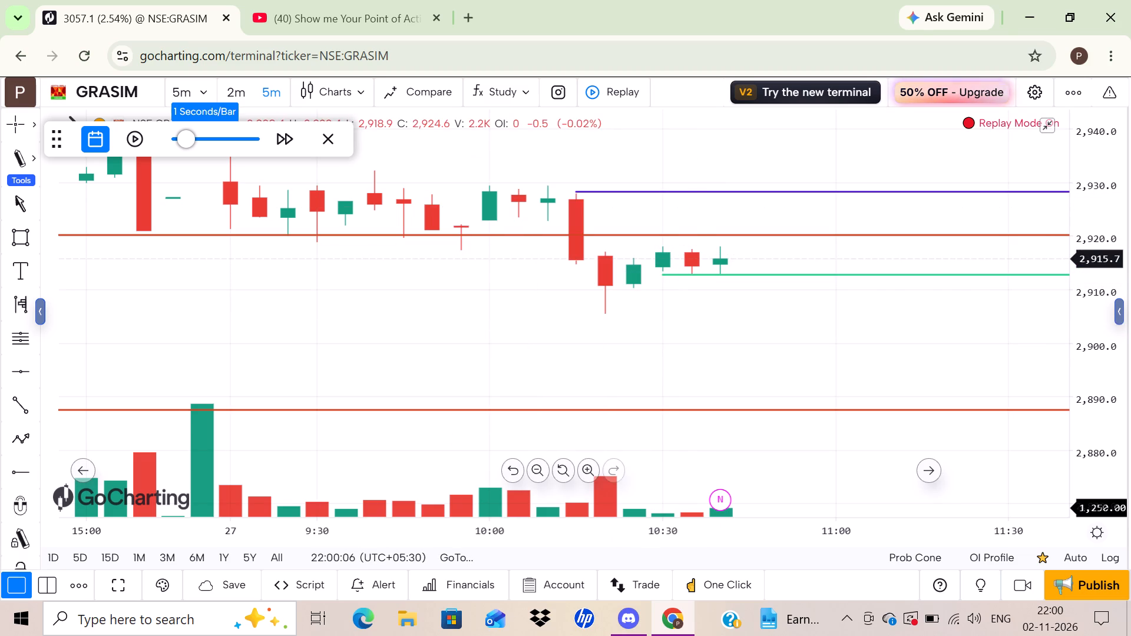
Resume the replay, follow the candles against the purple and green rays, and pause at the 12:40 candle.
{"action": "left_click", "coordinate": [138, 141]}
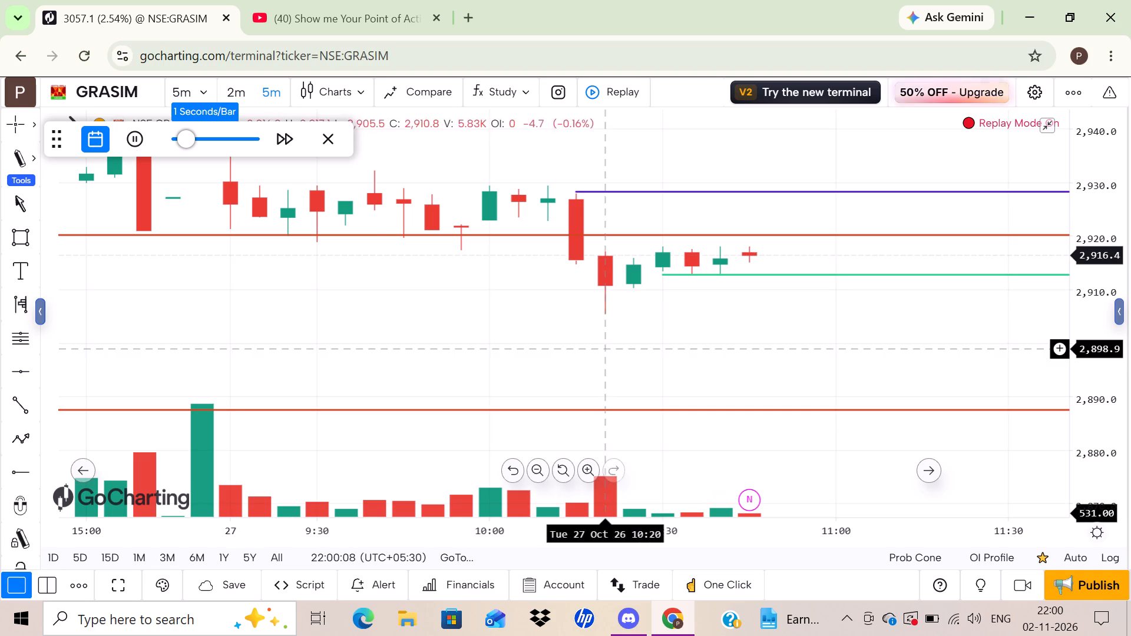
{"action": "scroll", "coordinate": [594, 349], "scroll_direction": "left", "scroll_amount": 2}
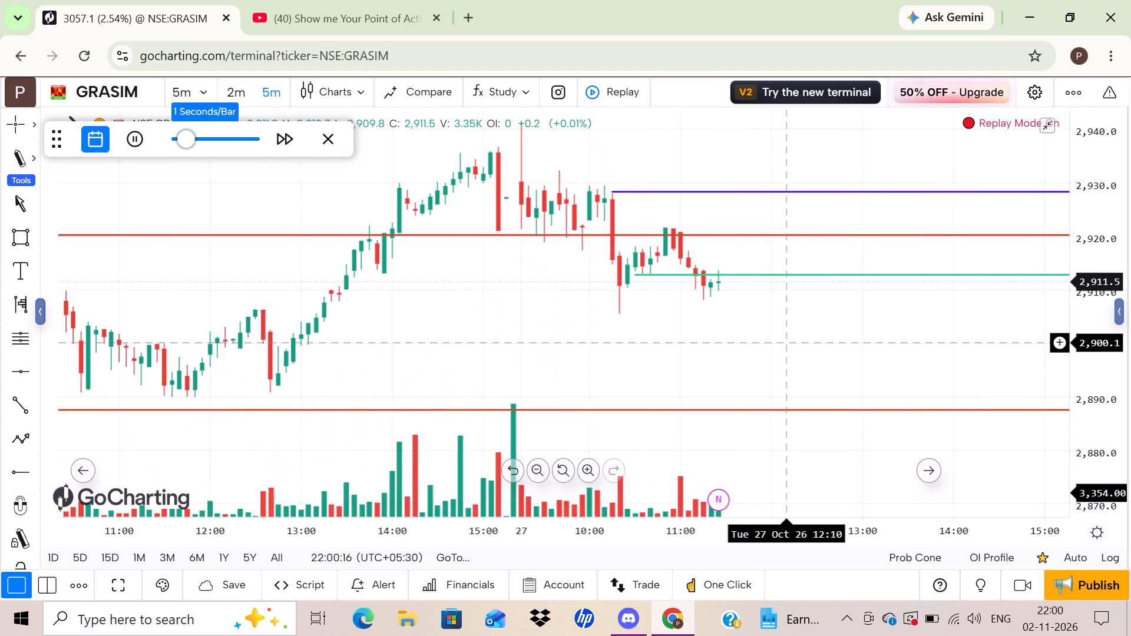
{"action": "scroll", "coordinate": [789, 342], "scroll_direction": "left", "scroll_amount": 1}
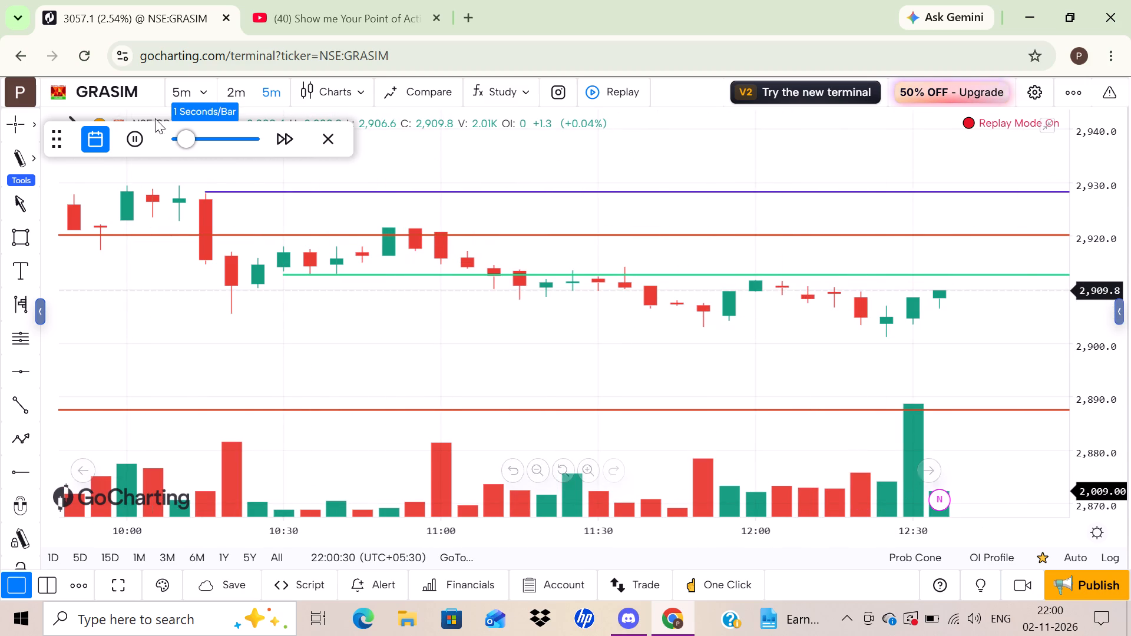
{"action": "left_click", "coordinate": [141, 135]}
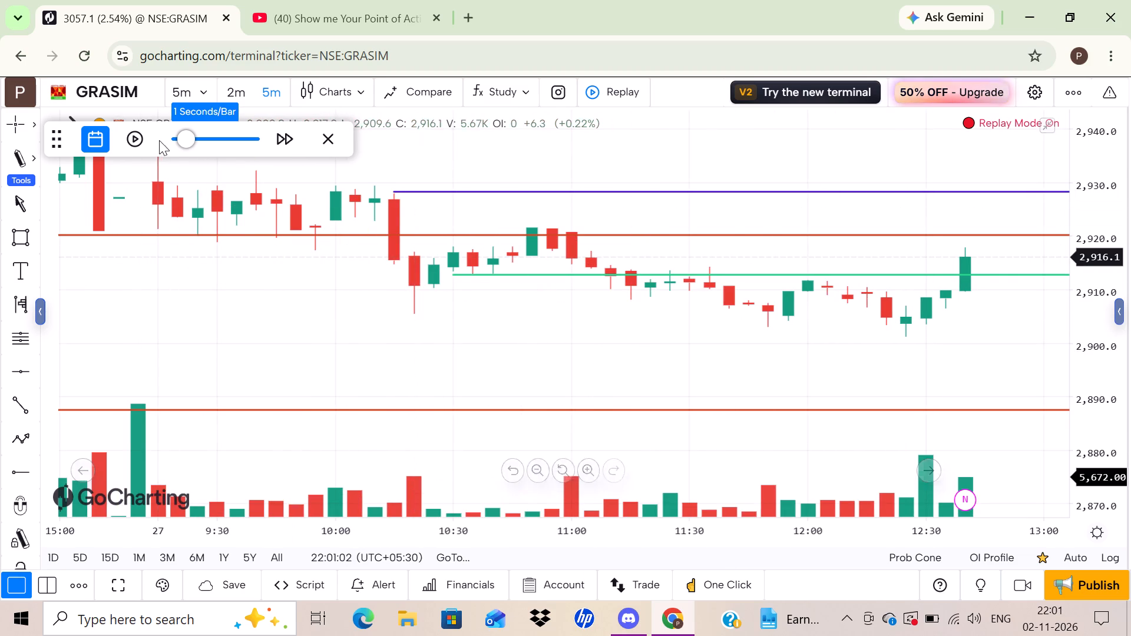
Resume the replay from the 27 Oct 12:40 candle, follow price against the marked levels, and pause near the session's end.
{"action": "left_click", "coordinate": [138, 135]}
{"action": "scroll", "coordinate": [447, 332], "scroll_direction": "left", "scroll_amount": 1}
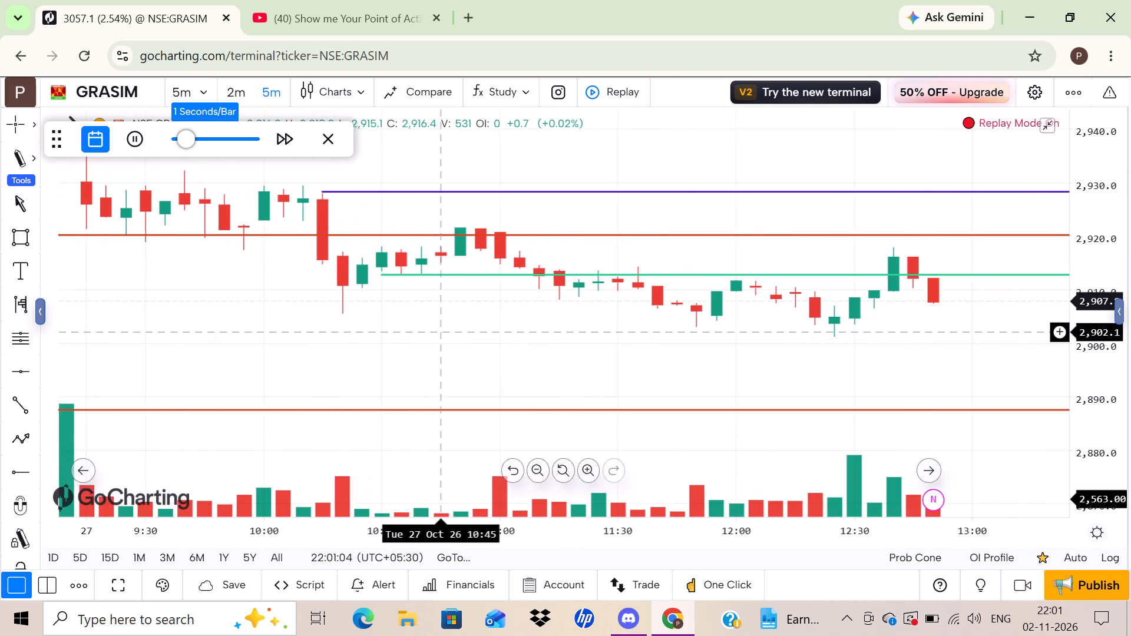
{"action": "scroll", "coordinate": [447, 332], "scroll_direction": "left", "scroll_amount": 1}
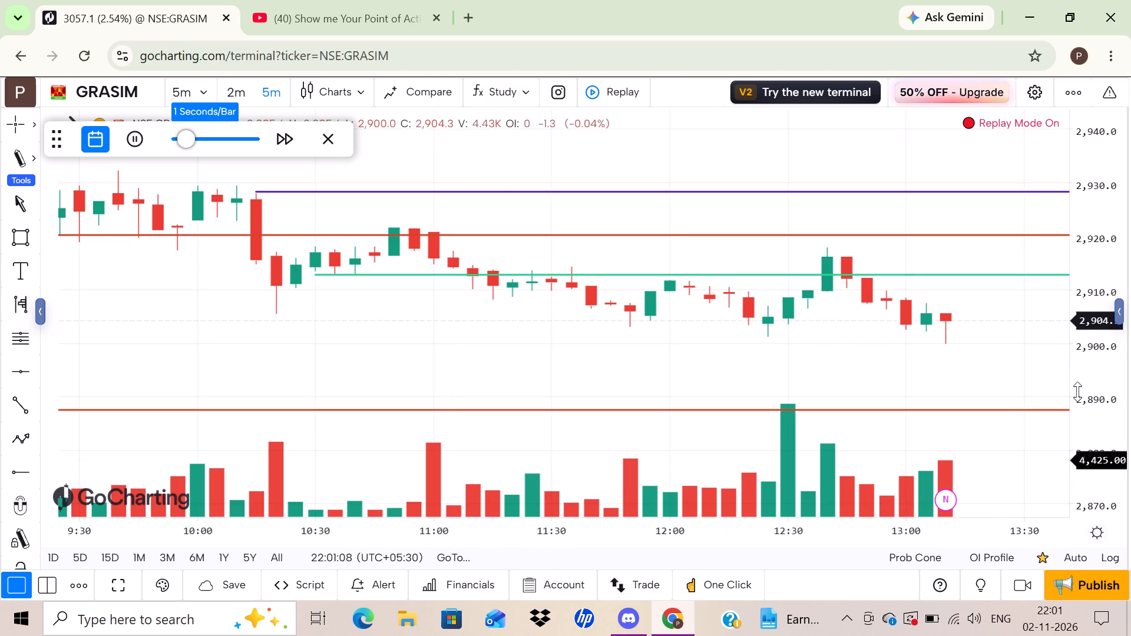
{"action": "left_click_drag", "start_coordinate": [1097, 390], "coordinate": [1088, 293]}
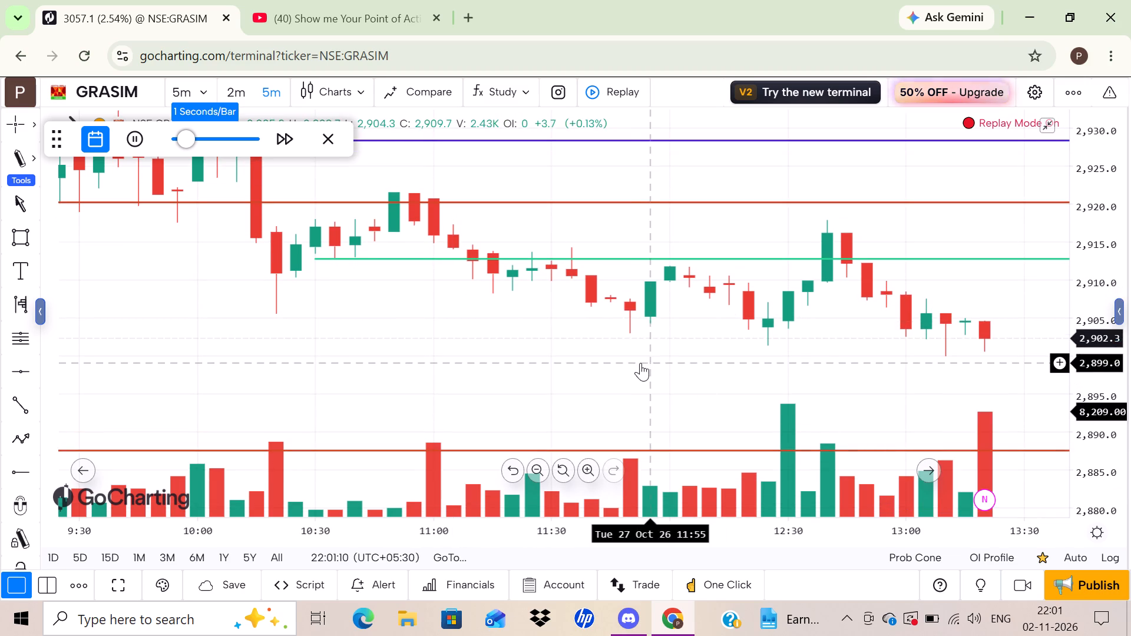
{"action": "left_click_drag", "start_coordinate": [622, 350], "coordinate": [584, 241]}
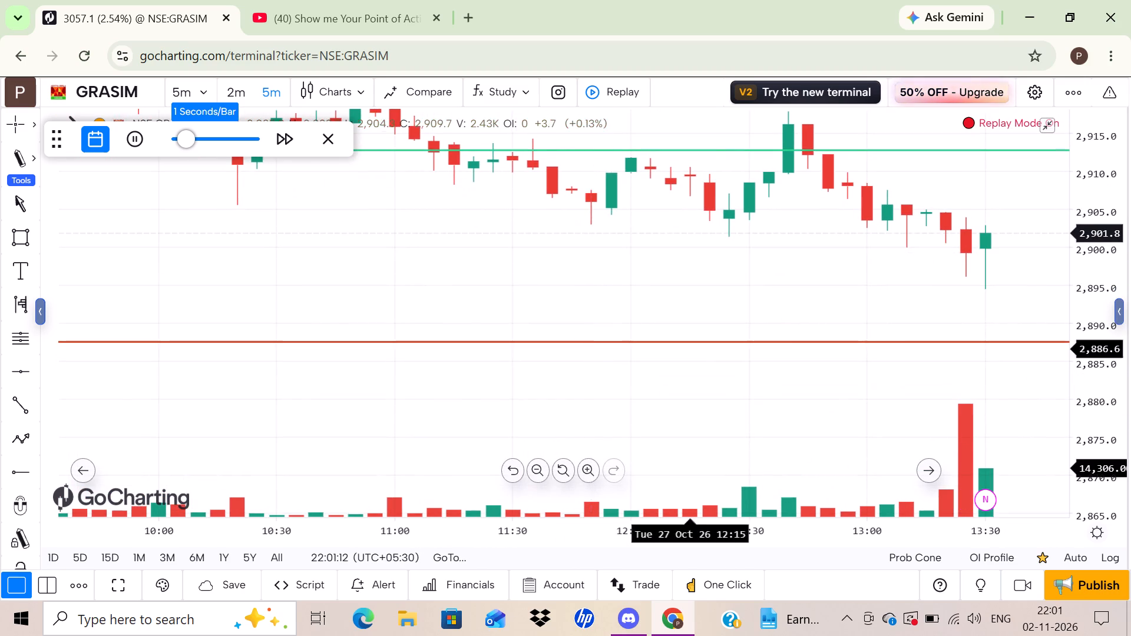
{"action": "left_click_drag", "start_coordinate": [728, 252], "coordinate": [614, 332]}
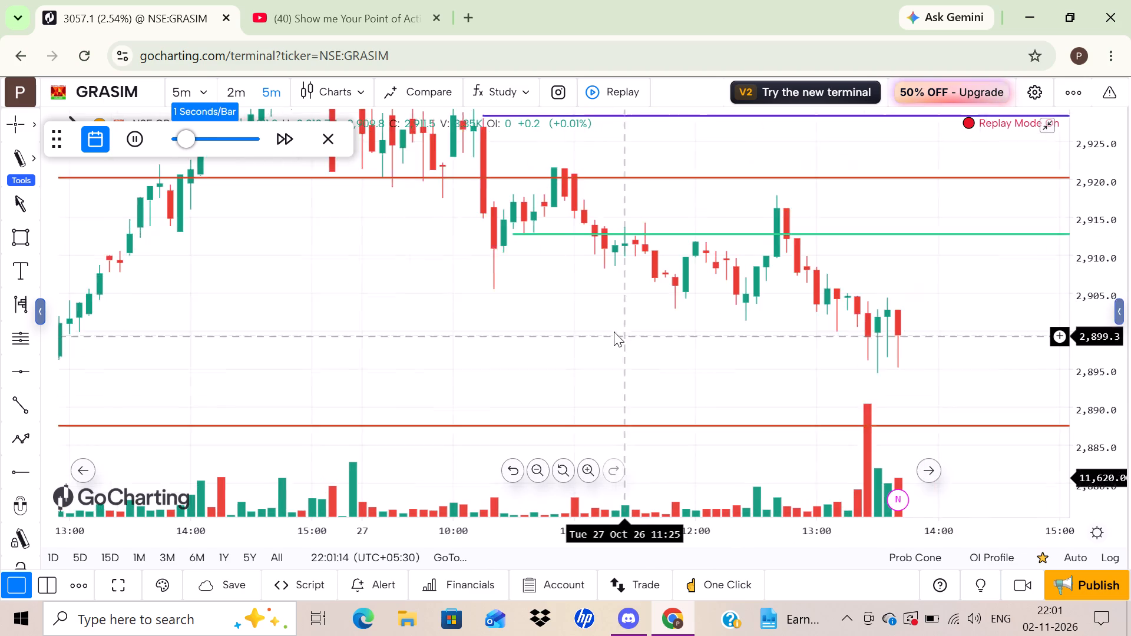
{"action": "left_click_drag", "start_coordinate": [614, 332], "coordinate": [588, 313]}
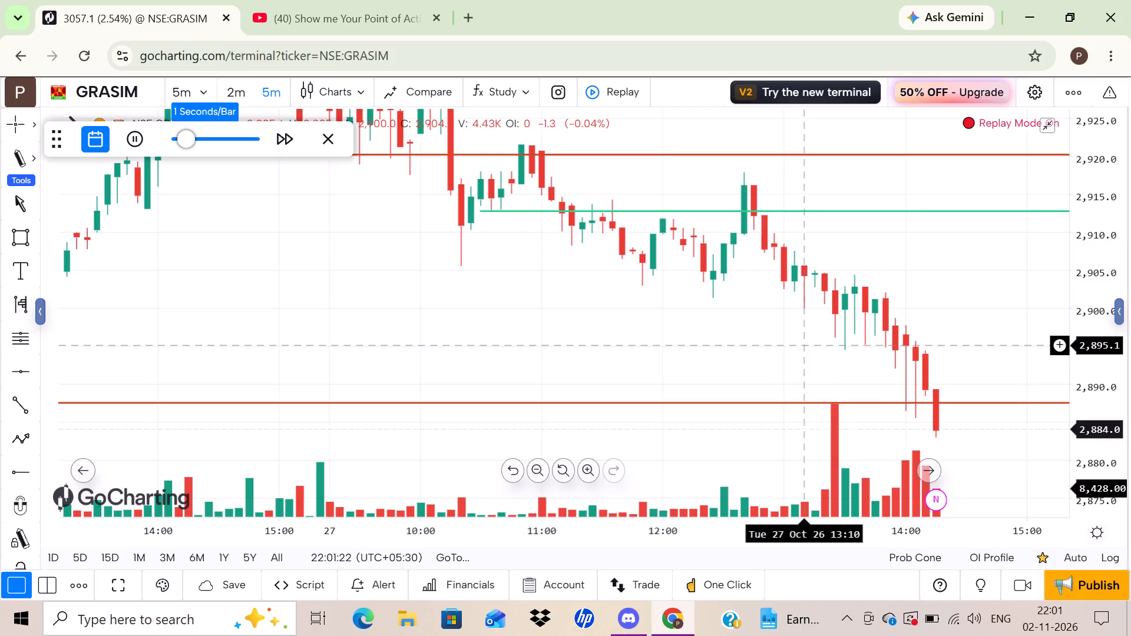
{"action": "left_click_drag", "start_coordinate": [1086, 342], "coordinate": [1091, 504]}
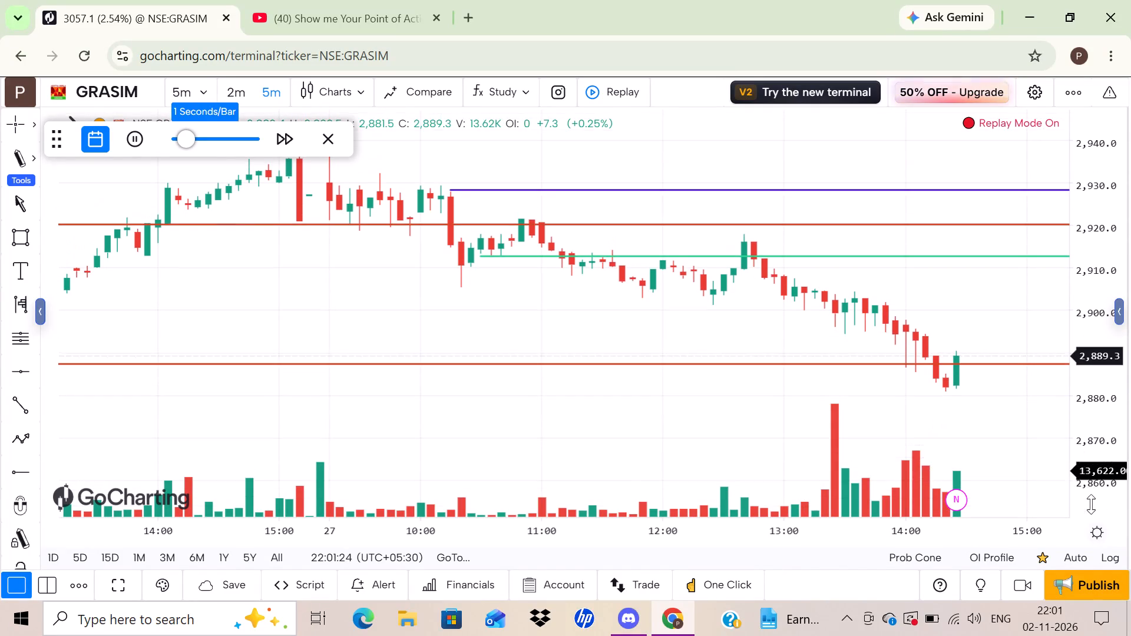
{"action": "scroll", "coordinate": [664, 349], "scroll_direction": "left", "scroll_amount": 2}
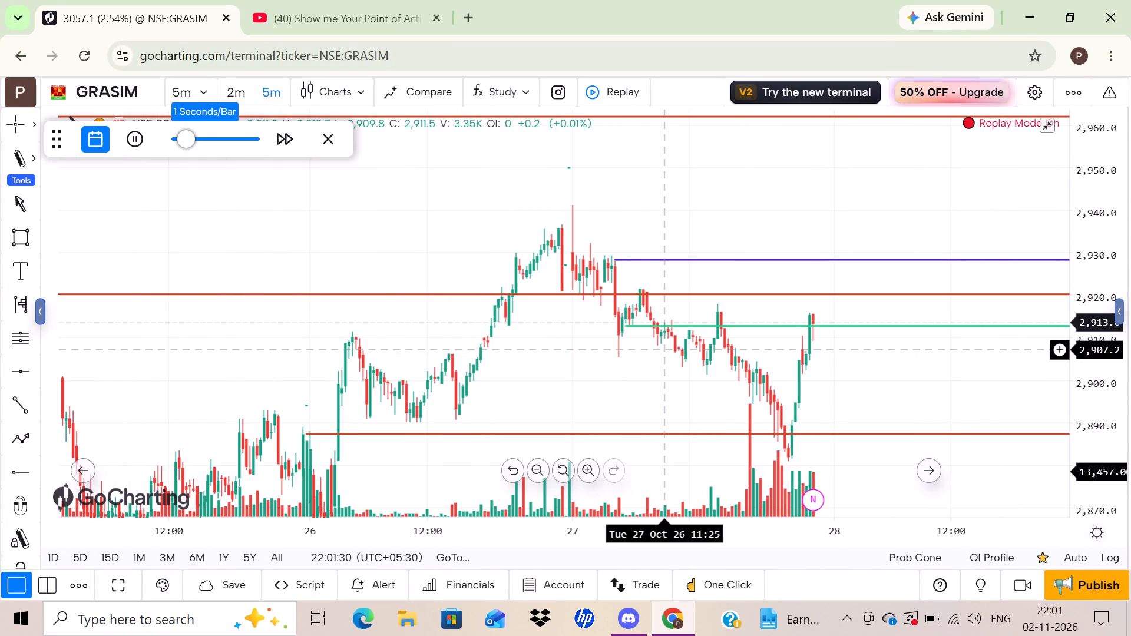
{"action": "left_click", "coordinate": [132, 138]}
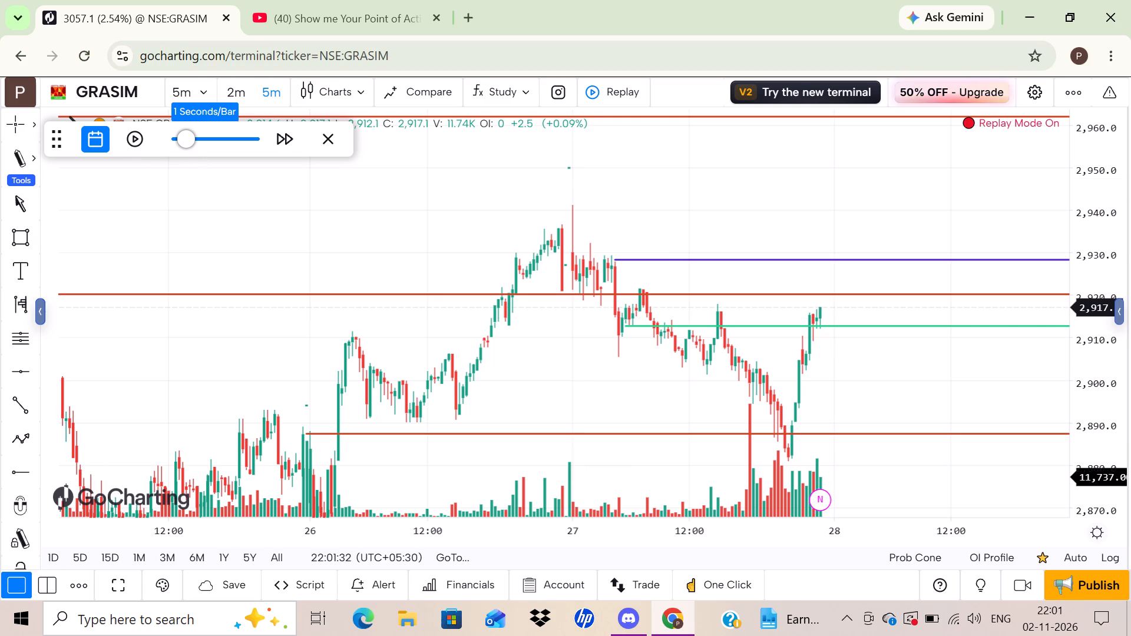
Switch the GRASIM chart to the 1-day timeframe and exit replay mode.
{"action": "left_click", "coordinate": [190, 85]}
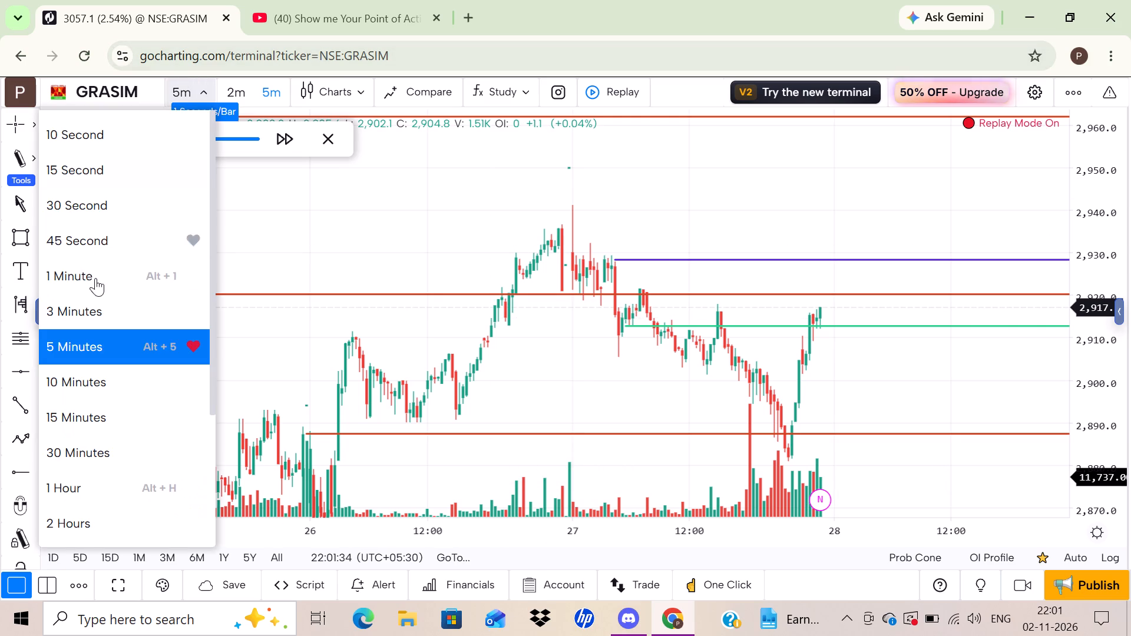
{"action": "scroll", "coordinate": [100, 481], "scroll_direction": "down", "scroll_amount": 3}
{"action": "left_click", "coordinate": [91, 406]}
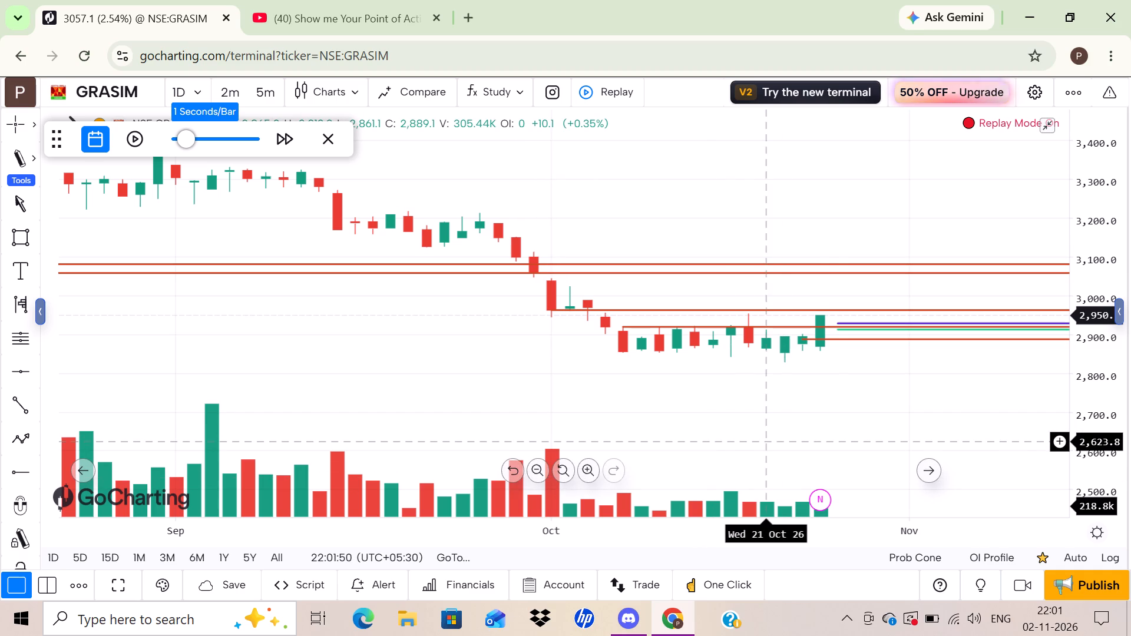
{"action": "left_click_drag", "start_coordinate": [1079, 375], "coordinate": [1046, 161]}
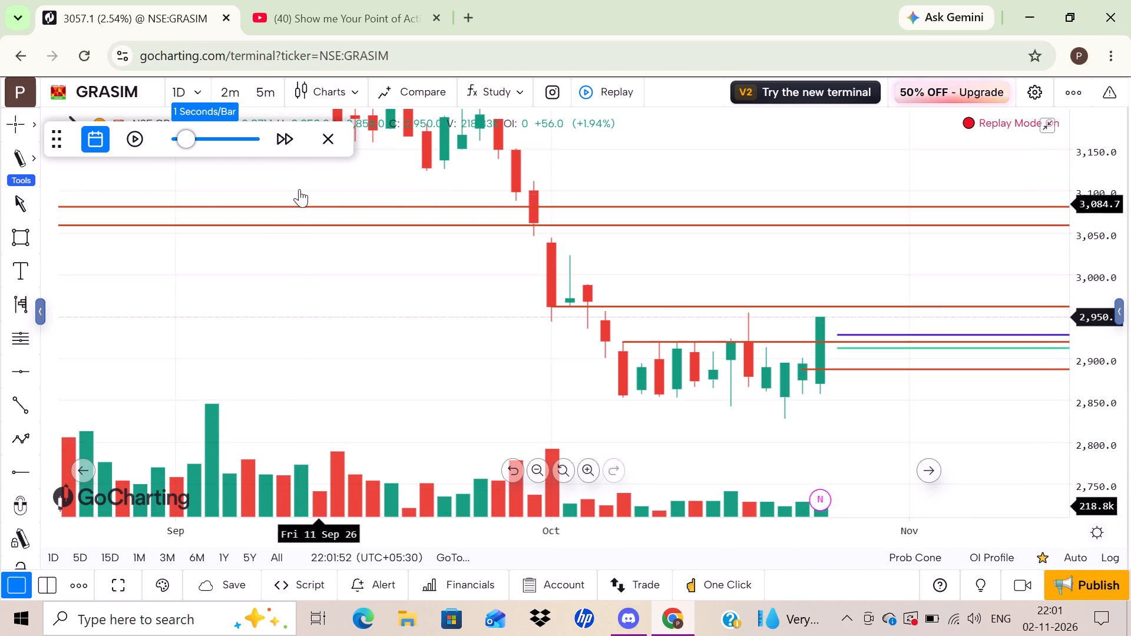
{"action": "left_click", "coordinate": [328, 130]}
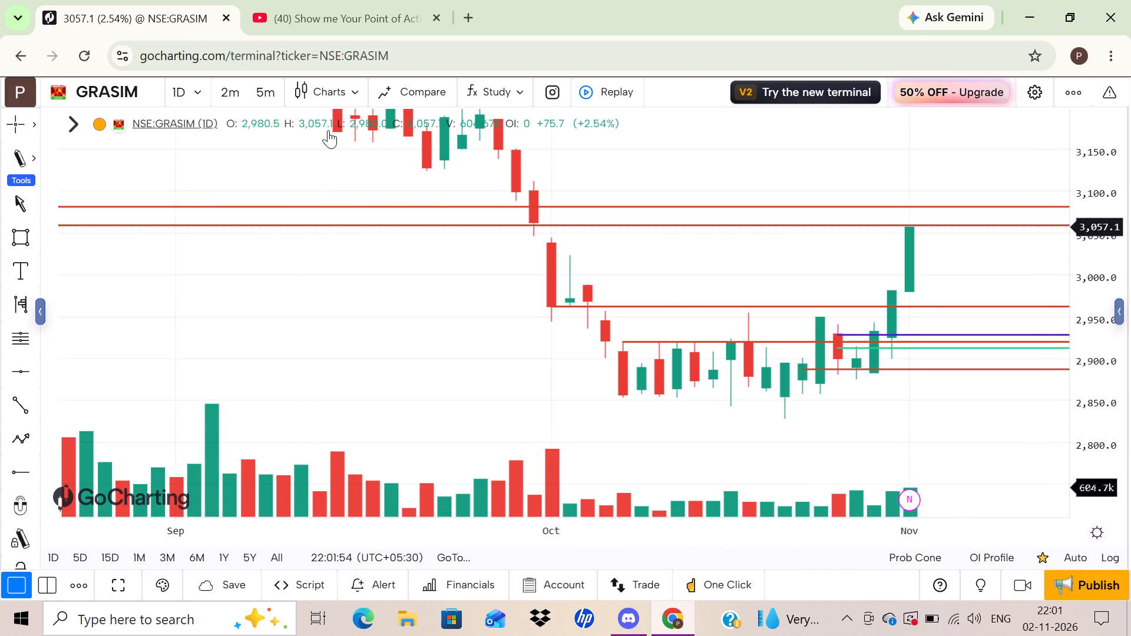
Draw a horizontal ray at about 2,981.3 from the top of the 30 Oct daily candle.
{"action": "scroll", "coordinate": [579, 544], "scroll_direction": "left", "scroll_amount": 1}
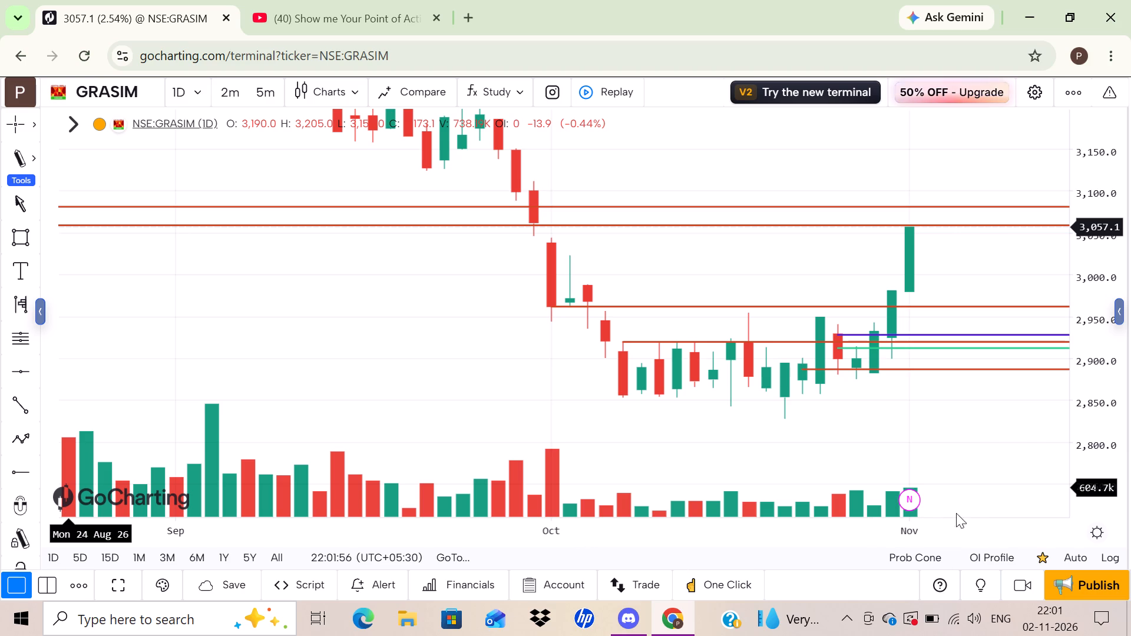
{"action": "scroll", "coordinate": [909, 442], "scroll_direction": "left", "scroll_amount": 2}
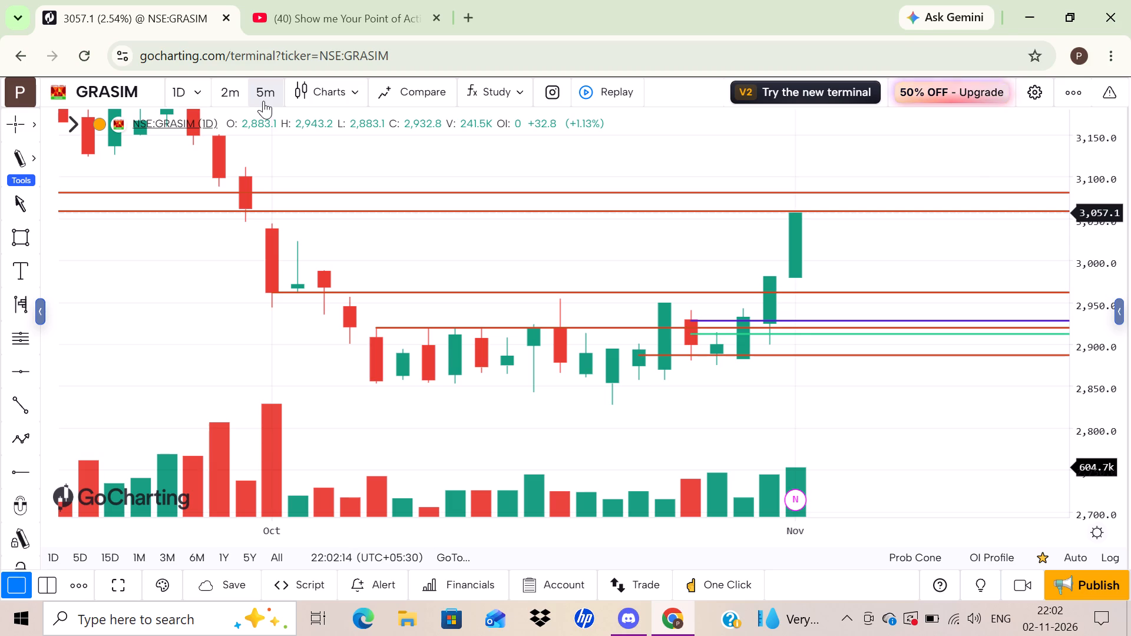
{"action": "left_click", "coordinate": [12, 469]}
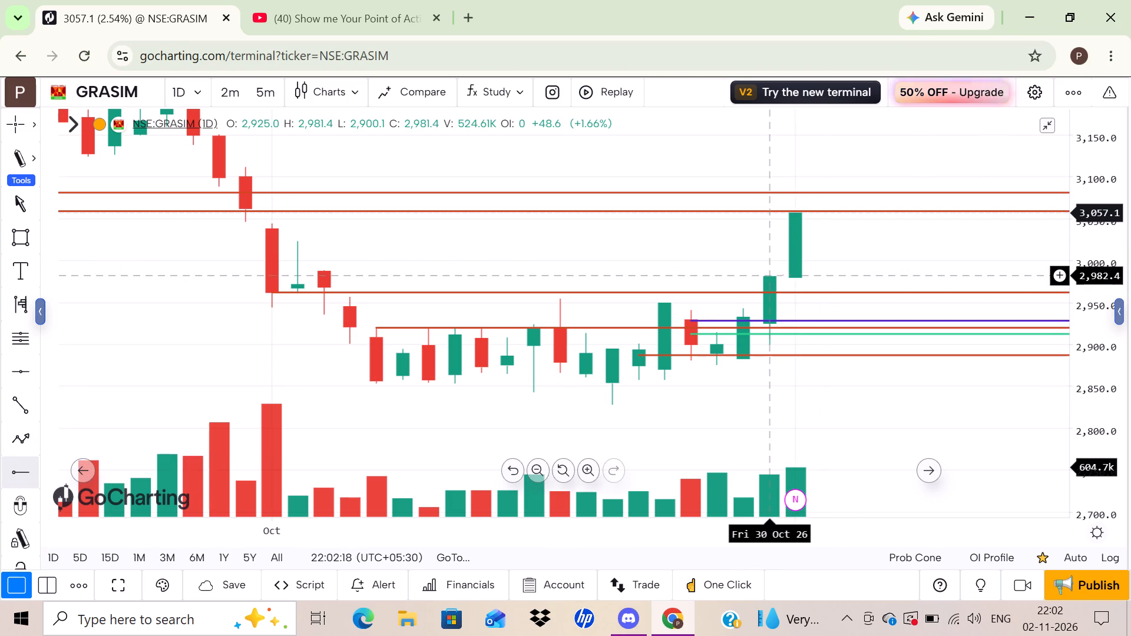
{"action": "left_click", "coordinate": [758, 276]}
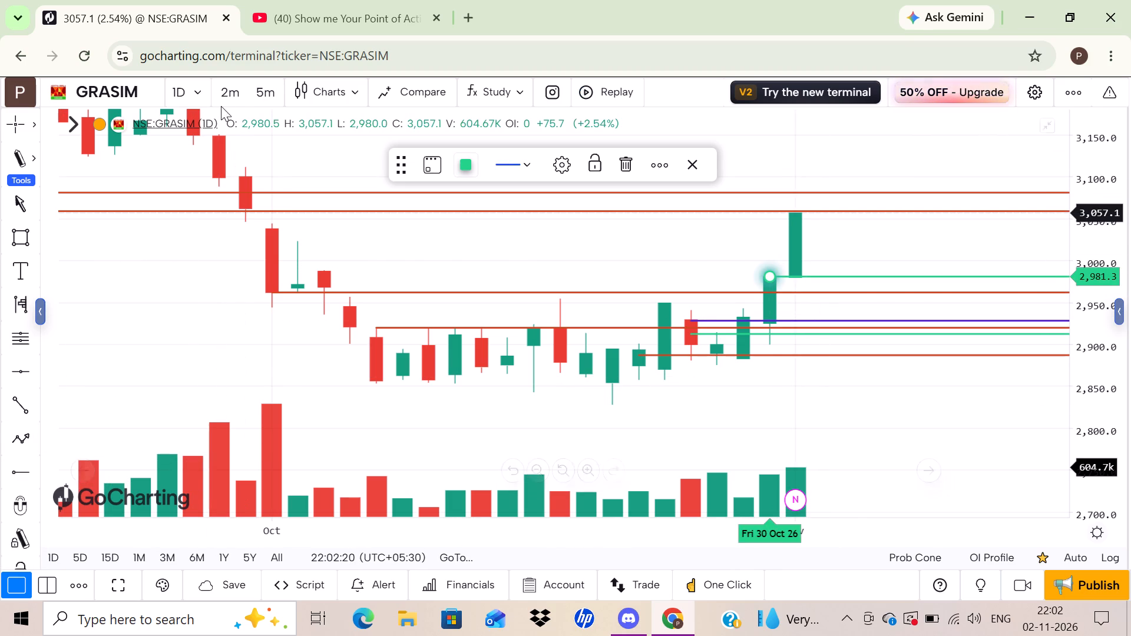
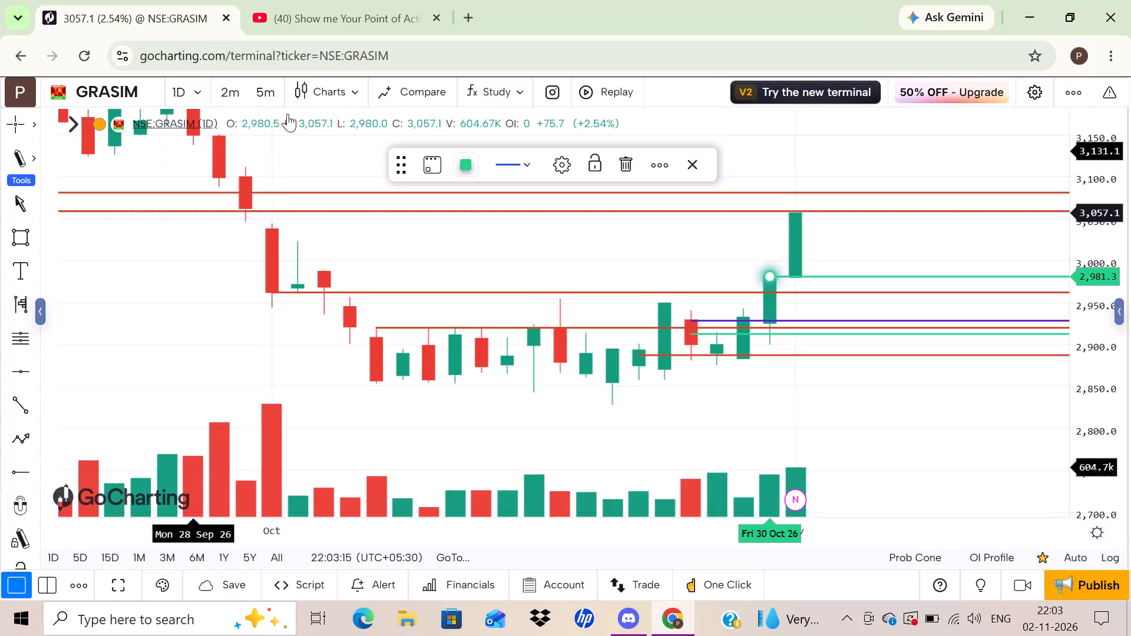
Switch GRASIM to the 5-minute timeframe and draw a horizontal ray at about 3,008.9 from the 2 Nov 09:15 candle's high.
{"action": "left_click", "coordinate": [263, 102]}
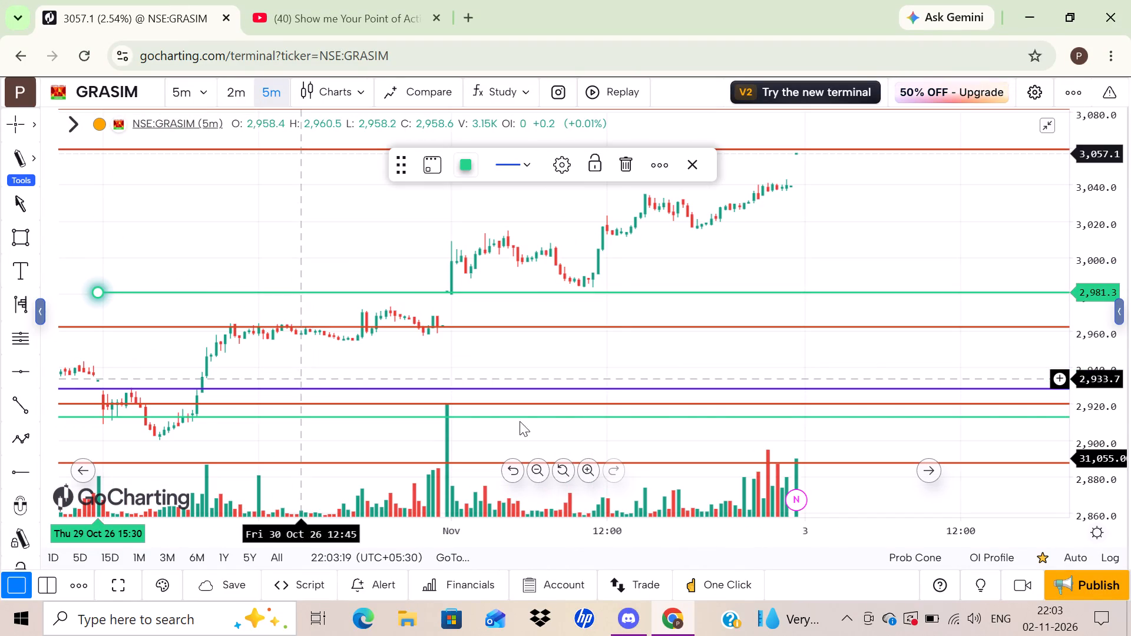
{"action": "left_click_drag", "start_coordinate": [1104, 372], "coordinate": [1082, 221]}
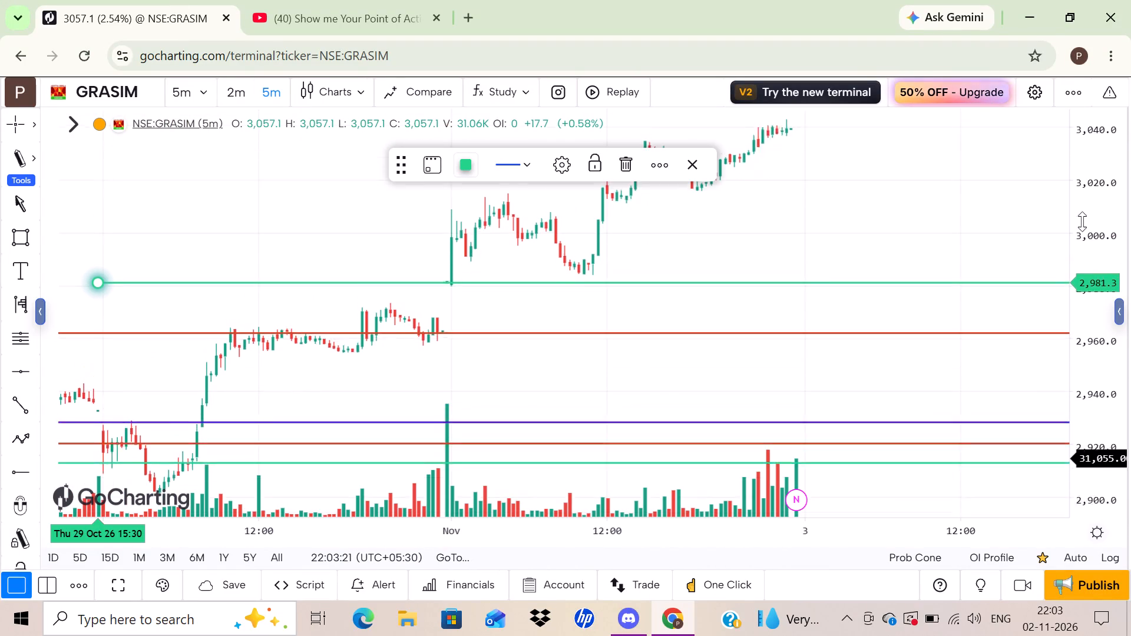
{"action": "left_click_drag", "start_coordinate": [1082, 221], "coordinate": [1076, 204]}
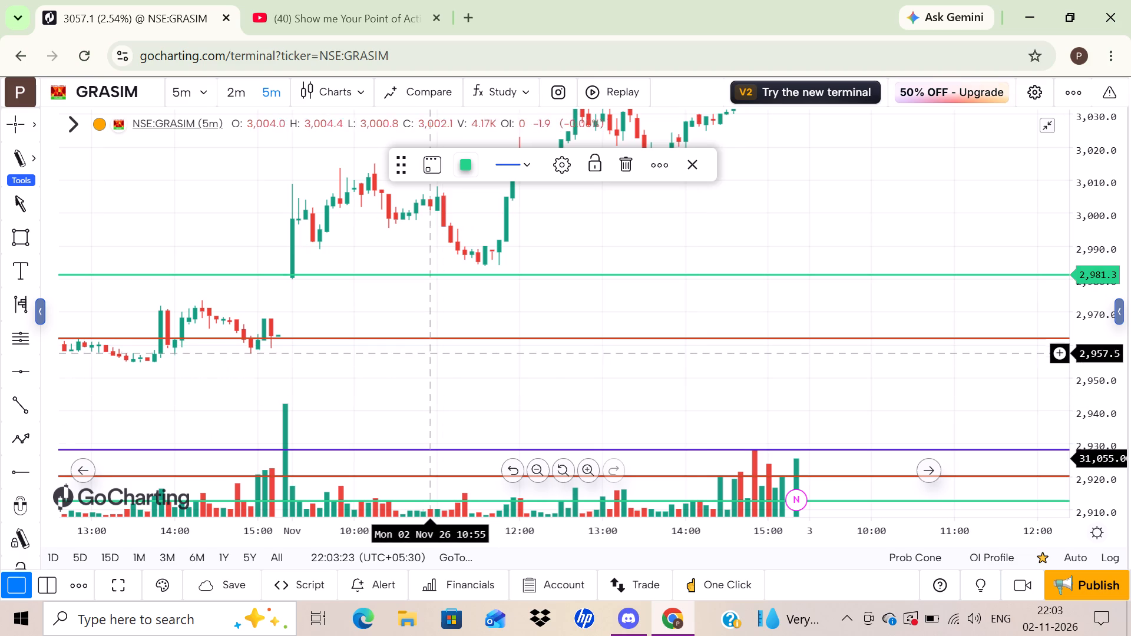
{"action": "left_click_drag", "start_coordinate": [425, 352], "coordinate": [567, 456]}
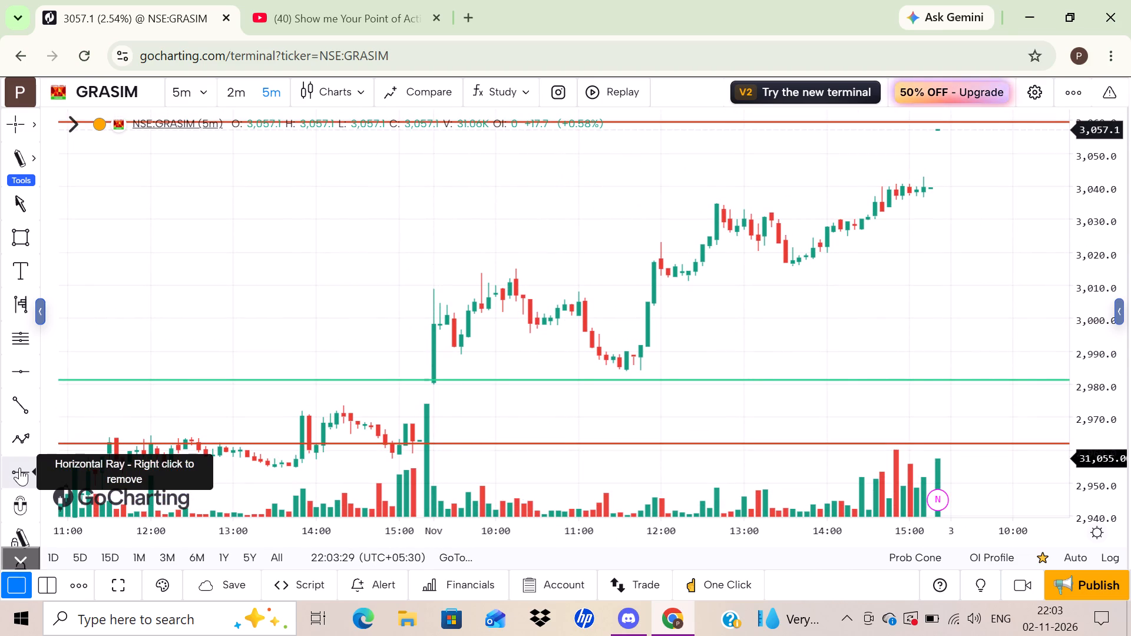
{"action": "left_click_drag", "start_coordinate": [19, 468], "coordinate": [6, 443]}
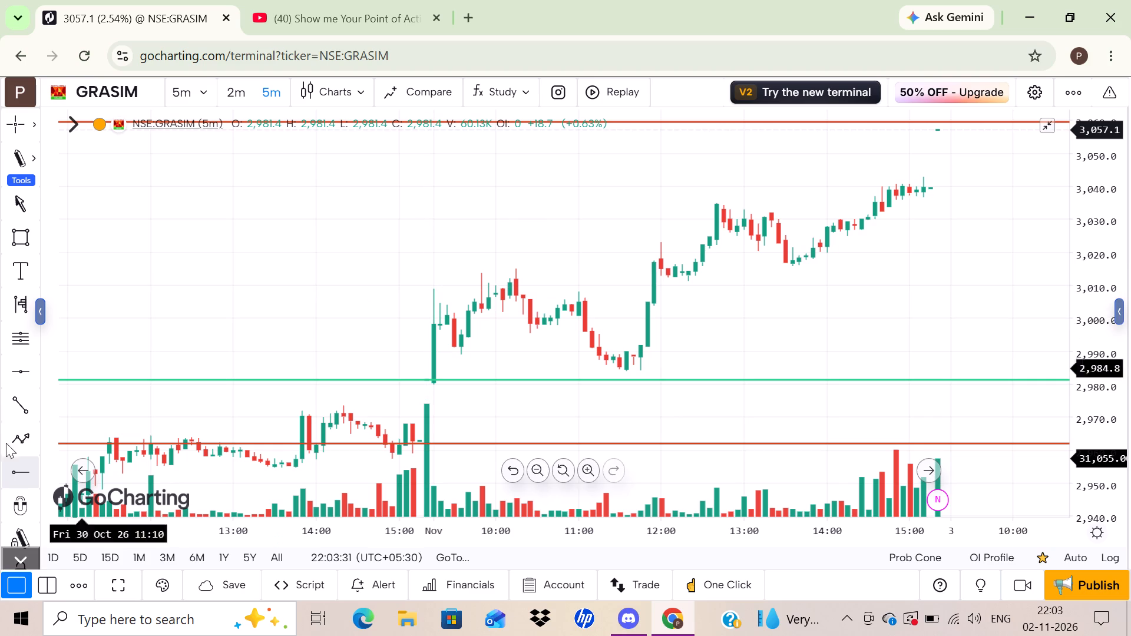
{"action": "left_click_drag", "start_coordinate": [6, 443], "coordinate": [15, 451]}
{"action": "left_click", "coordinate": [19, 480]}
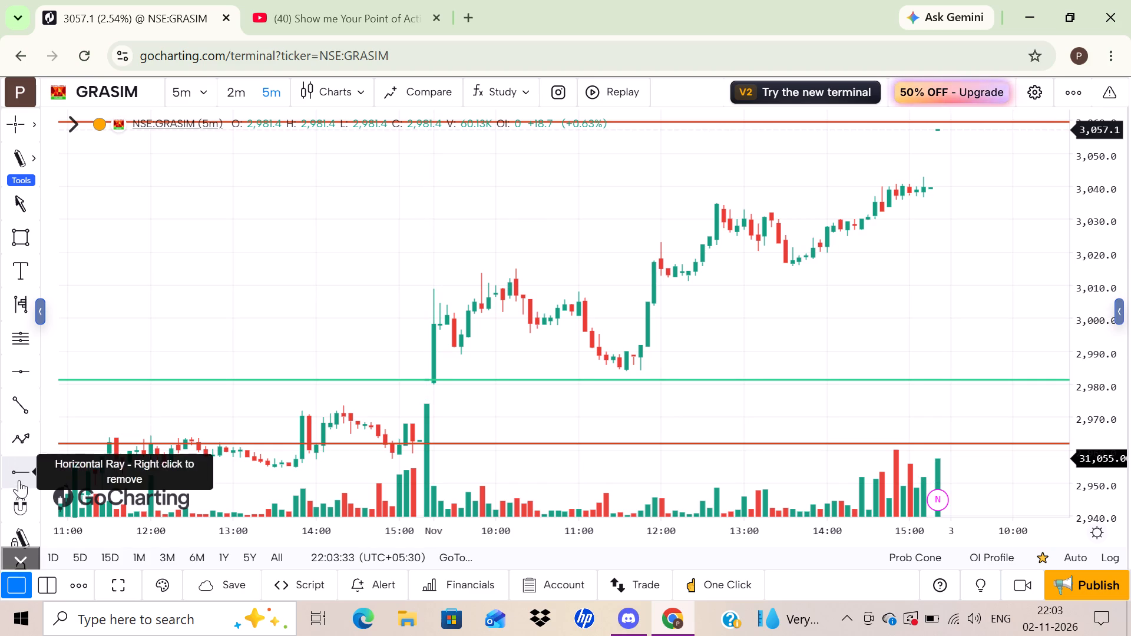
{"action": "left_click", "coordinate": [432, 289]}
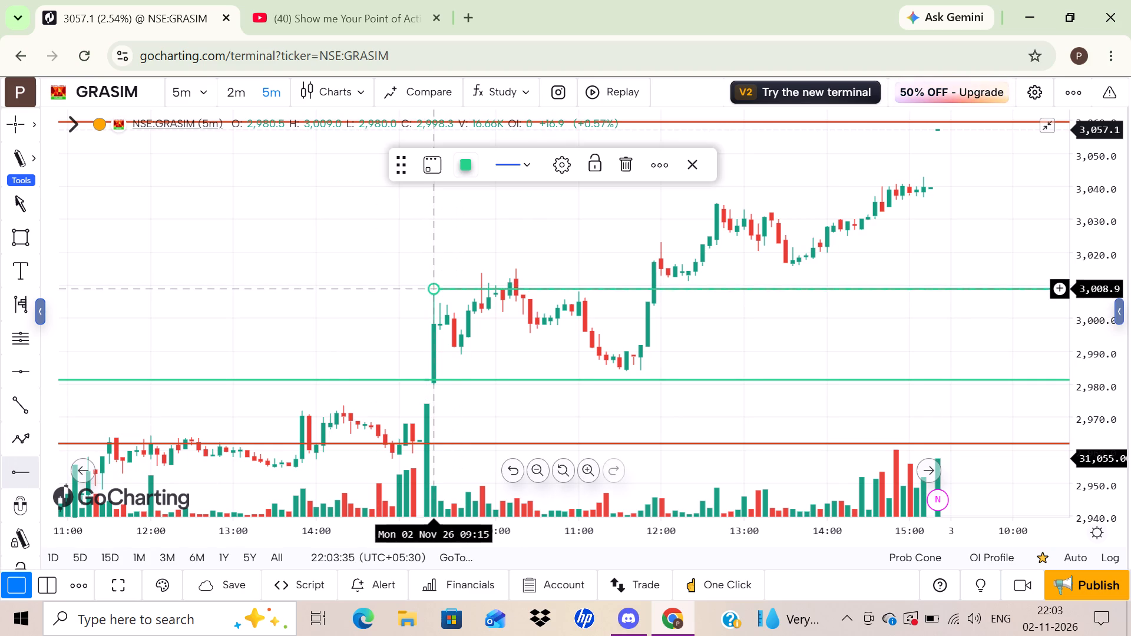
Examine how GRASIM's 2 Nov 5-minute candles behave around the two green rays and the red ray below them.
{"action": "left_click_drag", "start_coordinate": [706, 340], "coordinate": [684, 317]}
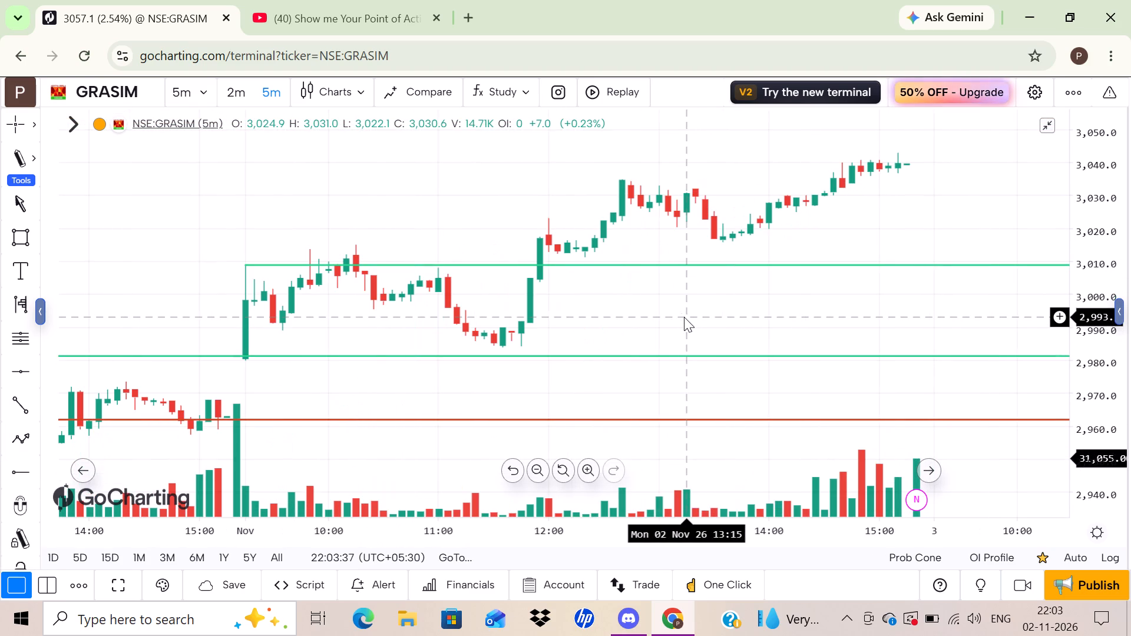
{"action": "left_click_drag", "start_coordinate": [1091, 410], "coordinate": [1077, 278]}
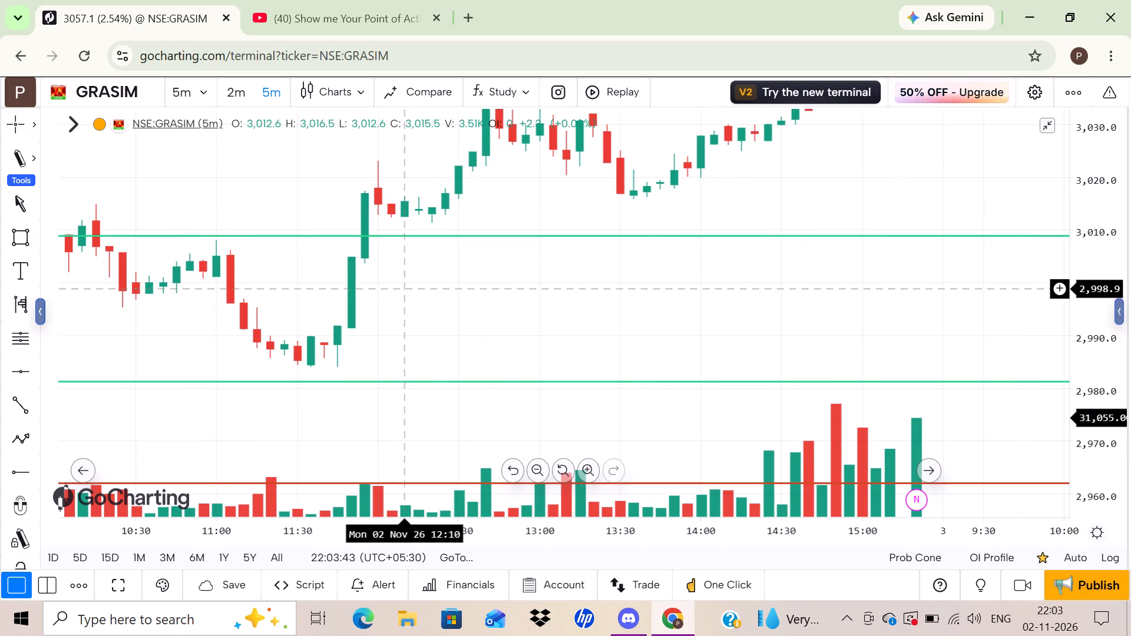
{"action": "left_click_drag", "start_coordinate": [748, 274], "coordinate": [735, 352]}
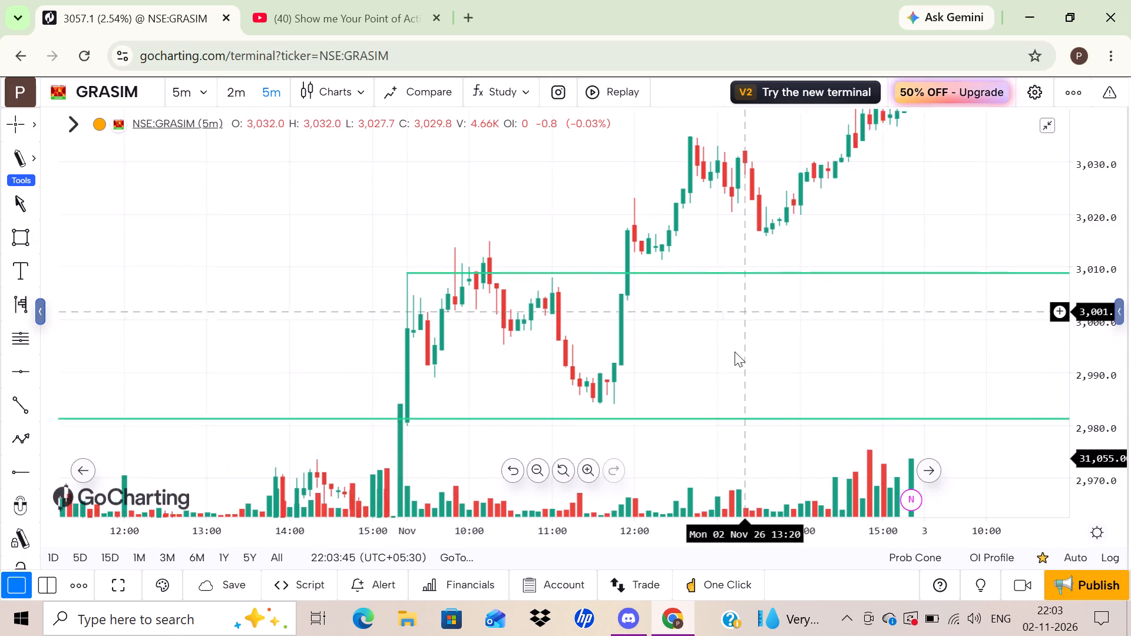
{"action": "left_click_drag", "start_coordinate": [735, 352], "coordinate": [735, 355]}
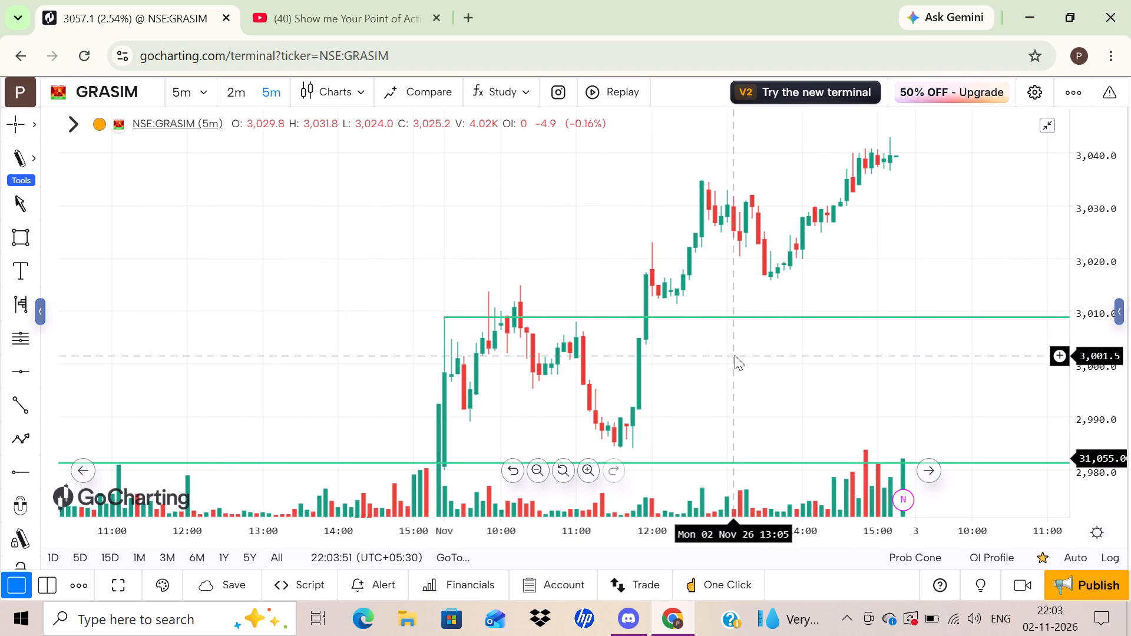
{"action": "left_click_drag", "start_coordinate": [1099, 210], "coordinate": [1101, 296]}
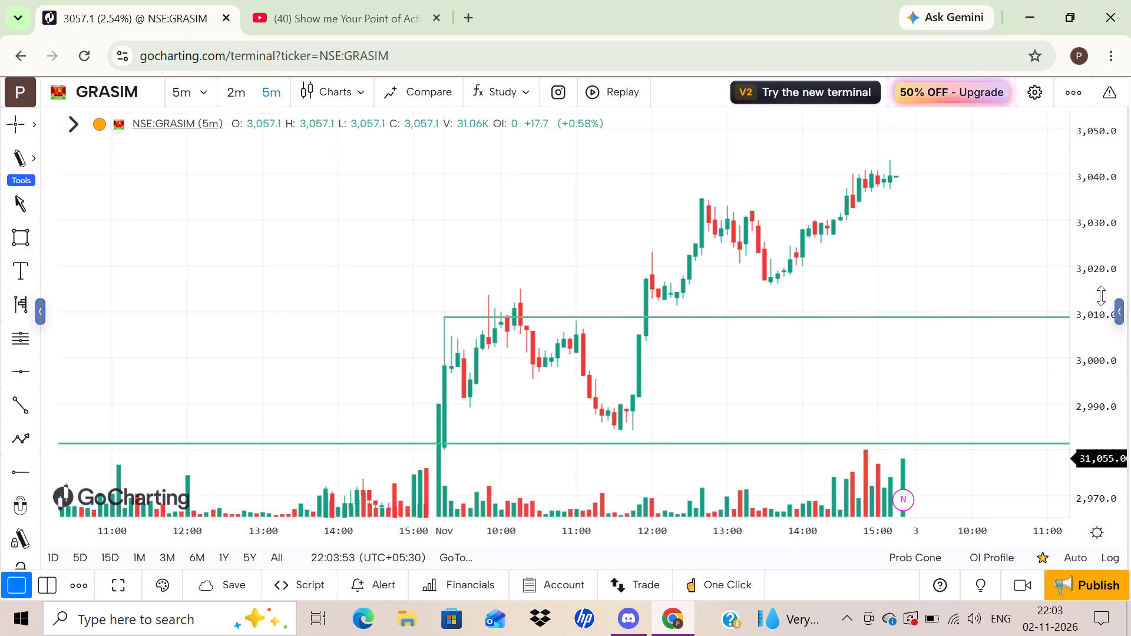
{"action": "left_click_drag", "start_coordinate": [1101, 296], "coordinate": [1101, 302]}
{"action": "left_click_drag", "start_coordinate": [823, 404], "coordinate": [793, 285]}
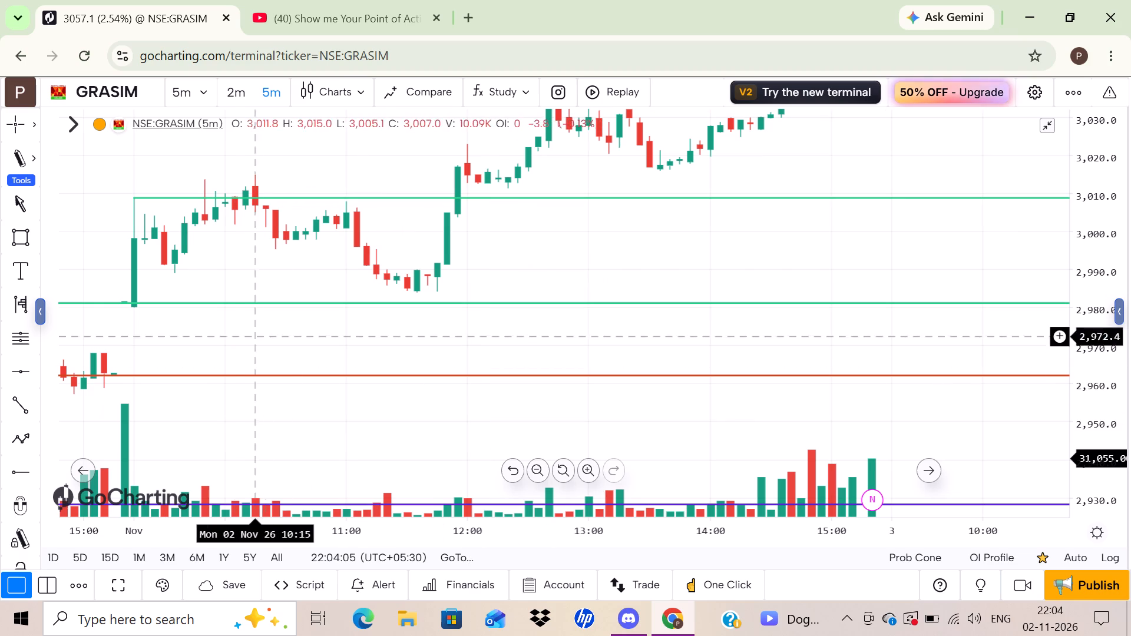
{"action": "left_click_drag", "start_coordinate": [234, 260], "coordinate": [473, 273]}
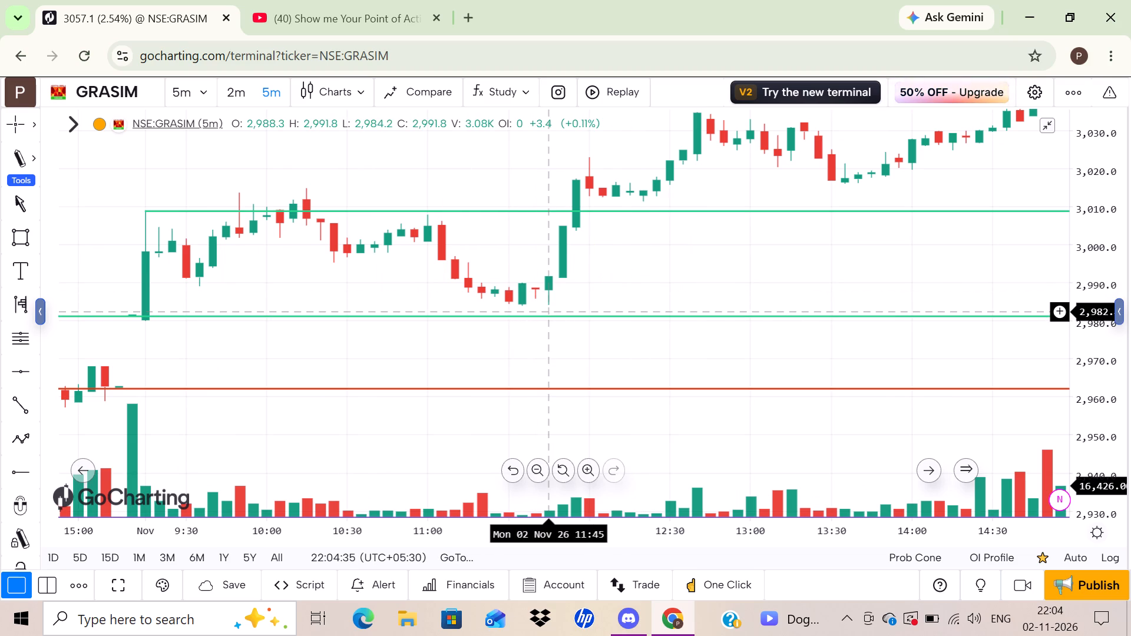
{"action": "left_click_drag", "start_coordinate": [1102, 291], "coordinate": [1047, 143]}
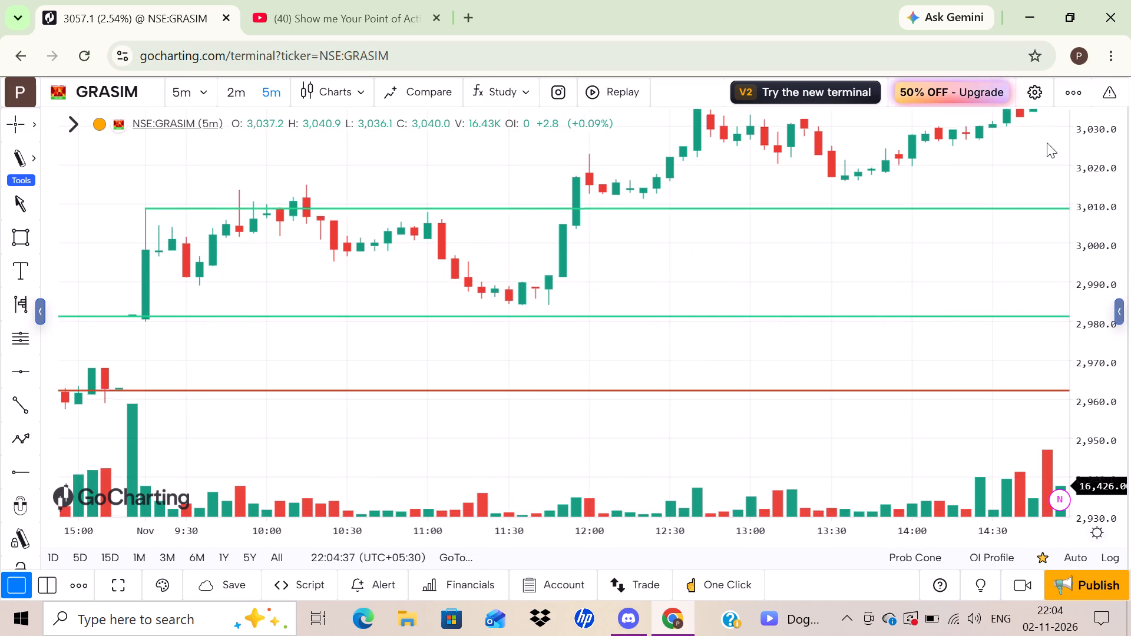
{"action": "left_click_drag", "start_coordinate": [1047, 143], "coordinate": [1034, 104]}
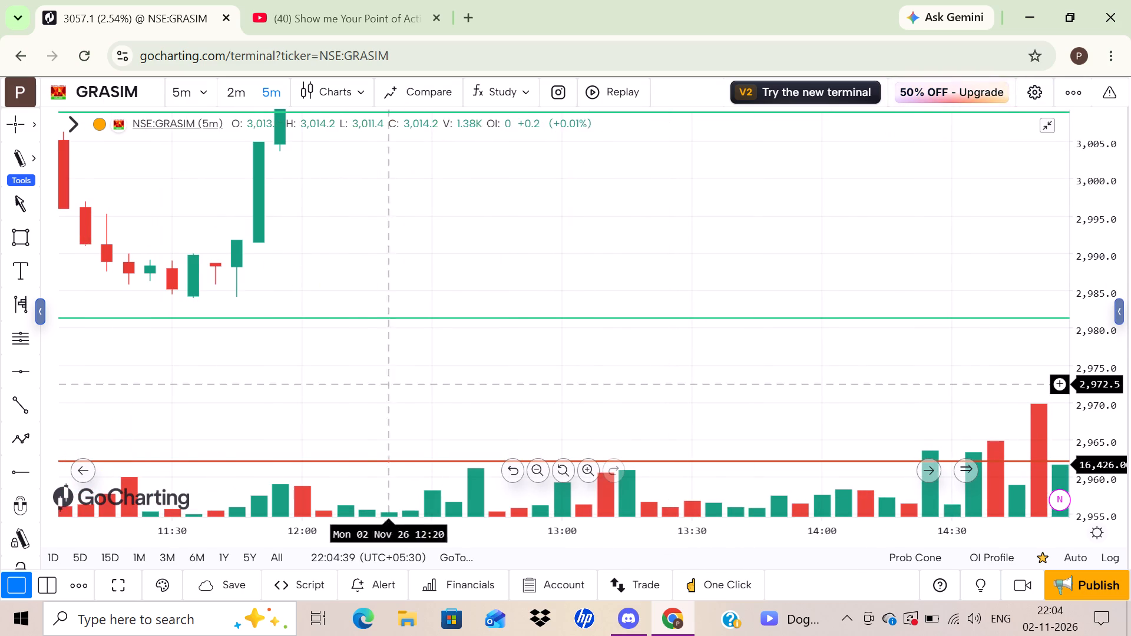
{"action": "left_click_drag", "start_coordinate": [376, 385], "coordinate": [543, 369]}
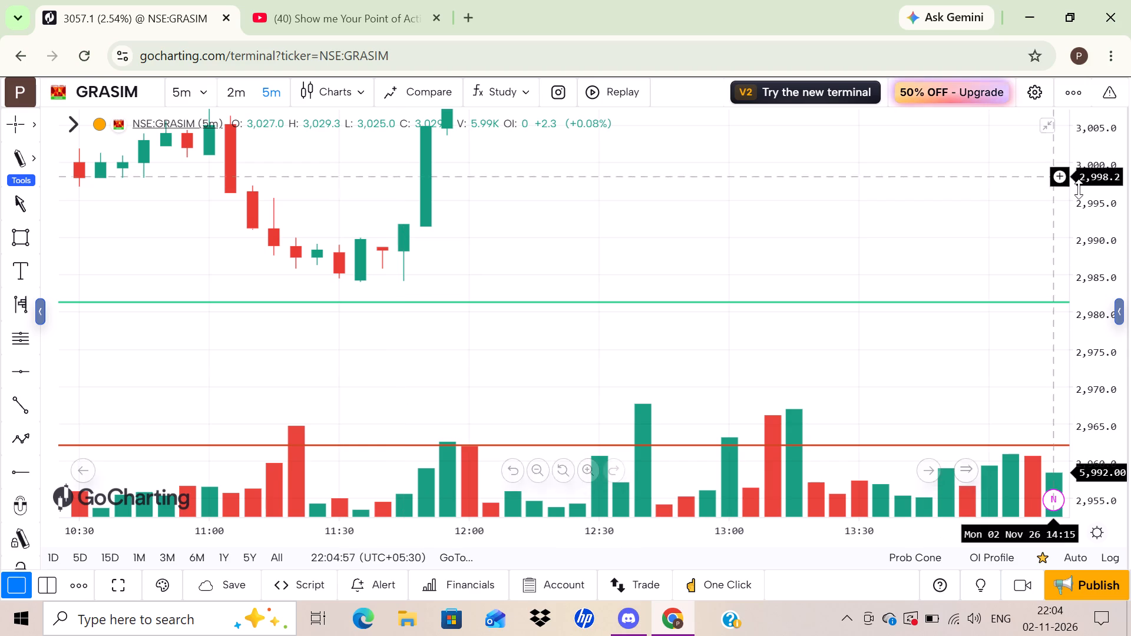
{"action": "left_click_drag", "start_coordinate": [1098, 191], "coordinate": [1092, 367]}
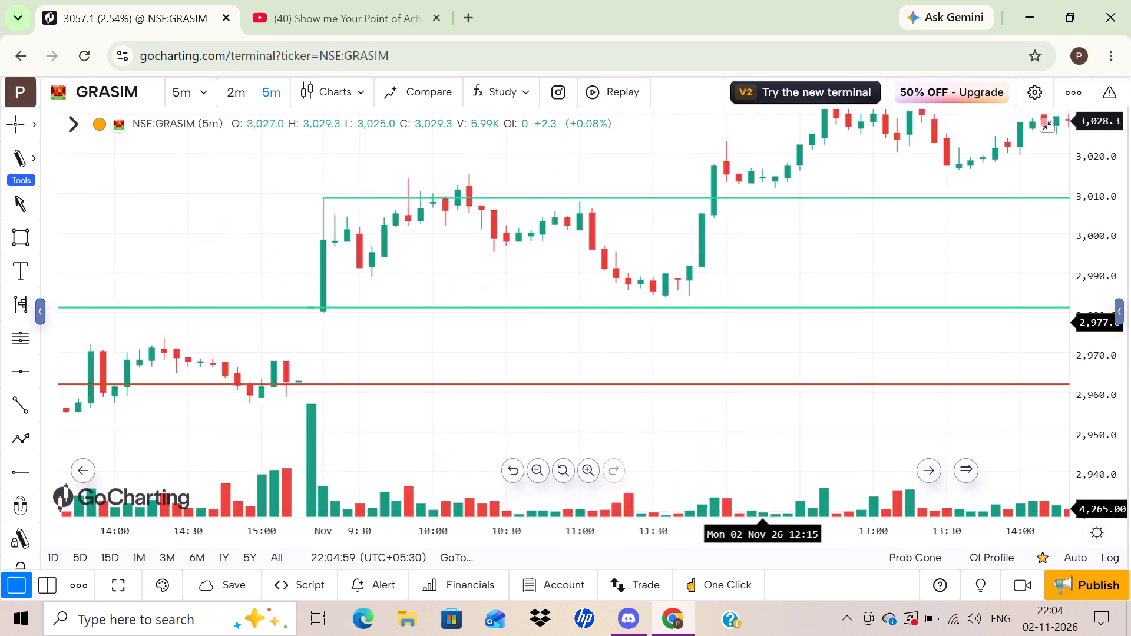
{"action": "scroll", "coordinate": [768, 322], "scroll_direction": "left", "scroll_amount": 1}
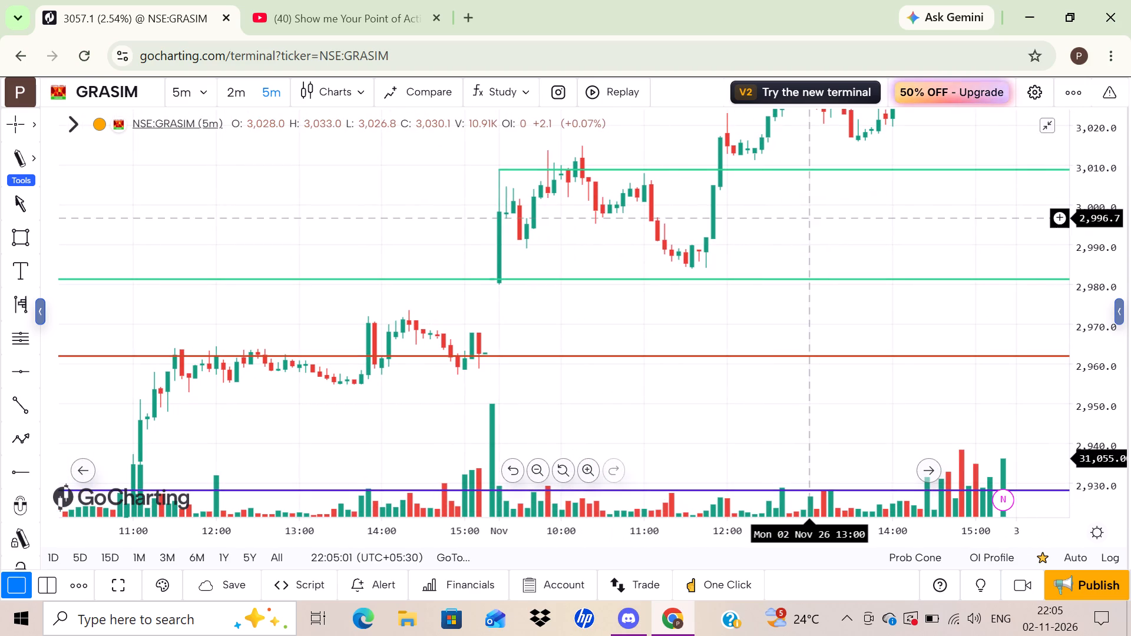
{"action": "left_click_drag", "start_coordinate": [809, 219], "coordinate": [682, 360]}
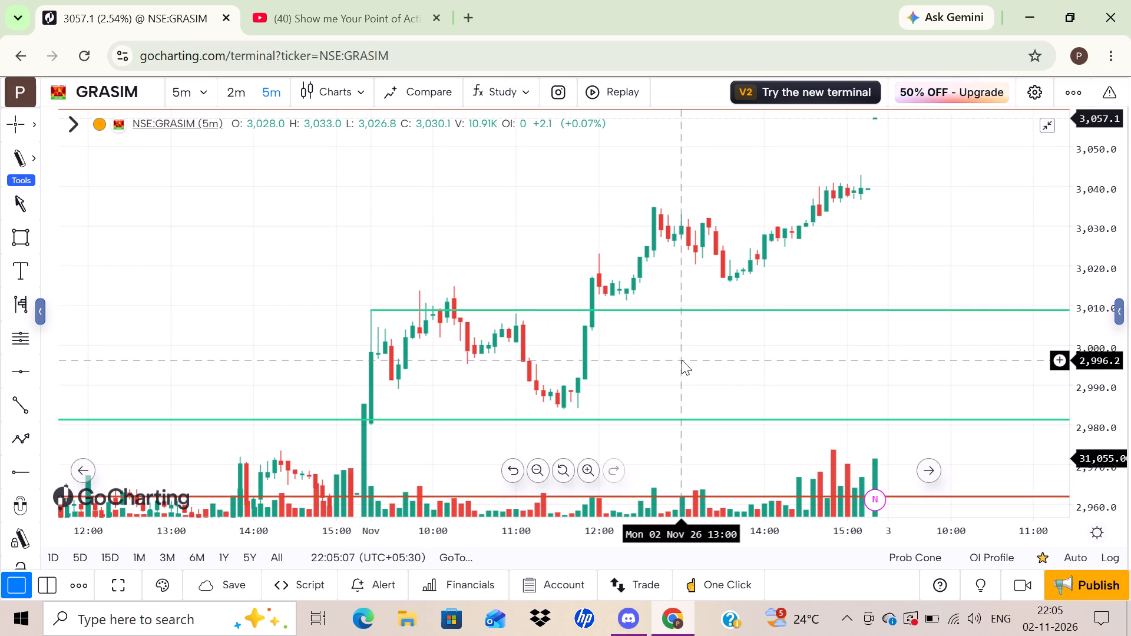
{"action": "left_click_drag", "start_coordinate": [613, 369], "coordinate": [678, 333]}
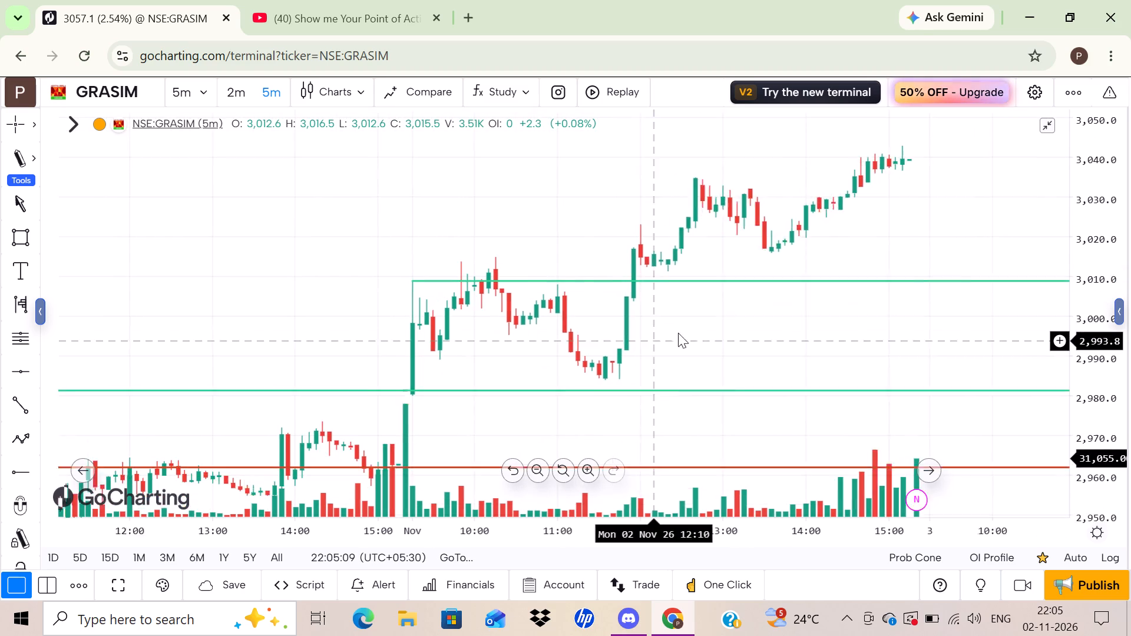
{"action": "left_click_drag", "start_coordinate": [678, 333], "coordinate": [695, 327]}
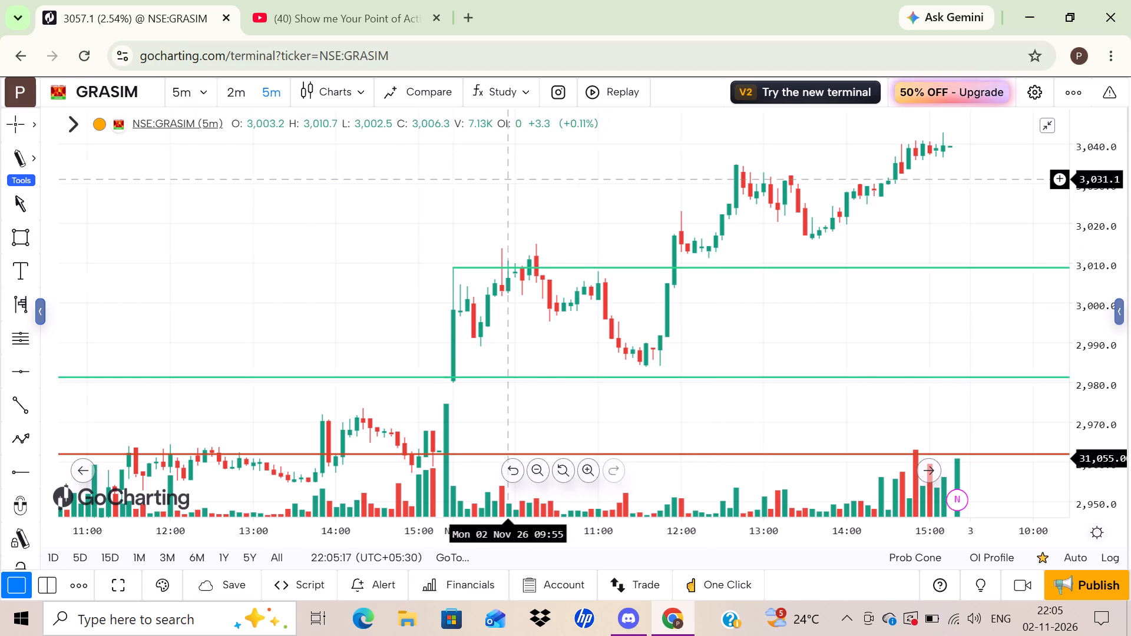
{"action": "left_click_drag", "start_coordinate": [869, 321], "coordinate": [854, 250]}
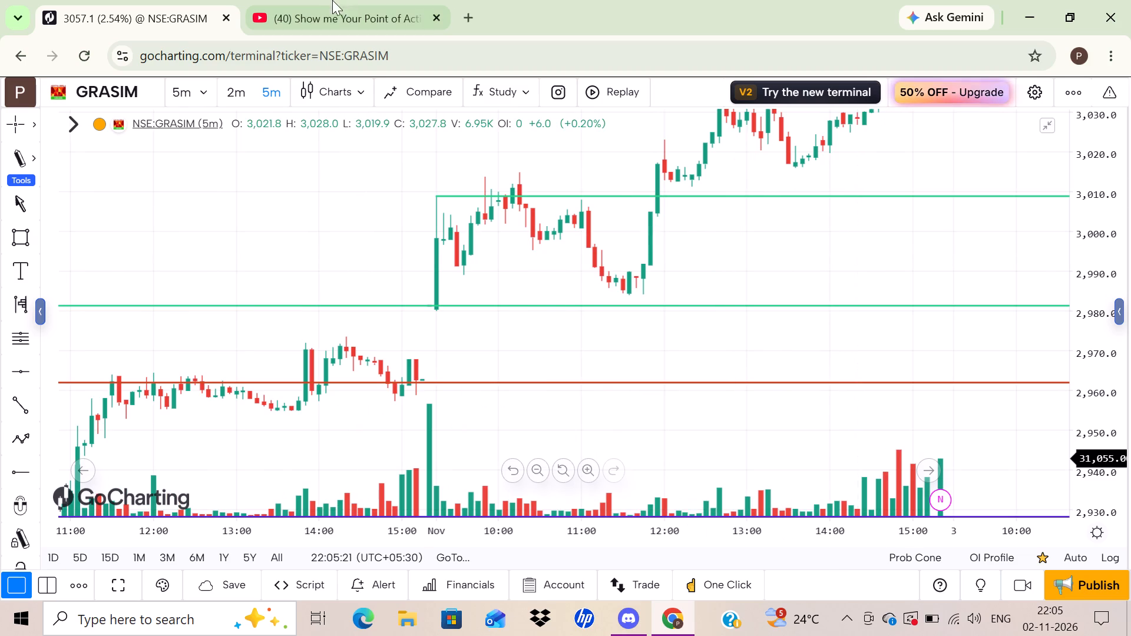
Switch to YouTube and leave the paused trading video for the home page.
{"action": "left_click", "coordinate": [345, 11]}
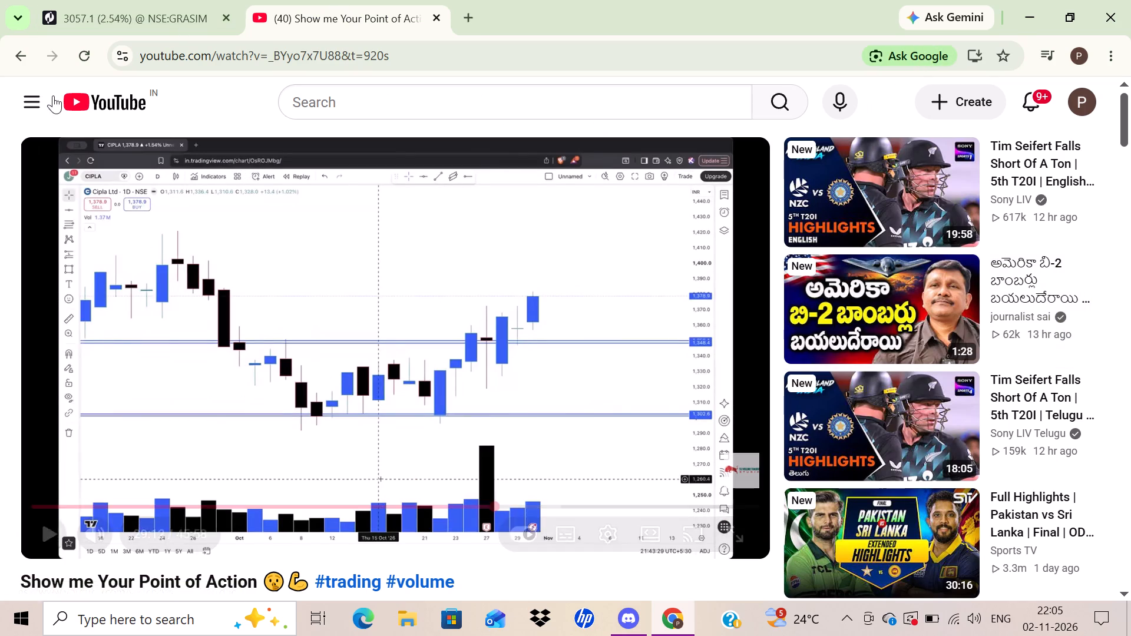
{"action": "left_click", "coordinate": [39, 107]}
{"action": "left_click", "coordinate": [131, 162]}
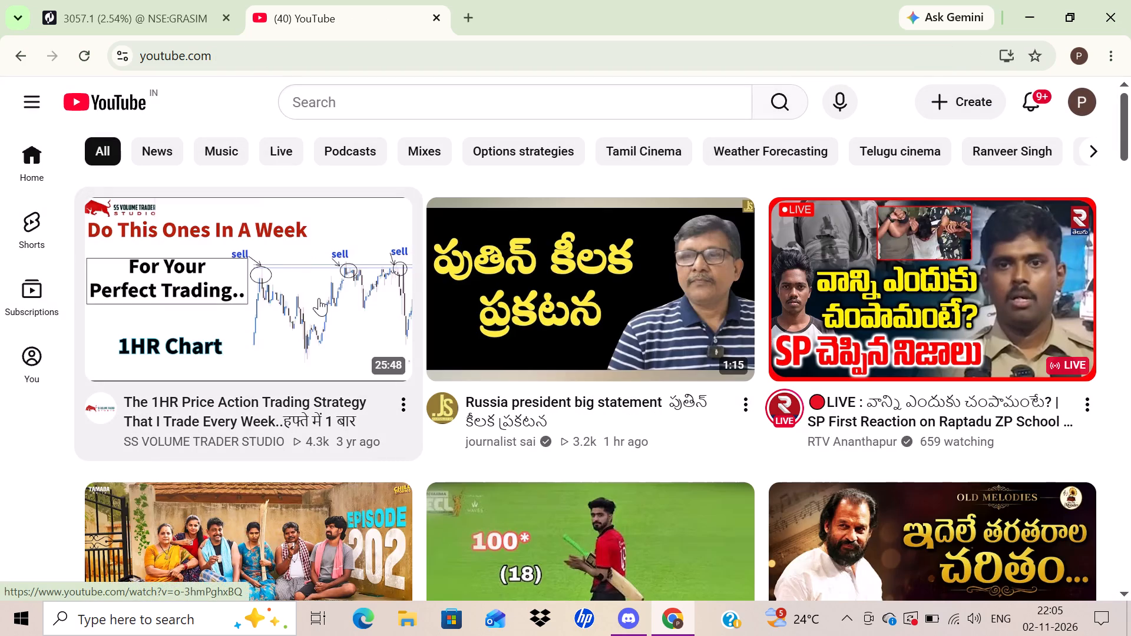
{"action": "scroll", "coordinate": [629, 395], "scroll_direction": "down", "scroll_amount": 2}
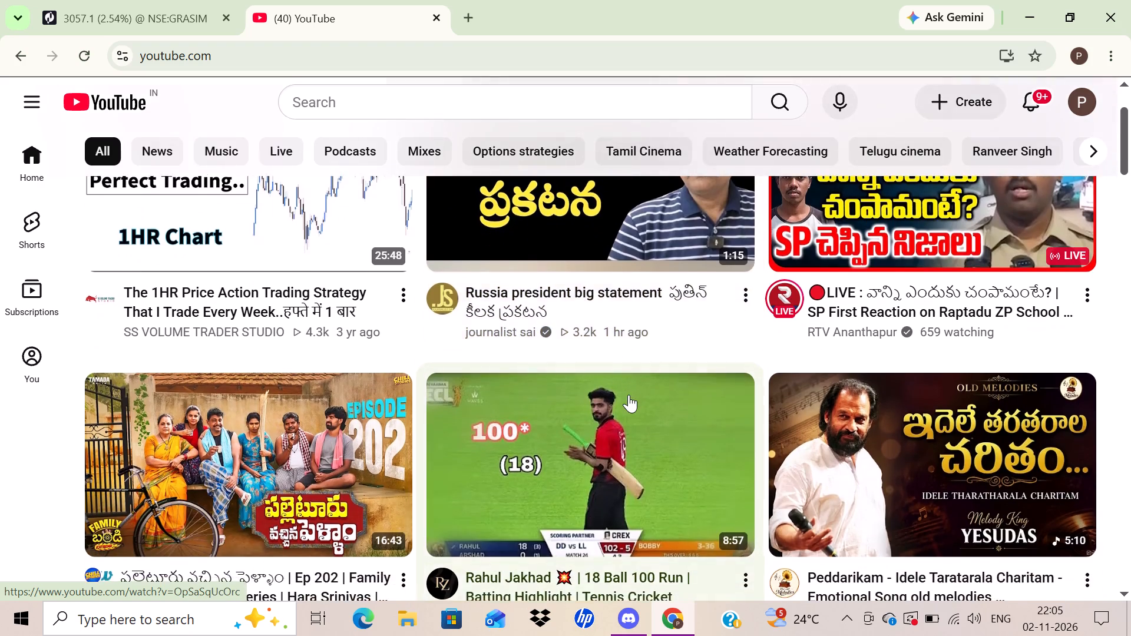
{"action": "scroll", "coordinate": [629, 395], "scroll_direction": "down", "scroll_amount": 3}
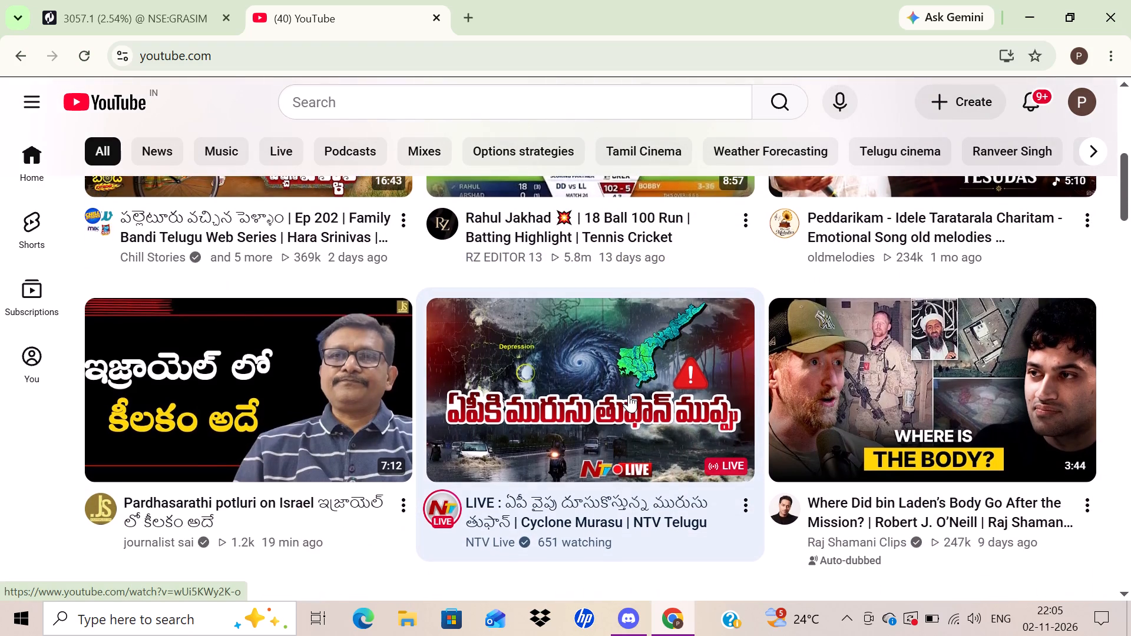
{"action": "scroll", "coordinate": [629, 395], "scroll_direction": "down", "scroll_amount": 2}
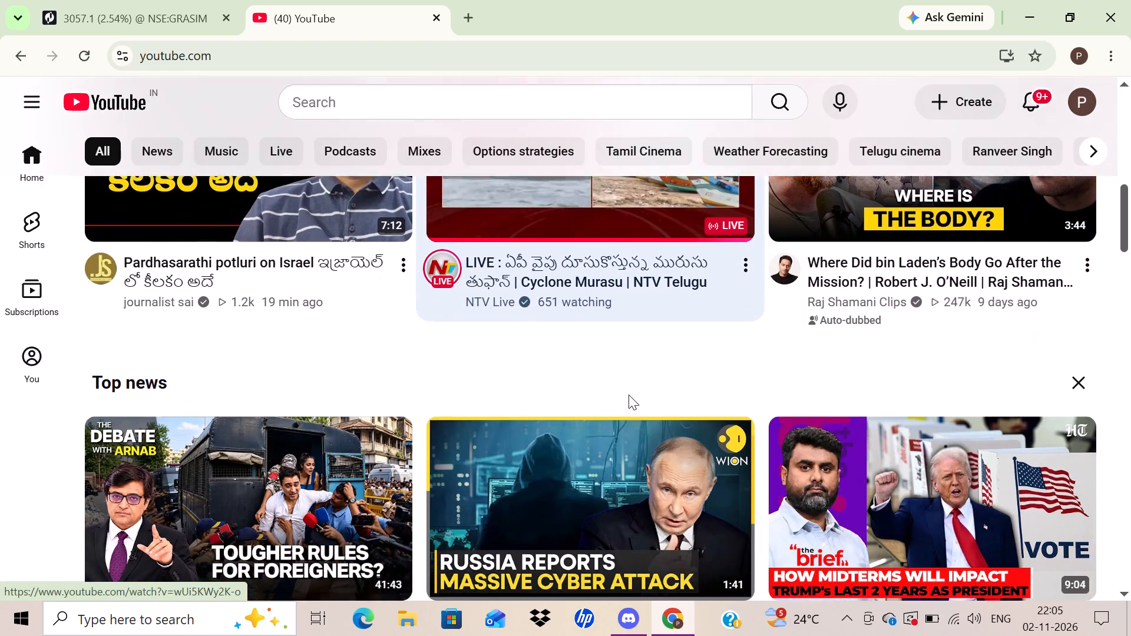
{"action": "scroll", "coordinate": [629, 395], "scroll_direction": "down", "scroll_amount": 2}
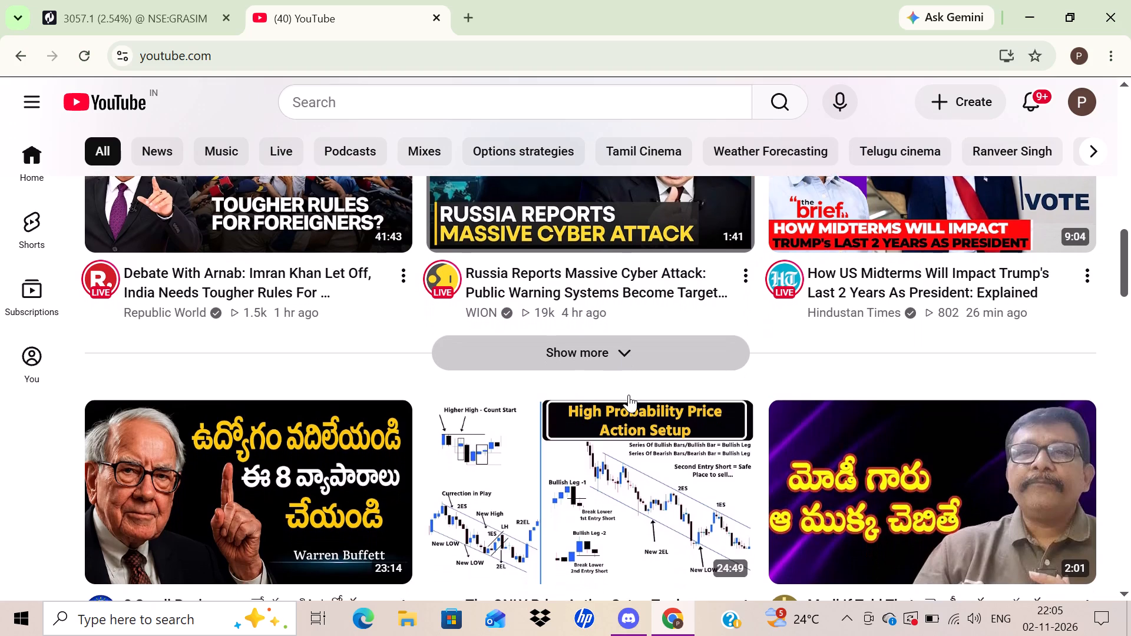
{"action": "scroll", "coordinate": [629, 395], "scroll_direction": "down", "scroll_amount": 4}
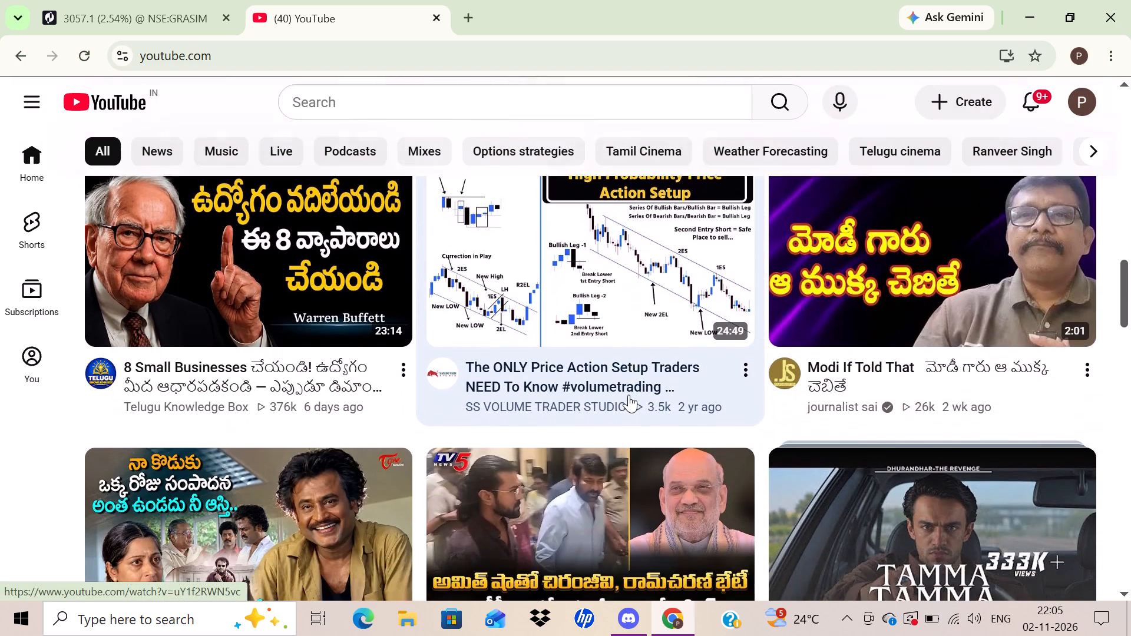
{"action": "scroll", "coordinate": [629, 395], "scroll_direction": "down", "scroll_amount": 1}
{"action": "scroll", "coordinate": [629, 395], "scroll_direction": "up", "scroll_amount": 1}
{"action": "scroll", "coordinate": [629, 384], "scroll_direction": "down", "scroll_amount": 3}
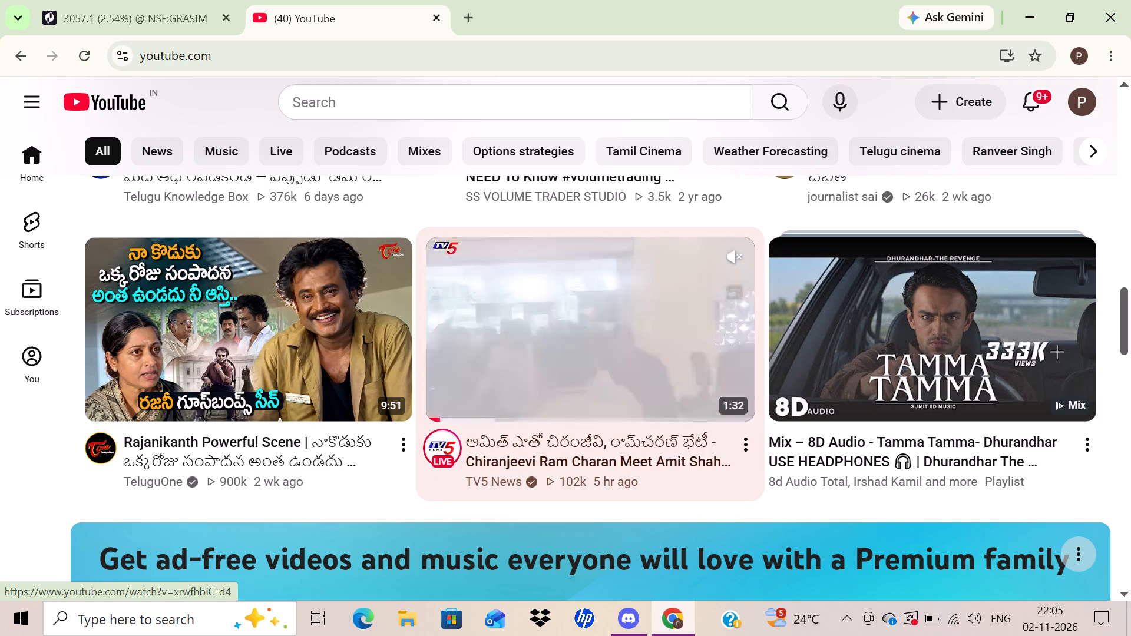
{"action": "scroll", "coordinate": [612, 366], "scroll_direction": "down", "scroll_amount": 3}
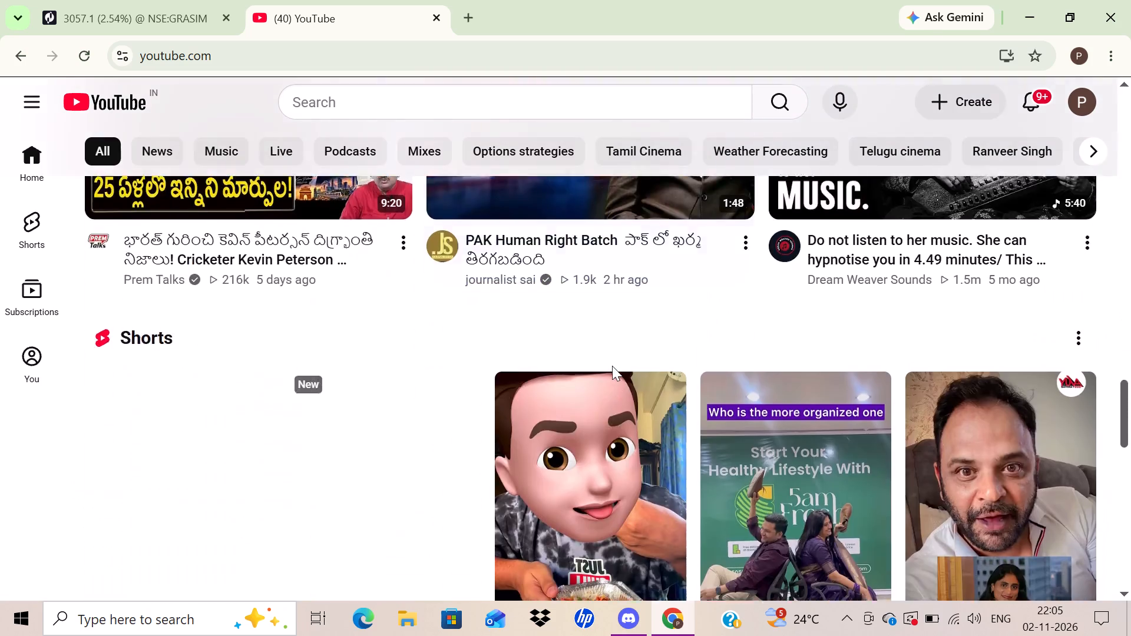
{"action": "scroll", "coordinate": [612, 366], "scroll_direction": "up", "scroll_amount": 2}
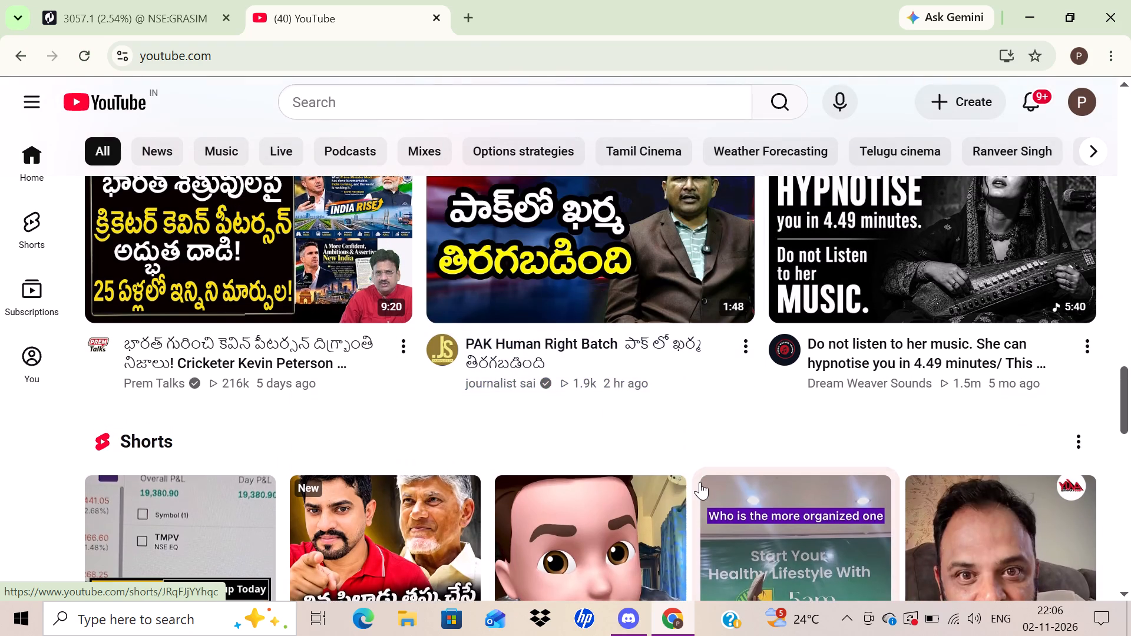
{"action": "scroll", "coordinate": [700, 482], "scroll_direction": "up", "scroll_amount": 1}
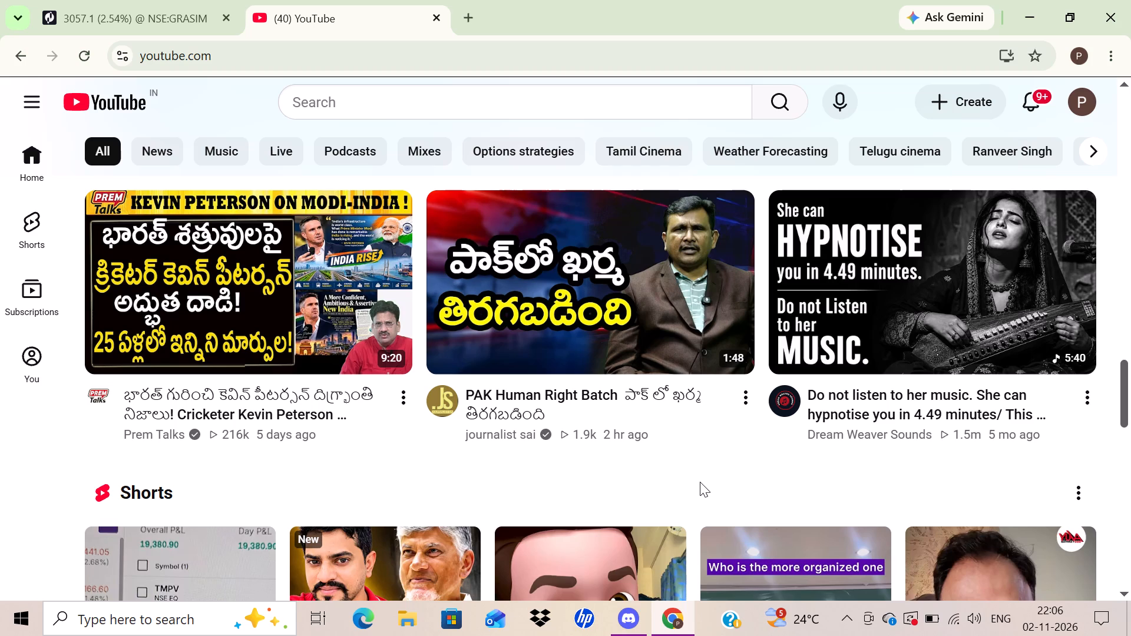
{"action": "scroll", "coordinate": [705, 472], "scroll_direction": "down", "scroll_amount": 3}
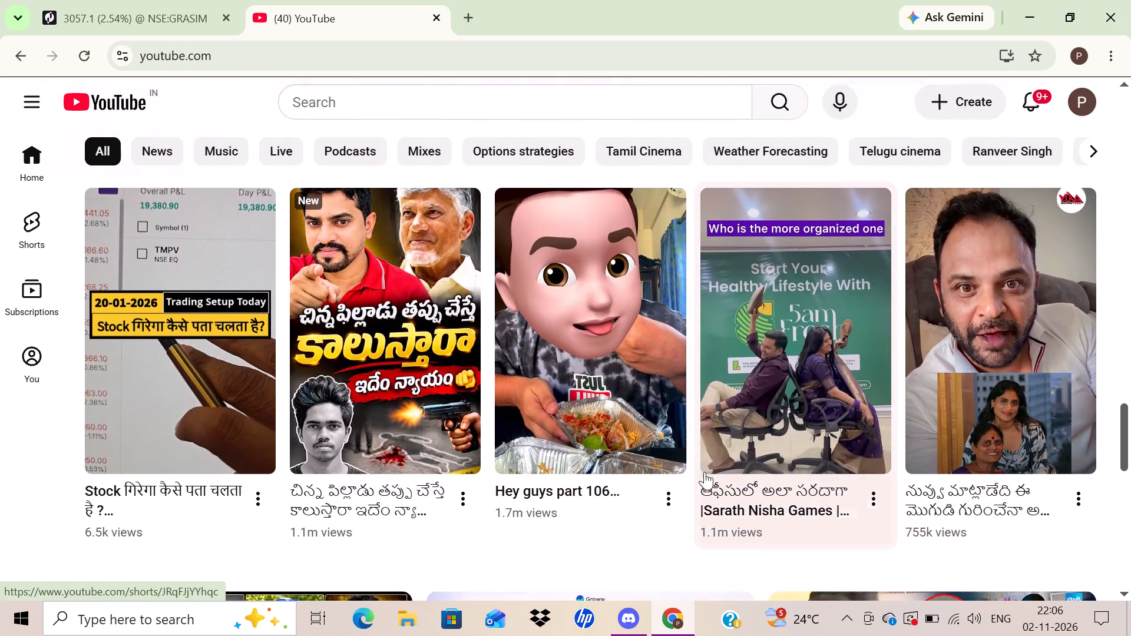
{"action": "scroll", "coordinate": [705, 472], "scroll_direction": "down", "scroll_amount": 4}
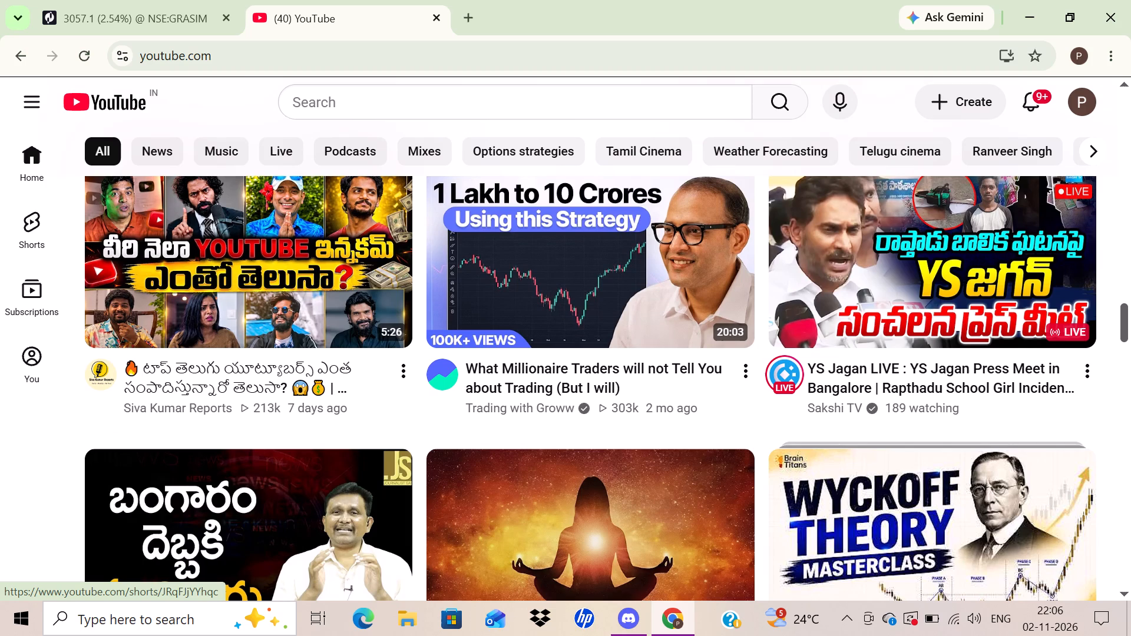
{"action": "scroll", "coordinate": [705, 472], "scroll_direction": "down", "scroll_amount": 3}
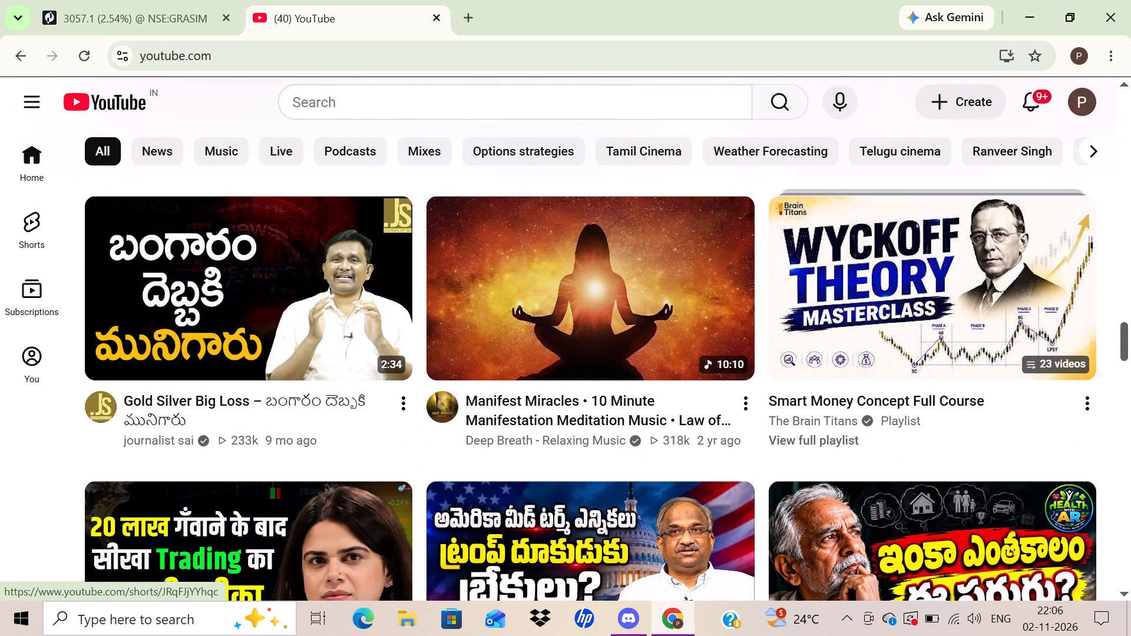
{"action": "scroll", "coordinate": [705, 472], "scroll_direction": "down", "scroll_amount": 2}
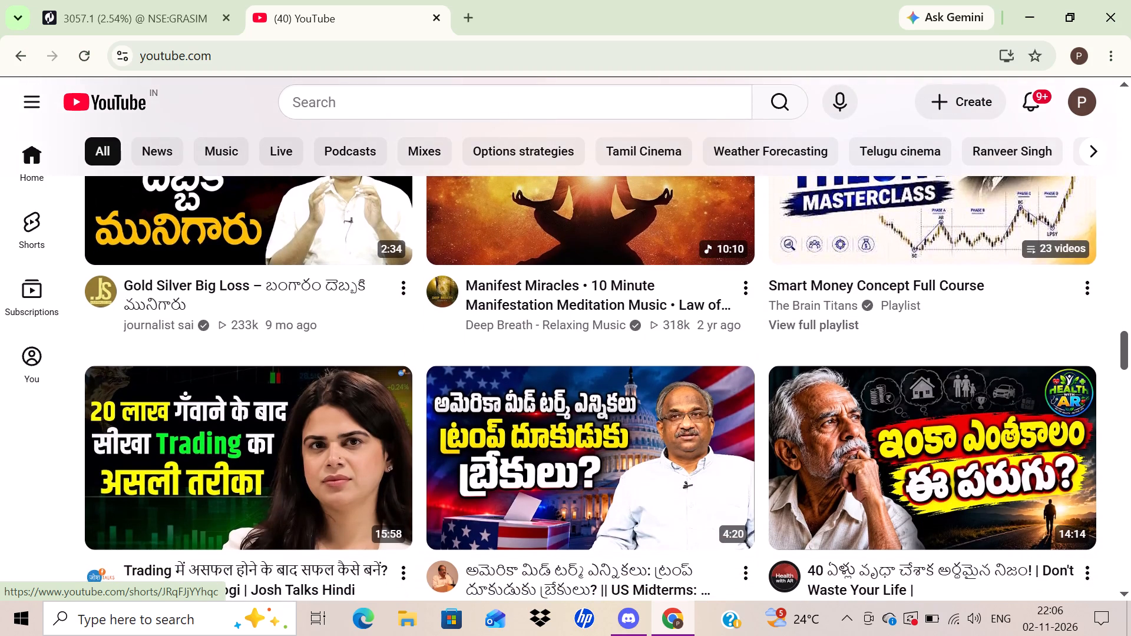
{"action": "scroll", "coordinate": [705, 472], "scroll_direction": "down", "scroll_amount": 1}
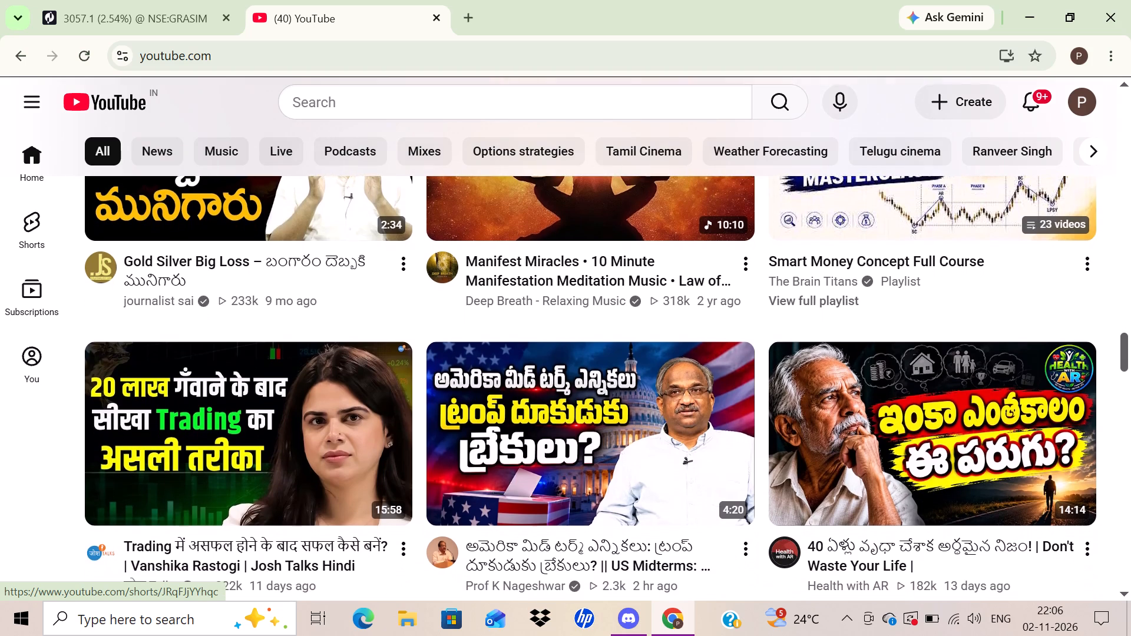
{"action": "scroll", "coordinate": [705, 472], "scroll_direction": "down", "scroll_amount": 1}
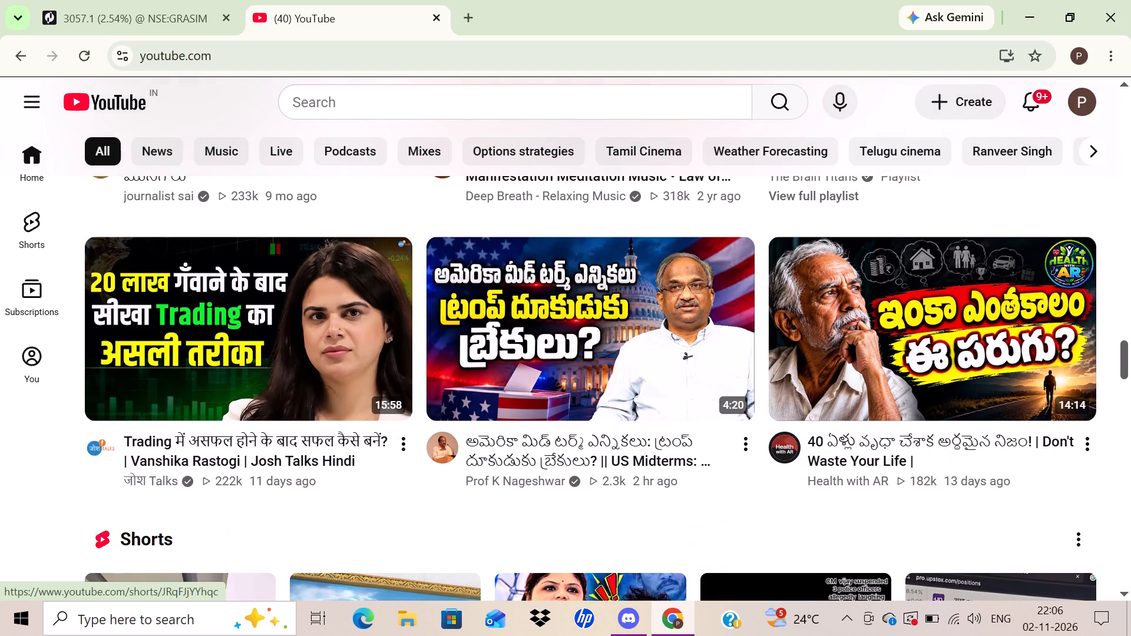
{"action": "scroll", "coordinate": [705, 472], "scroll_direction": "down", "scroll_amount": 1}
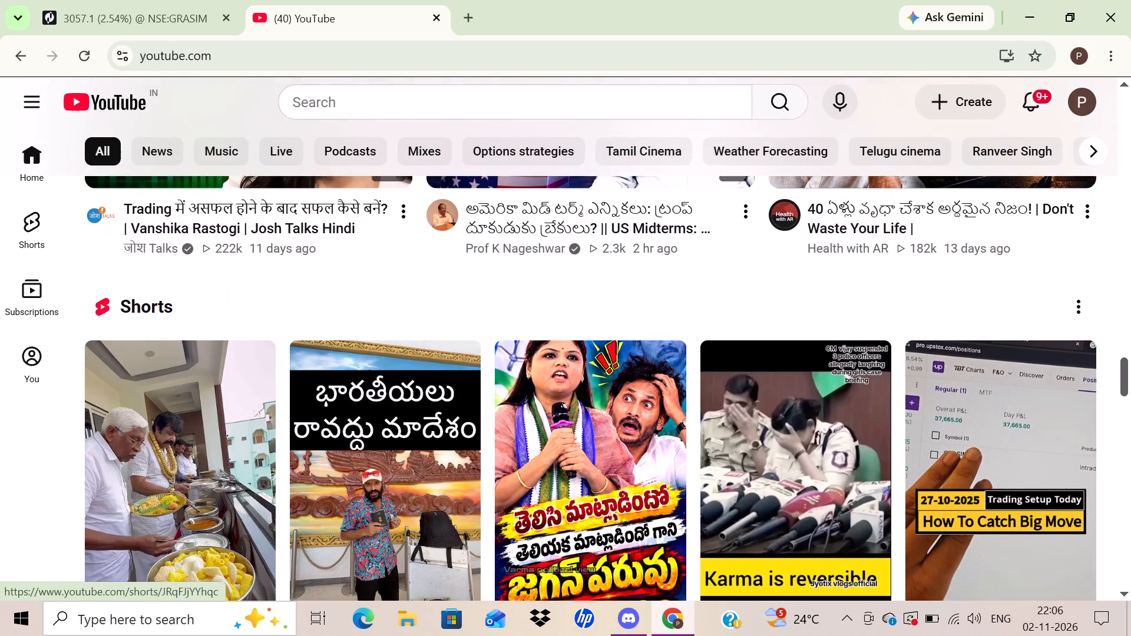
{"action": "scroll", "coordinate": [705, 472], "scroll_direction": "down", "scroll_amount": 2}
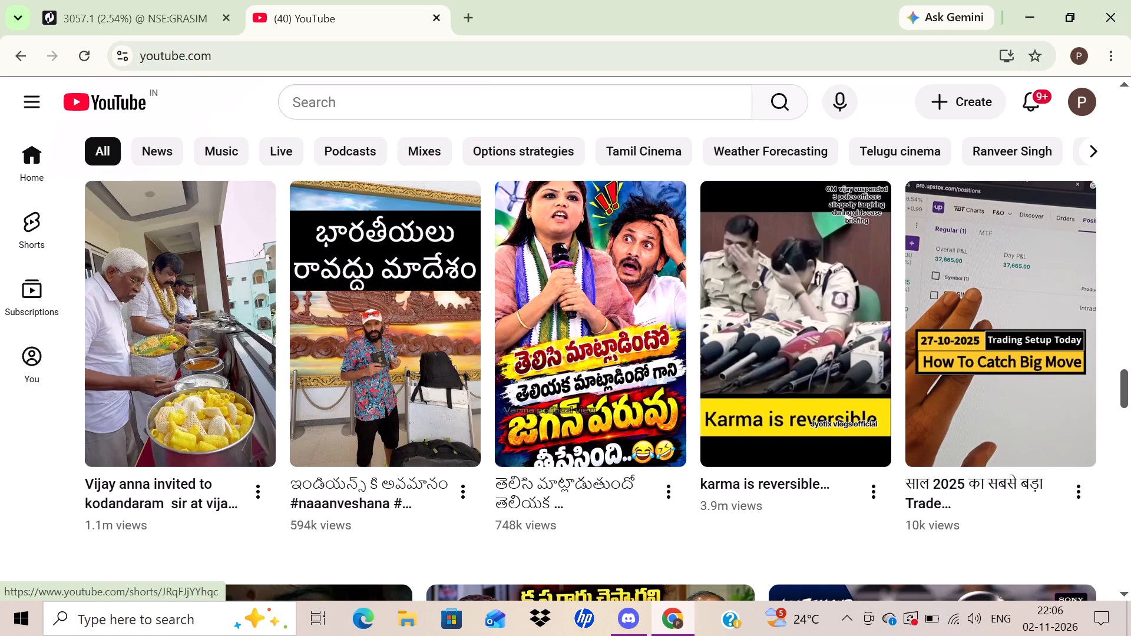
{"action": "scroll", "coordinate": [705, 472], "scroll_direction": "down", "scroll_amount": 2}
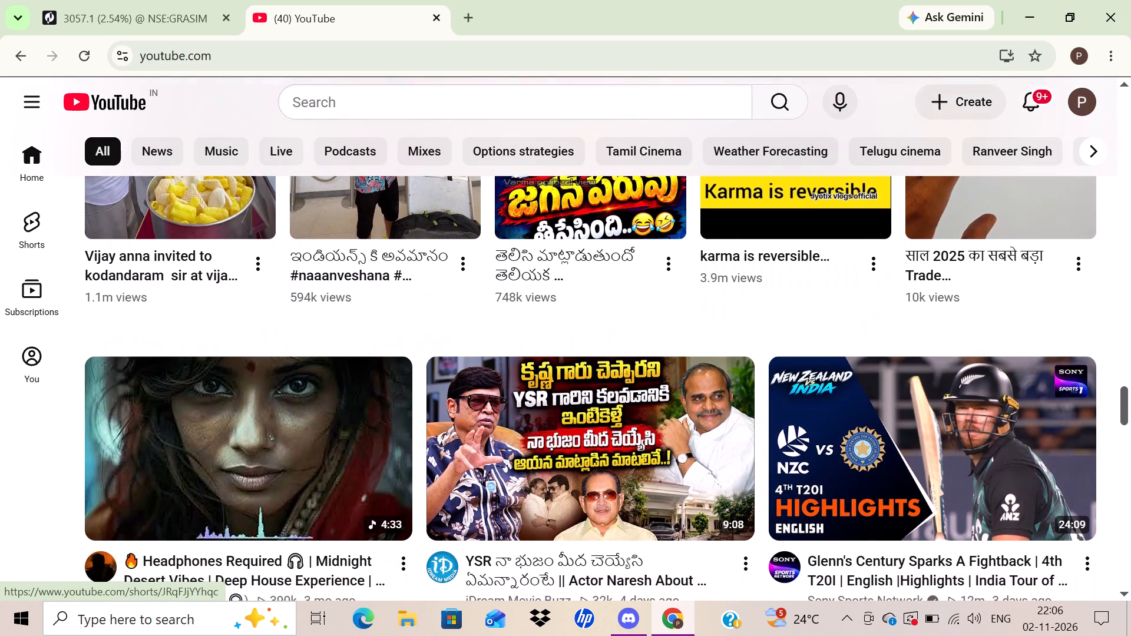
{"action": "scroll", "coordinate": [705, 472], "scroll_direction": "down", "scroll_amount": 4}
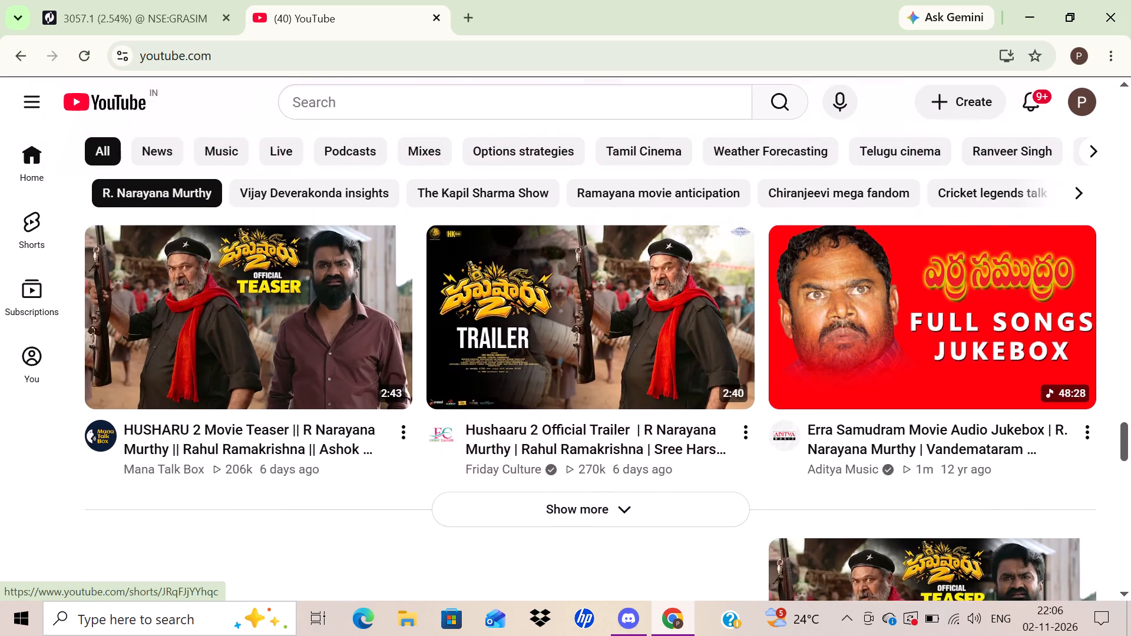
{"action": "scroll", "coordinate": [705, 472], "scroll_direction": "down", "scroll_amount": 1}
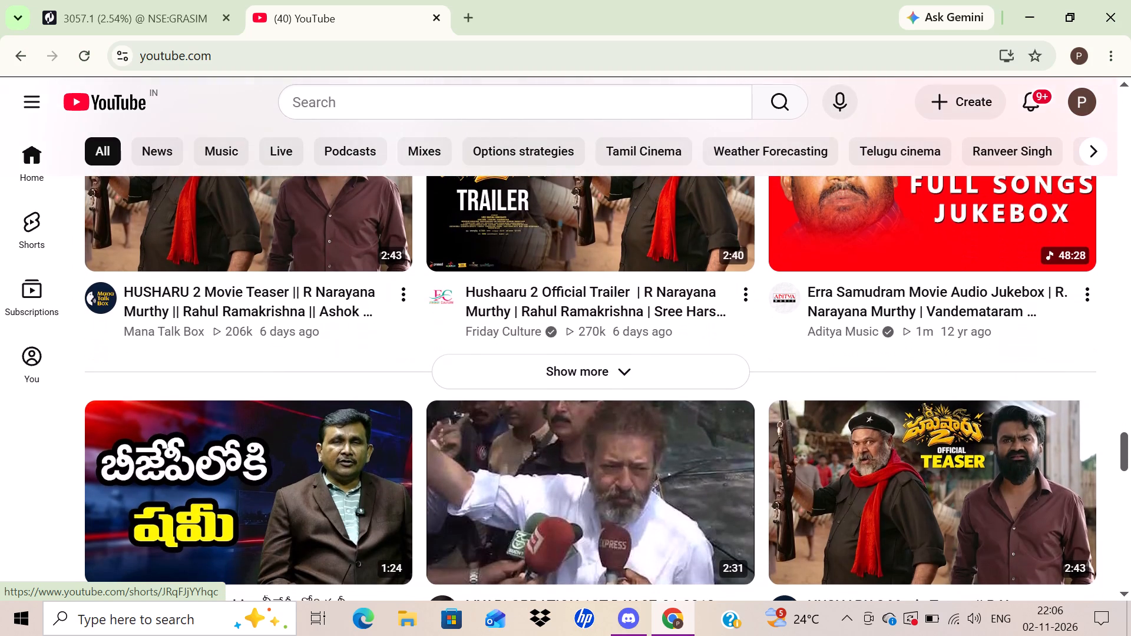
{"action": "scroll", "coordinate": [705, 472], "scroll_direction": "down", "scroll_amount": 2}
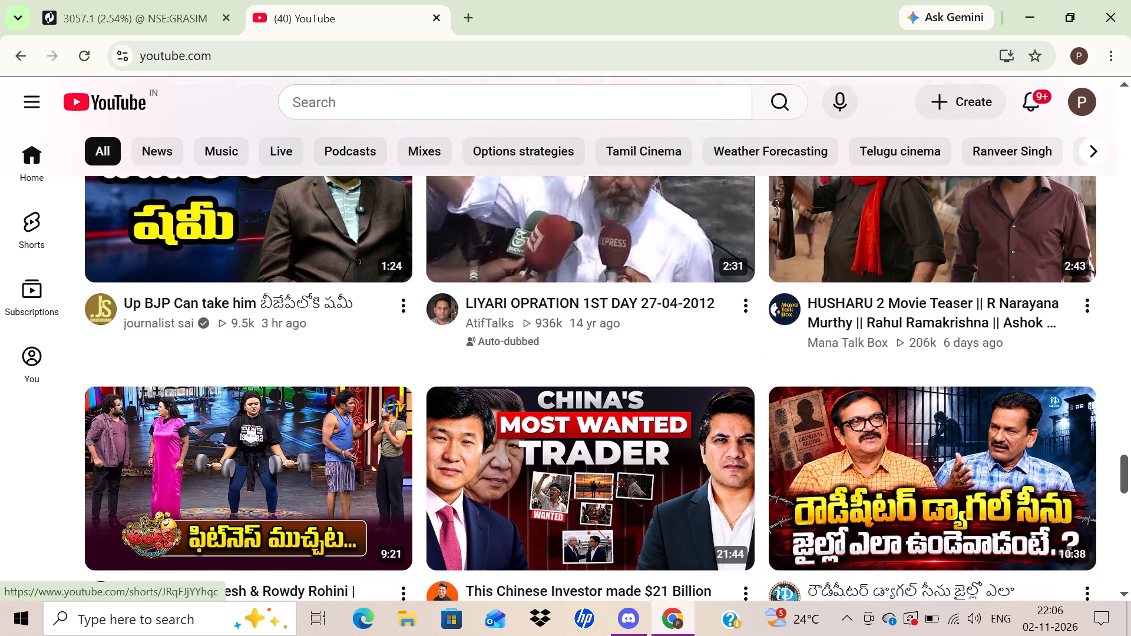
{"action": "scroll", "coordinate": [705, 472], "scroll_direction": "down", "scroll_amount": 1}
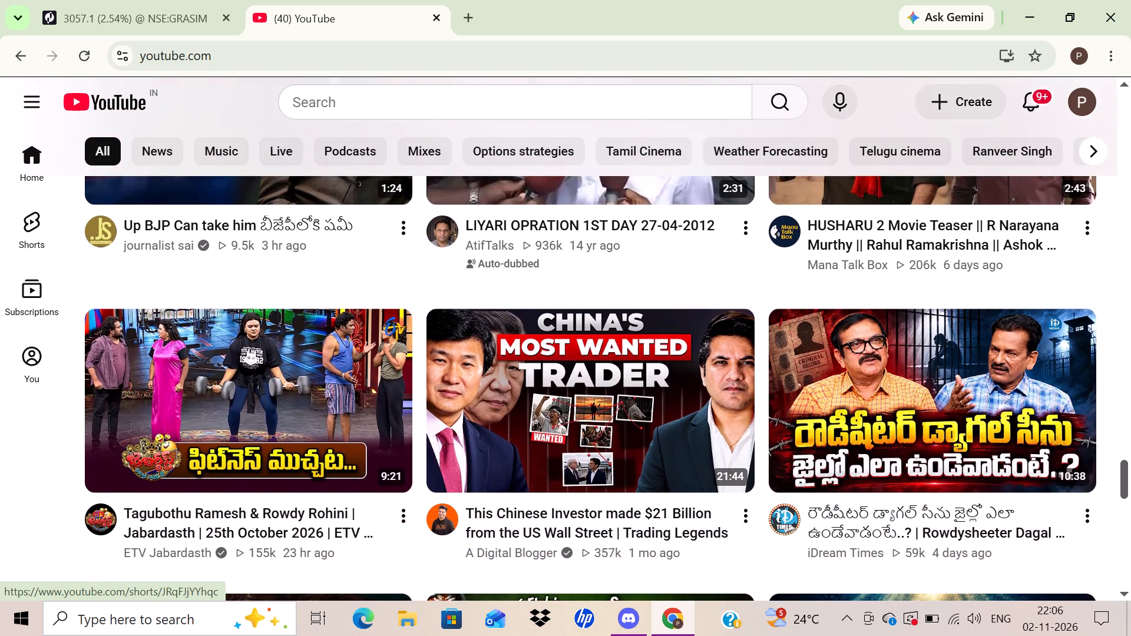
{"action": "scroll", "coordinate": [705, 472], "scroll_direction": "down", "scroll_amount": 4}
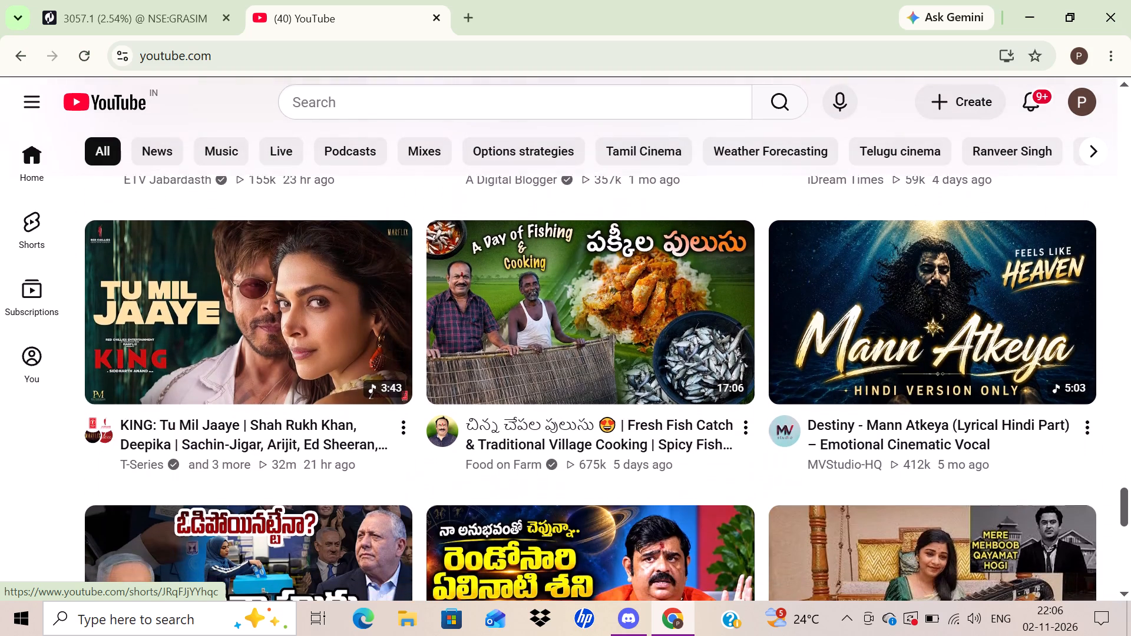
{"action": "scroll", "coordinate": [705, 472], "scroll_direction": "down", "scroll_amount": 1}
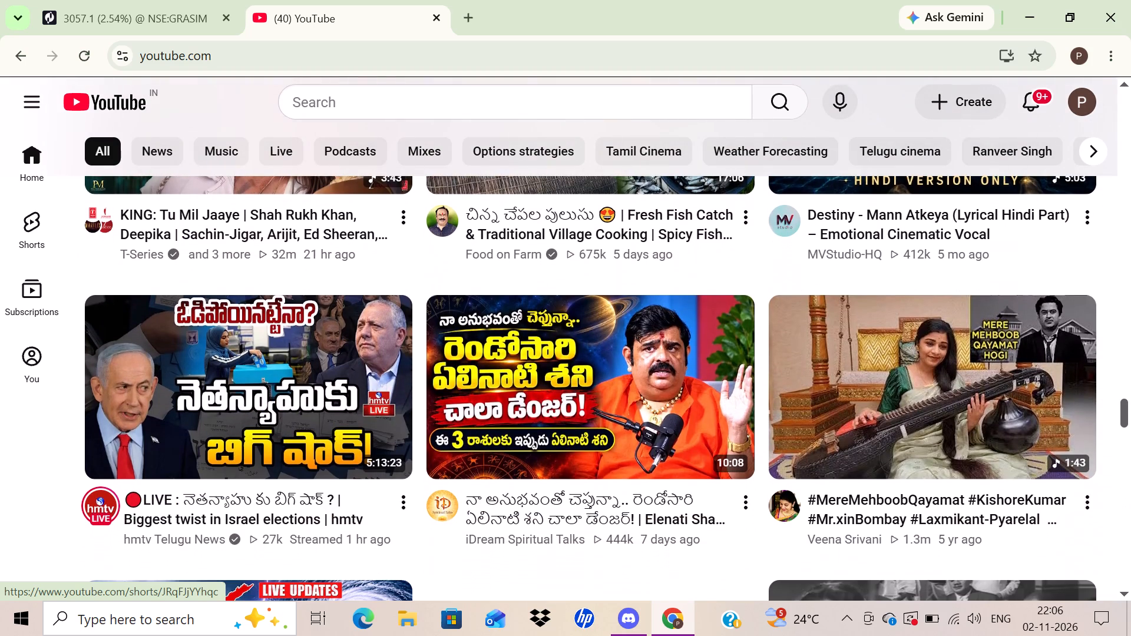
{"action": "scroll", "coordinate": [705, 472], "scroll_direction": "down", "scroll_amount": 2}
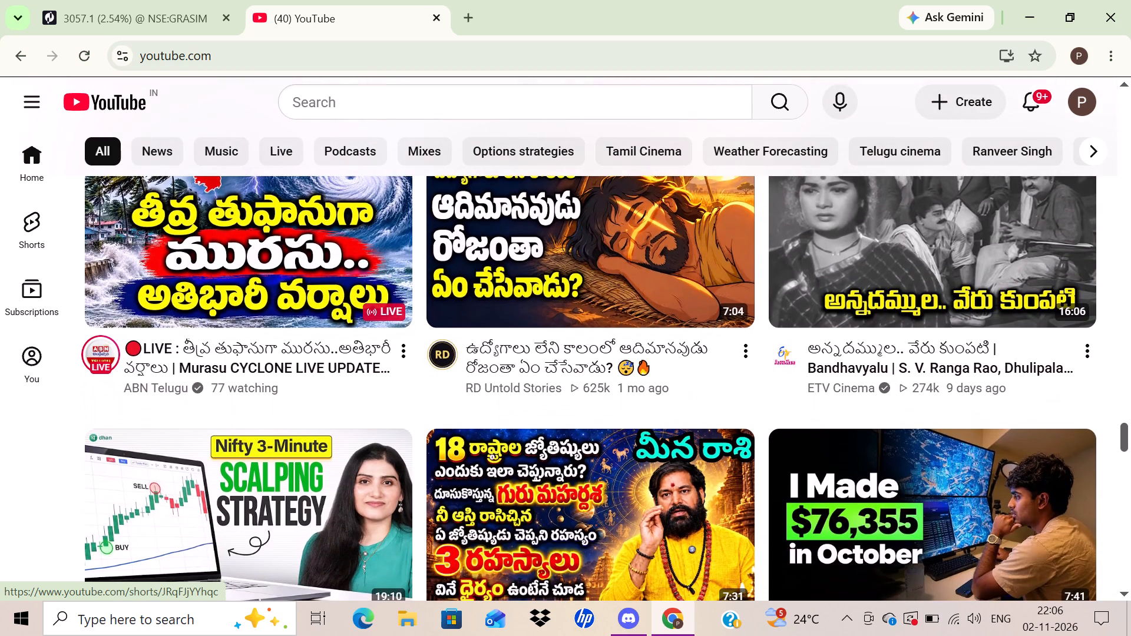
{"action": "scroll", "coordinate": [705, 472], "scroll_direction": "down", "scroll_amount": 4}
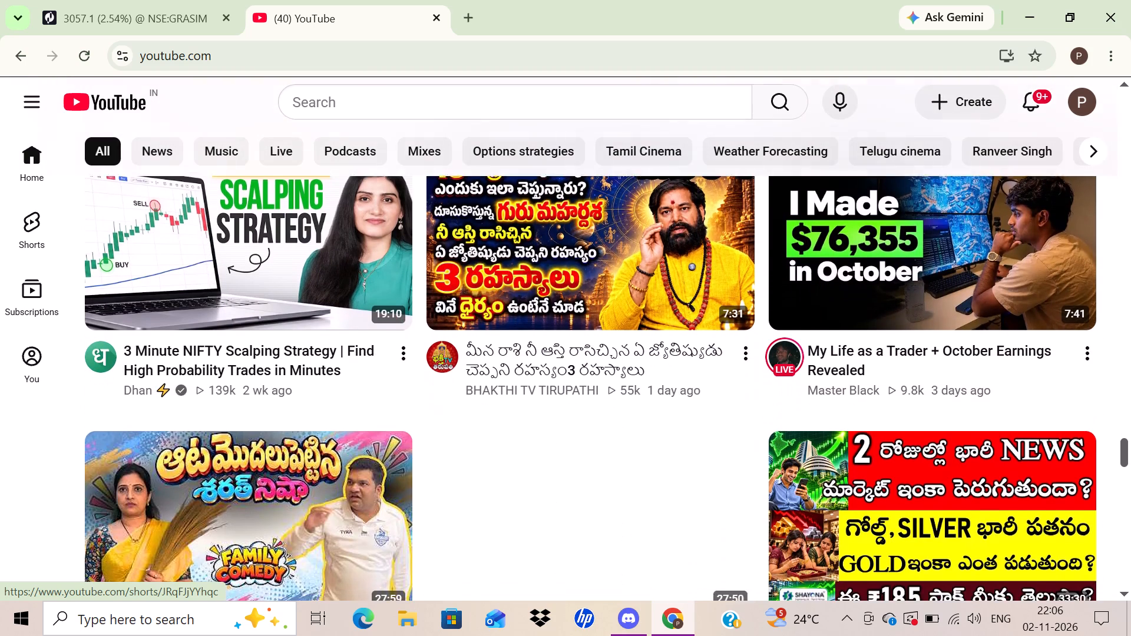
{"action": "scroll", "coordinate": [705, 472], "scroll_direction": "down", "scroll_amount": 1}
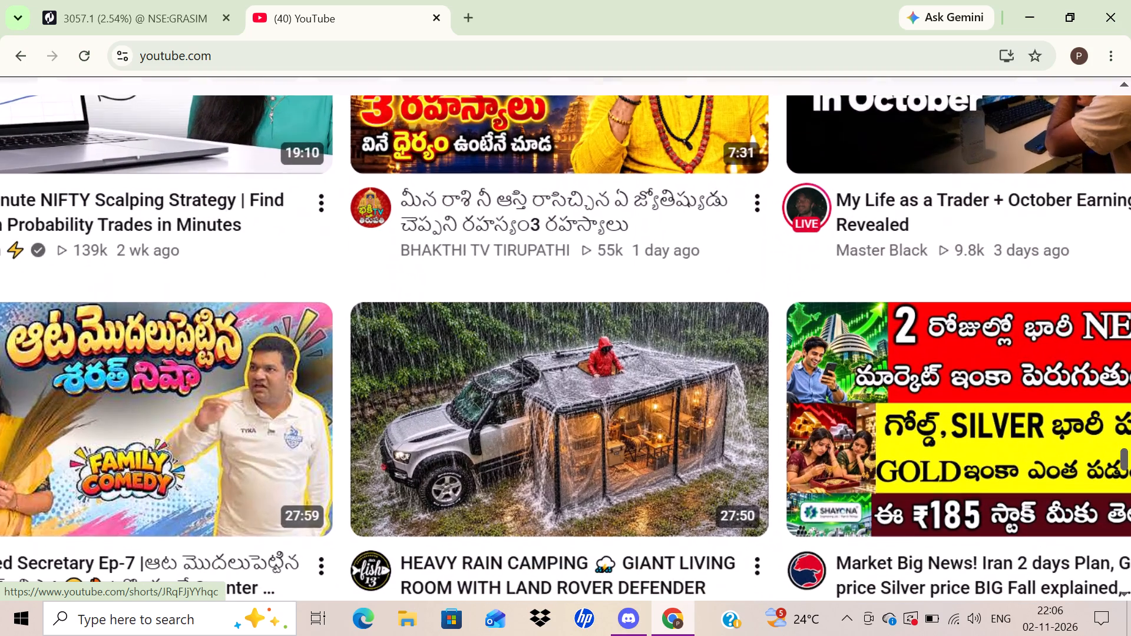
{"action": "scroll", "coordinate": [705, 472], "scroll_direction": "down", "scroll_amount": 3}
{"action": "scroll", "coordinate": [705, 472], "scroll_direction": "left", "scroll_amount": 1}
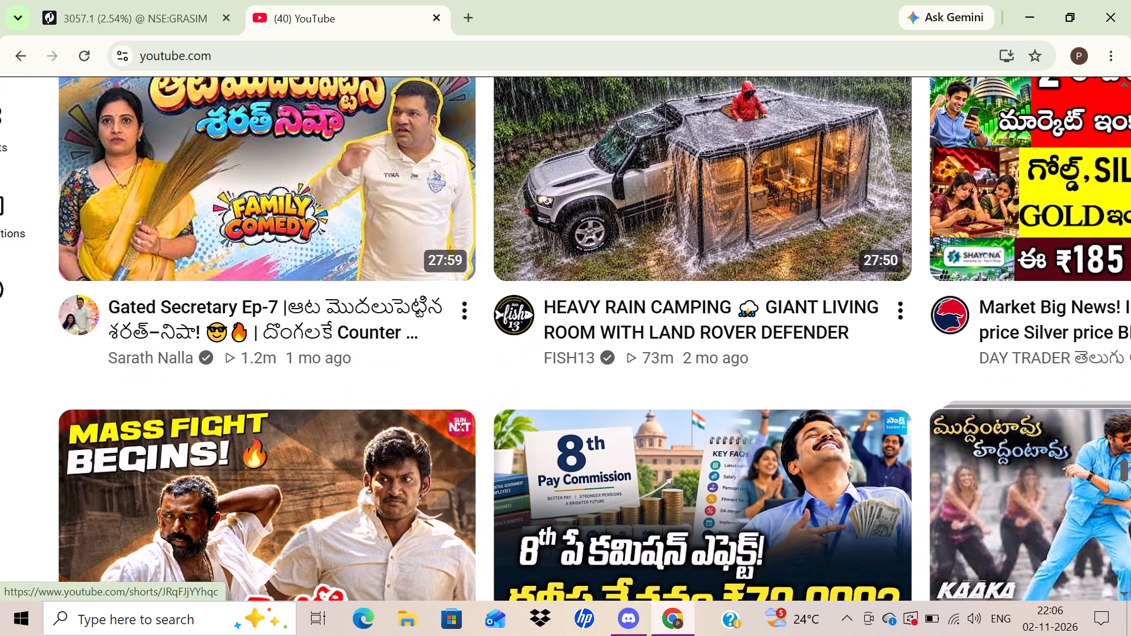
{"action": "scroll", "coordinate": [705, 472], "scroll_direction": "left", "scroll_amount": 1}
{"action": "scroll", "coordinate": [705, 472], "scroll_direction": "down", "scroll_amount": 3}
{"action": "scroll", "coordinate": [705, 472], "scroll_direction": "left", "scroll_amount": 1}
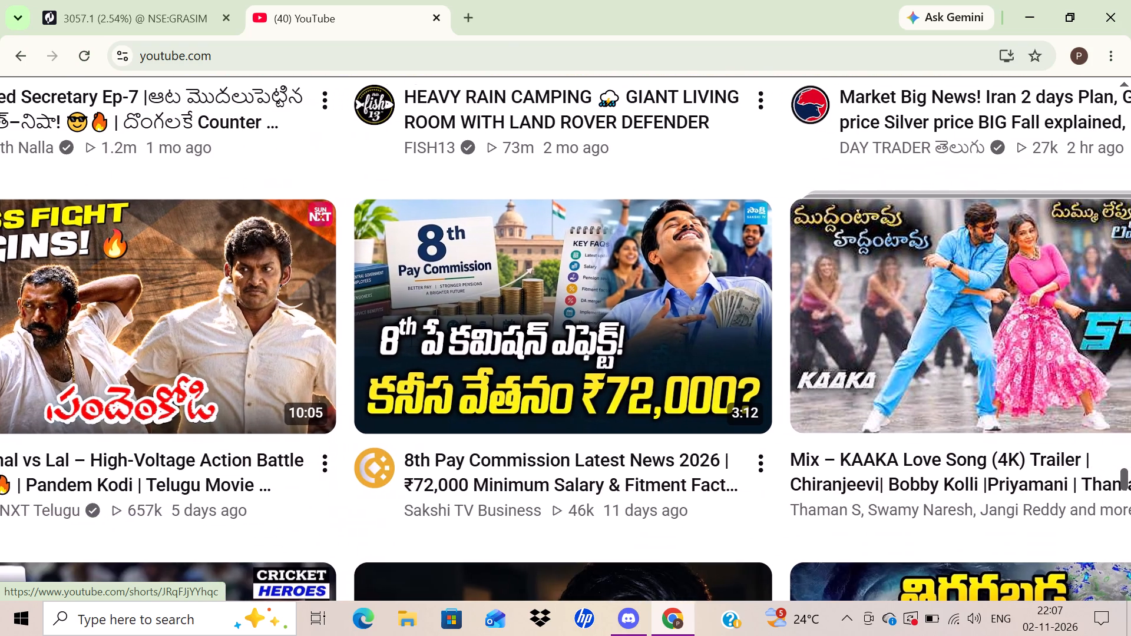
{"action": "scroll", "coordinate": [705, 472], "scroll_direction": "left", "scroll_amount": 2}
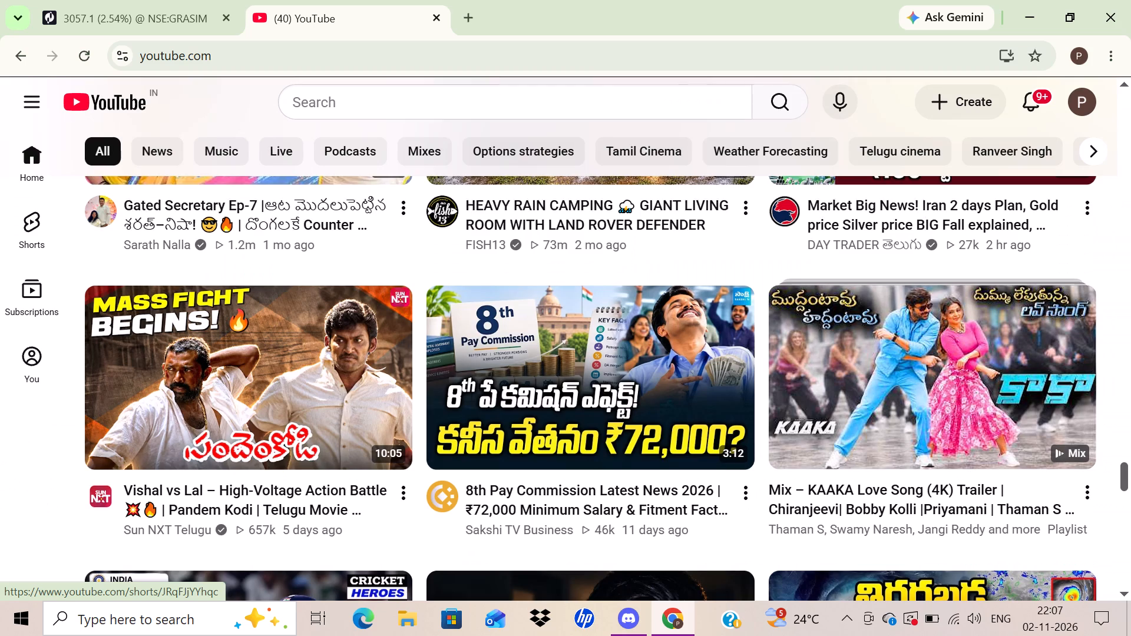
{"action": "scroll", "coordinate": [705, 472], "scroll_direction": "down", "scroll_amount": 4}
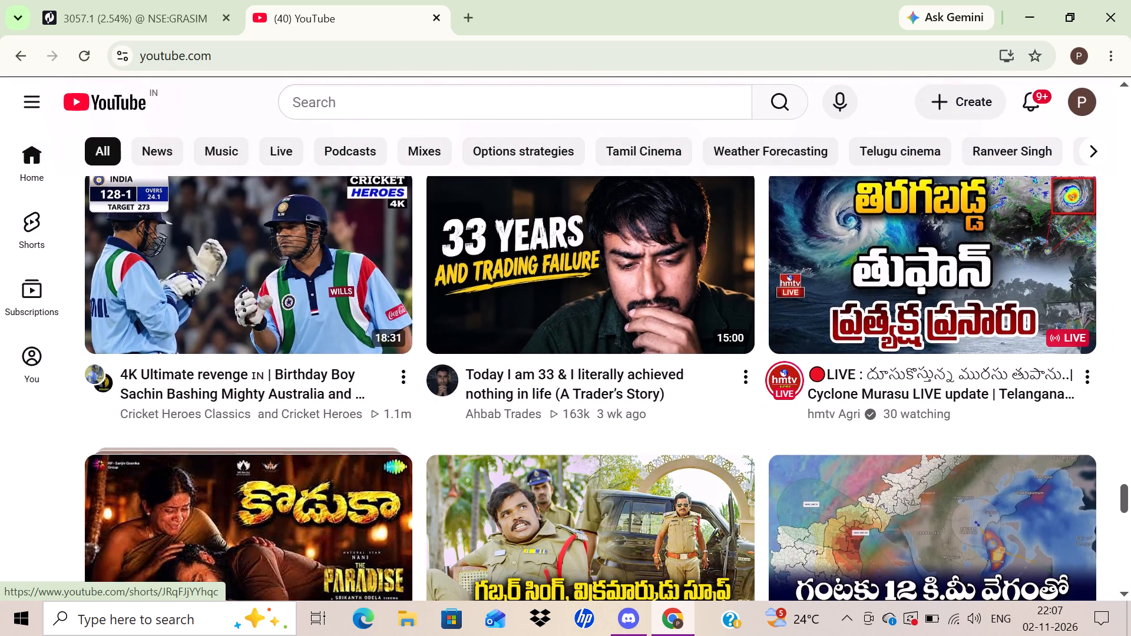
{"action": "scroll", "coordinate": [705, 472], "scroll_direction": "down", "scroll_amount": 1}
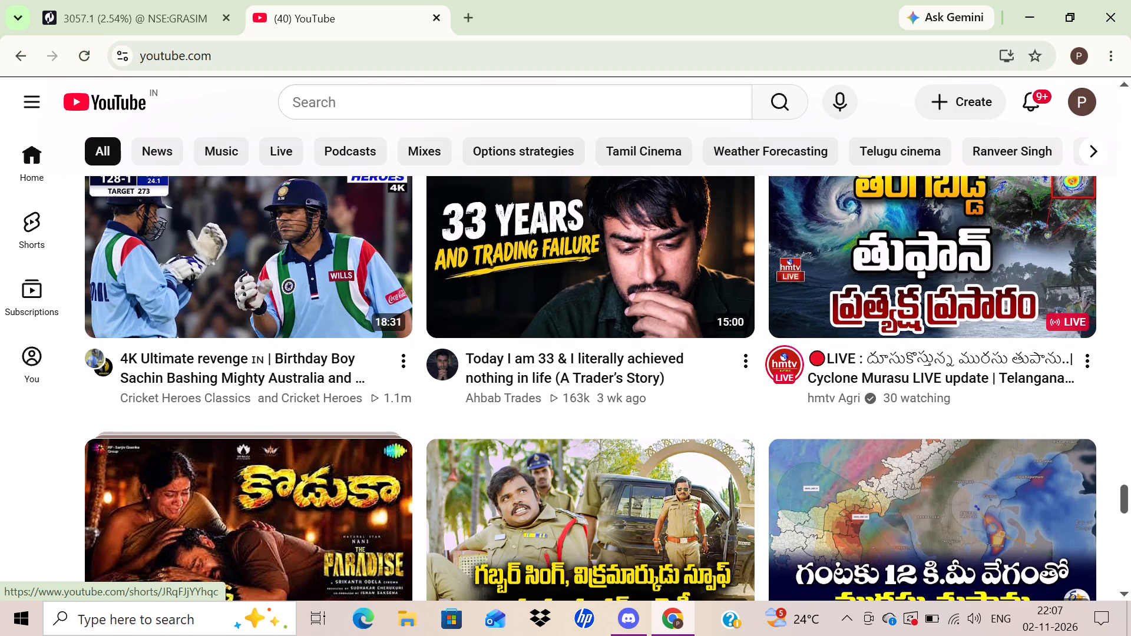
{"action": "scroll", "coordinate": [705, 472], "scroll_direction": "down", "scroll_amount": 1}
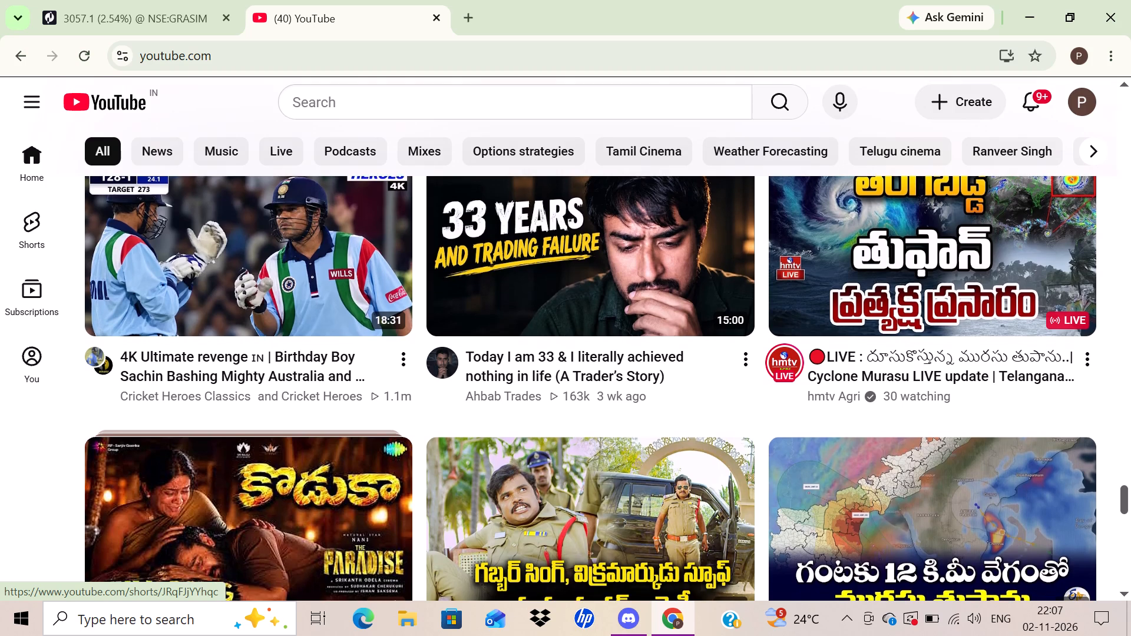
{"action": "scroll", "coordinate": [705, 472], "scroll_direction": "down", "scroll_amount": 2}
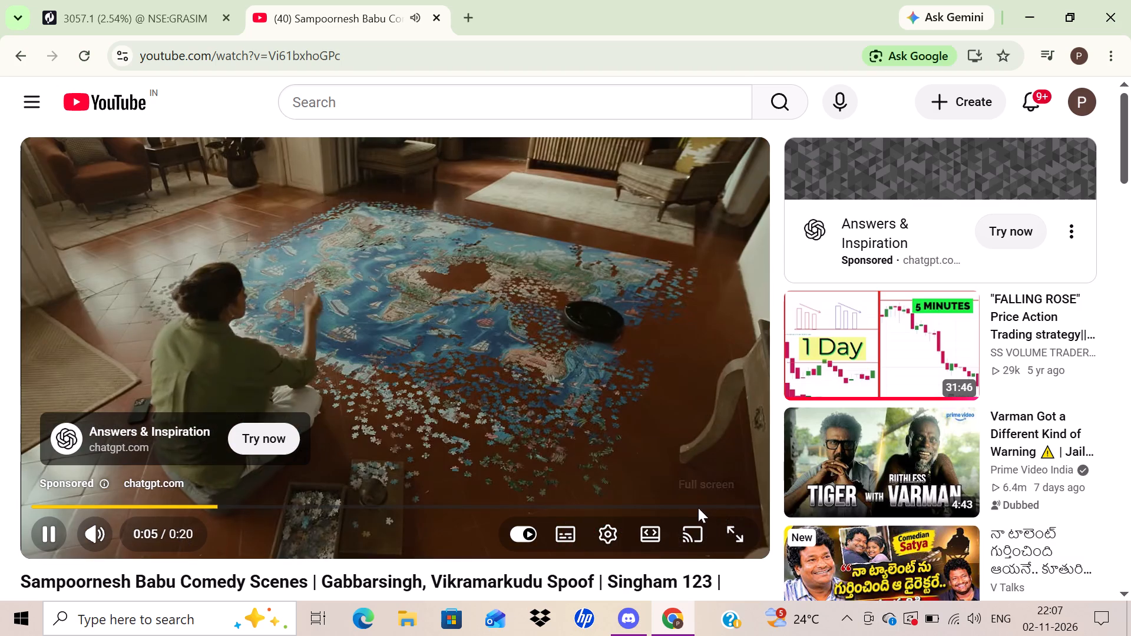
{"action": "left_click", "coordinate": [730, 528]}
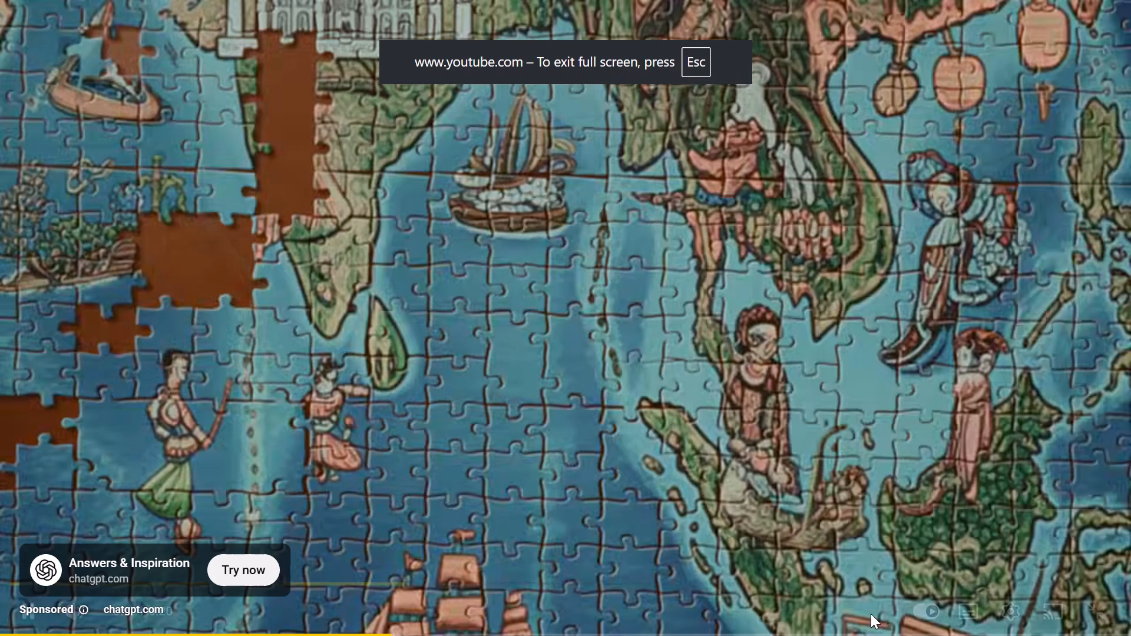